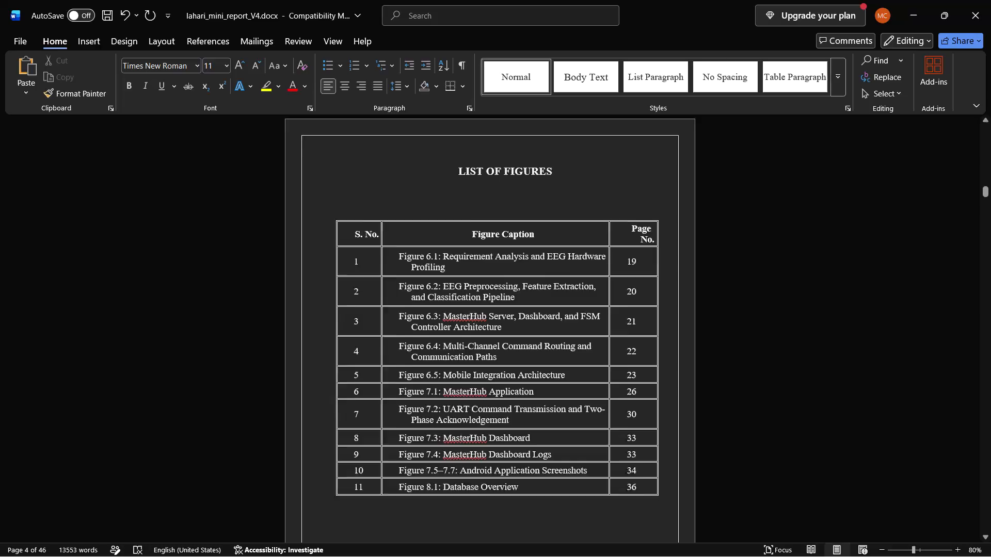
Enlarge the List of Figures table by stretching its bottom corner downward so the rows become taller.
{"action": "scroll", "coordinate": [679, 382], "scroll_direction": "down", "scroll_amount": 2}
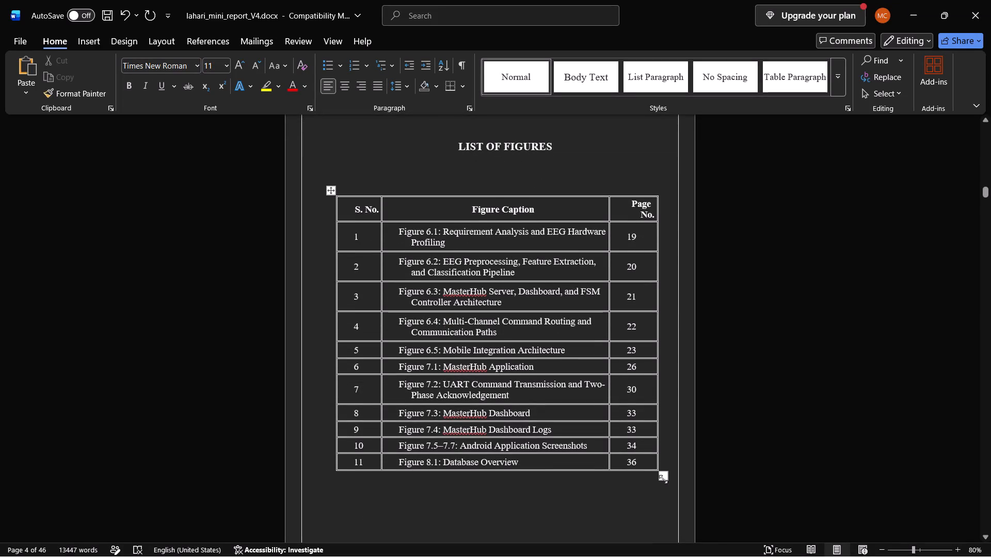
{"action": "left_click_drag", "start_coordinate": [668, 481], "coordinate": [667, 513]}
{"action": "left_click_drag", "start_coordinate": [667, 513], "coordinate": [662, 532]}
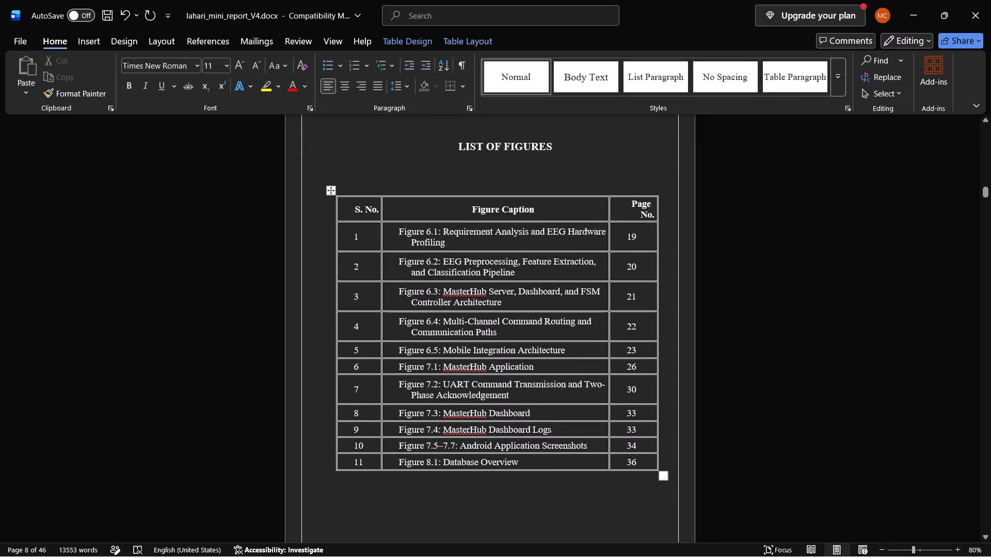
{"action": "left_click_drag", "start_coordinate": [673, 480], "coordinate": [669, 512]}
{"action": "scroll", "coordinate": [700, 375], "scroll_direction": "up", "scroll_amount": 2, "text": "ctrl"}
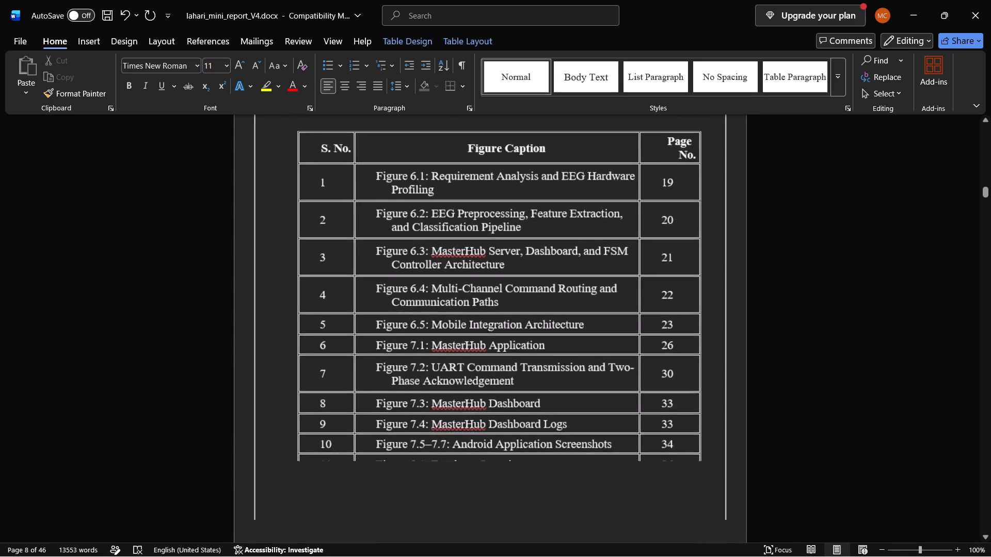
{"action": "scroll", "coordinate": [700, 375], "scroll_direction": "down", "scroll_amount": 1}
{"action": "scroll", "coordinate": [701, 372], "scroll_direction": "down", "scroll_amount": 4, "text": "ctrl"}
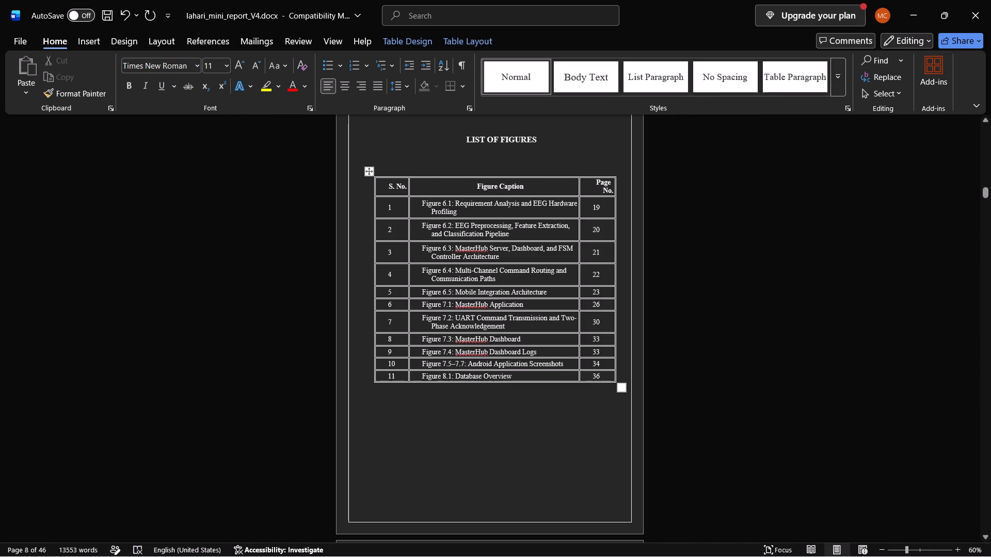
{"action": "scroll", "coordinate": [0, 148], "scroll_direction": "up", "scroll_amount": 6}
{"action": "scroll", "coordinate": [0, 142], "scroll_direction": "down", "scroll_amount": 2}
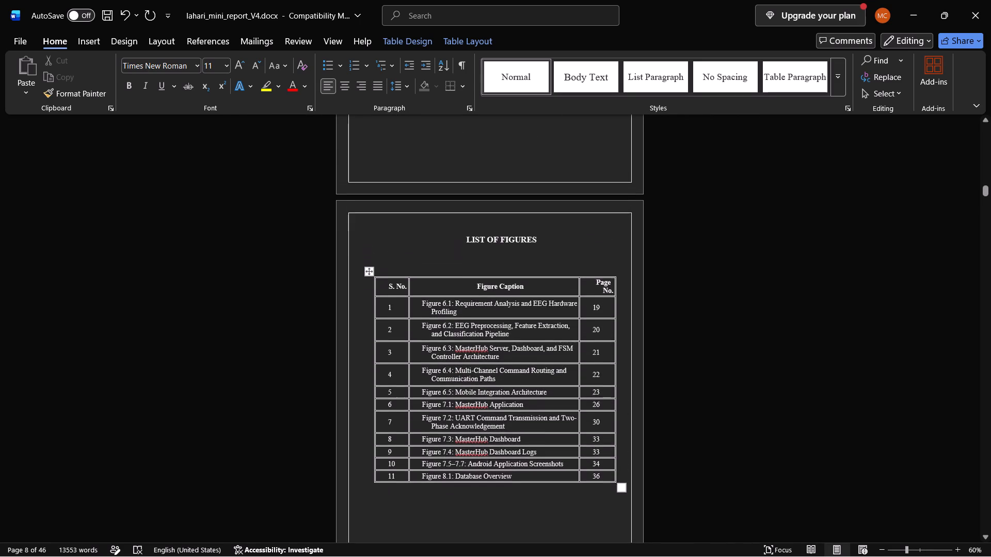
{"action": "scroll", "coordinate": [0, 142], "scroll_direction": "down", "scroll_amount": 5}
{"action": "scroll", "coordinate": [0, 142], "scroll_direction": "up", "scroll_amount": 3, "text": "ctrl"}
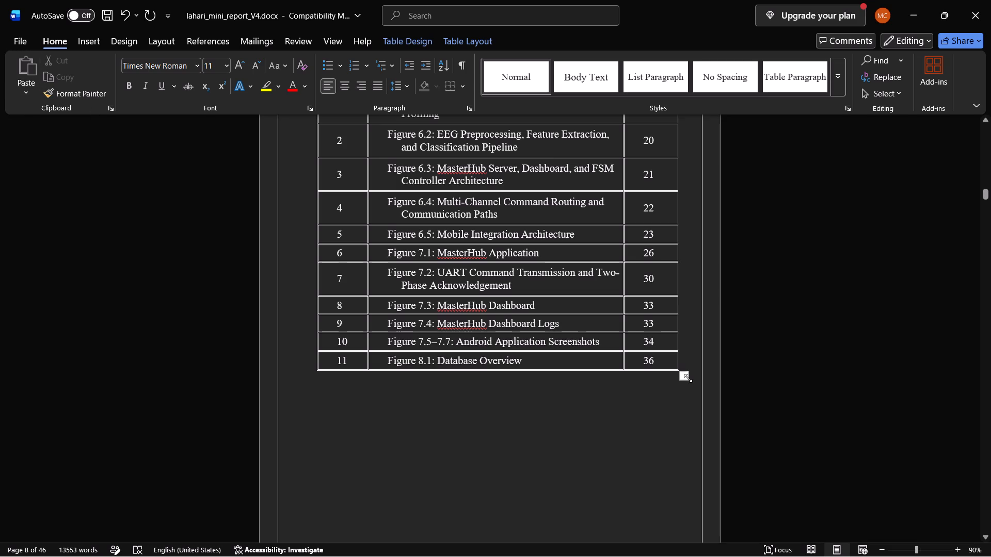
{"action": "left_click_drag", "start_coordinate": [687, 377], "coordinate": [682, 423]}
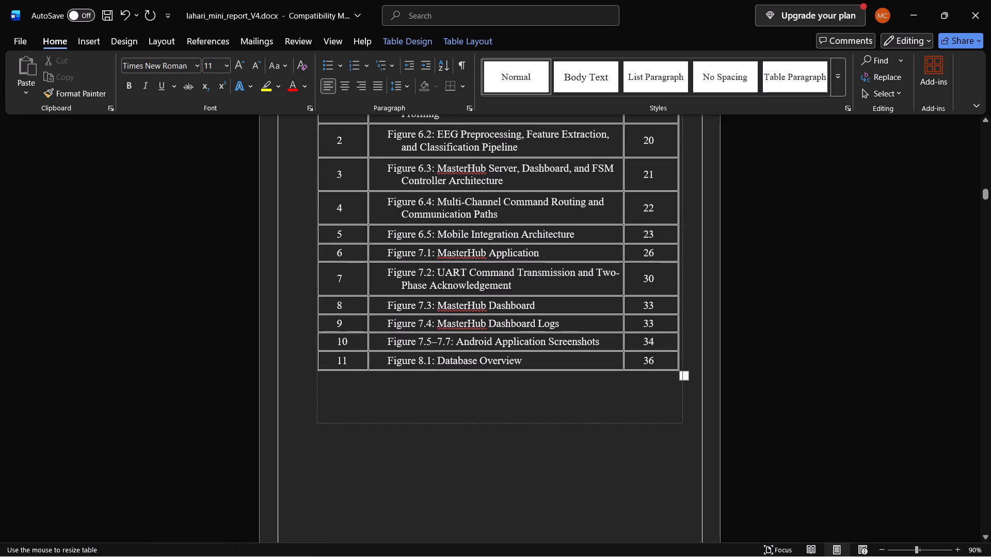
{"action": "left_click_drag", "start_coordinate": [682, 423], "coordinate": [684, 432]}
{"action": "scroll", "coordinate": [678, 413], "scroll_direction": "up", "scroll_amount": 8}
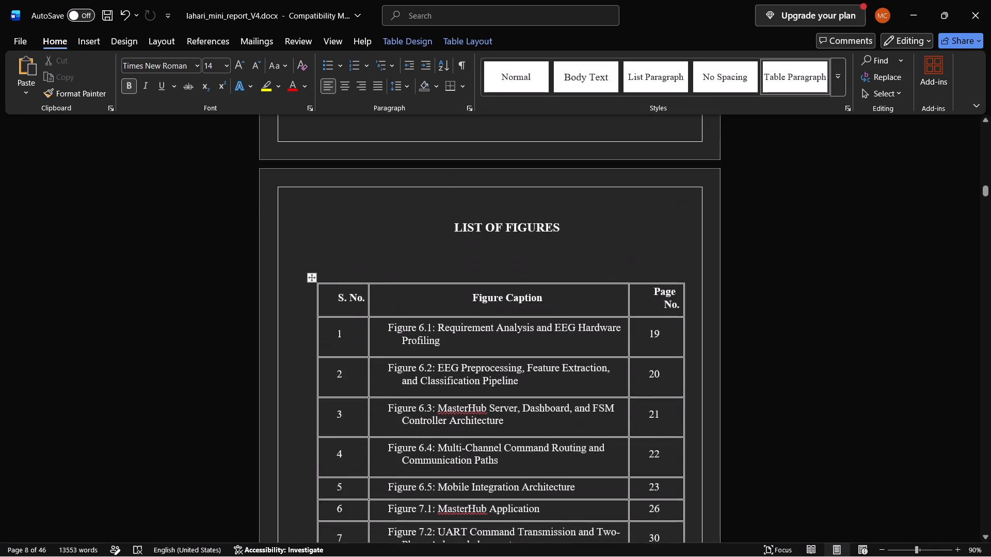
Move the List of Figures table slightly left so it sits centred between the page borders.
{"action": "scroll", "coordinate": [676, 398], "scroll_direction": "down", "scroll_amount": 10}
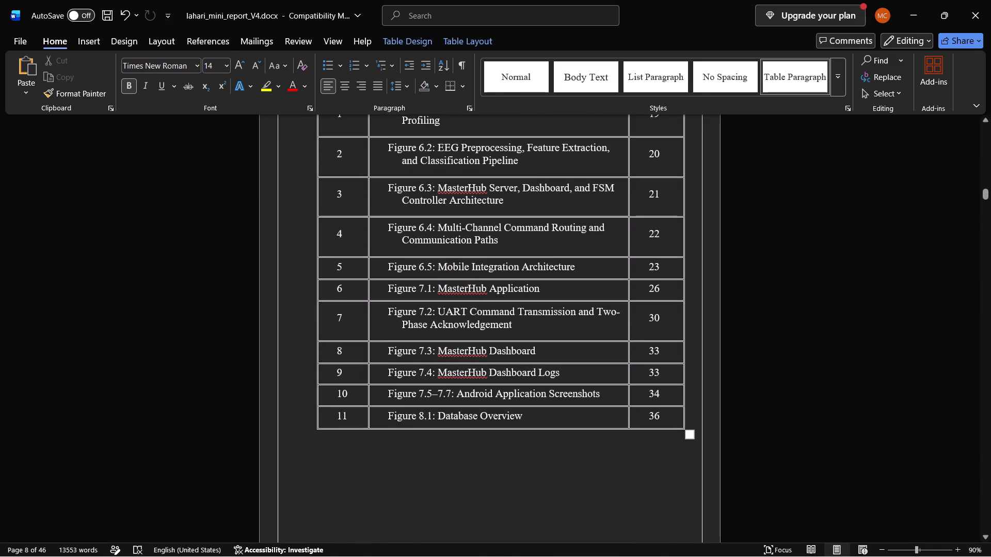
{"action": "scroll", "coordinate": [676, 398], "scroll_direction": "down", "scroll_amount": 2}
{"action": "scroll", "coordinate": [468, 368], "scroll_direction": "up", "scroll_amount": 3}
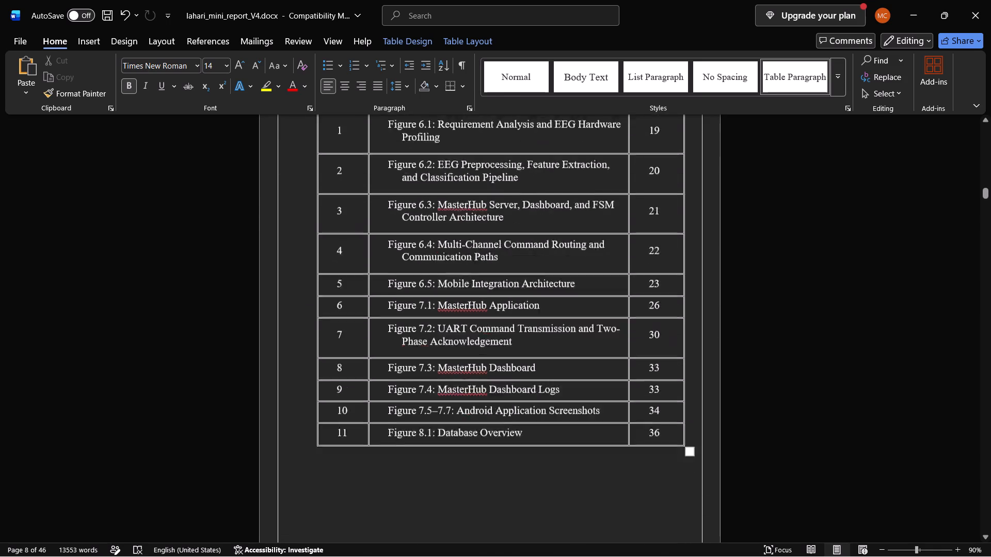
{"action": "scroll", "coordinate": [468, 368], "scroll_direction": "up", "scroll_amount": 6}
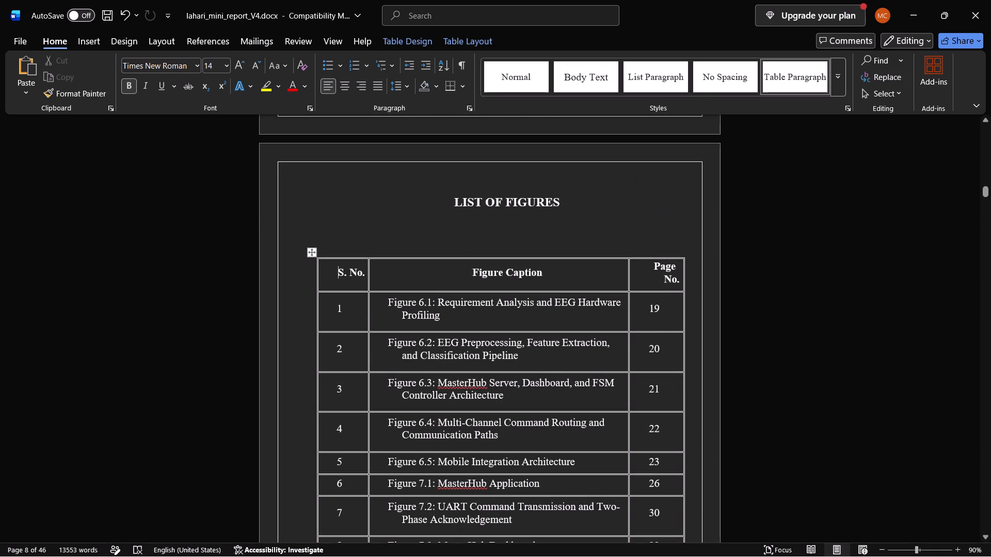
{"action": "left_click_drag", "start_coordinate": [315, 254], "coordinate": [296, 254]}
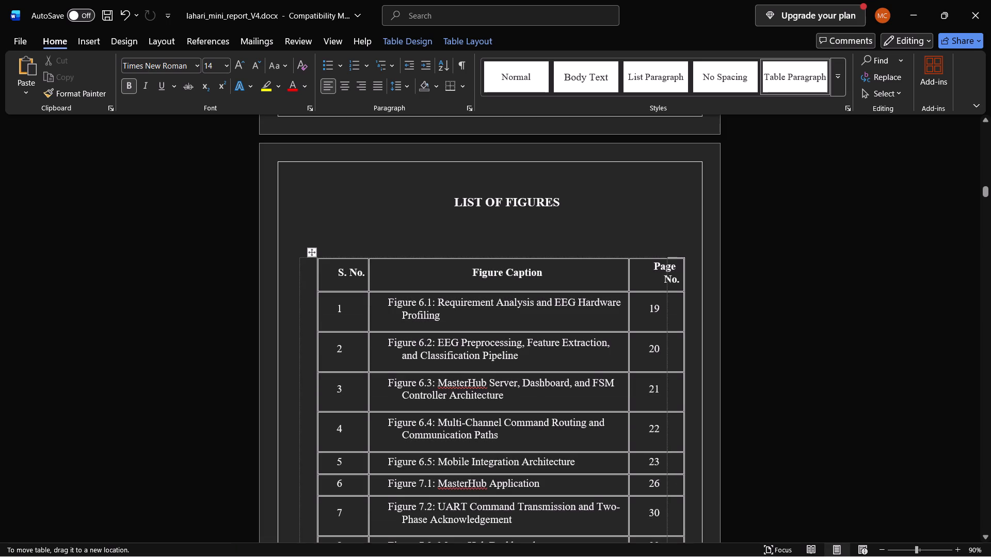
{"action": "left_click_drag", "start_coordinate": [296, 254], "coordinate": [304, 254]}
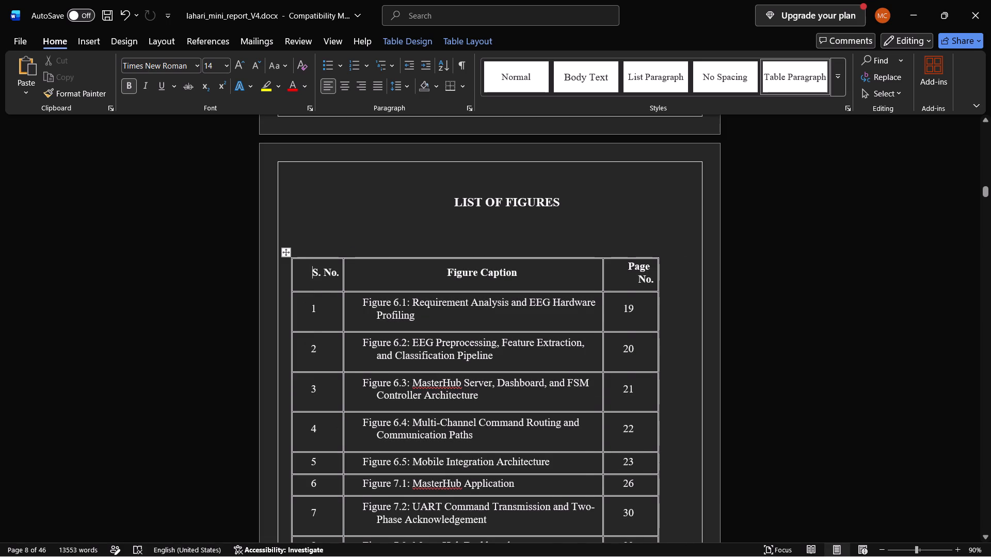
{"action": "left_click_drag", "start_coordinate": [288, 254], "coordinate": [313, 256]}
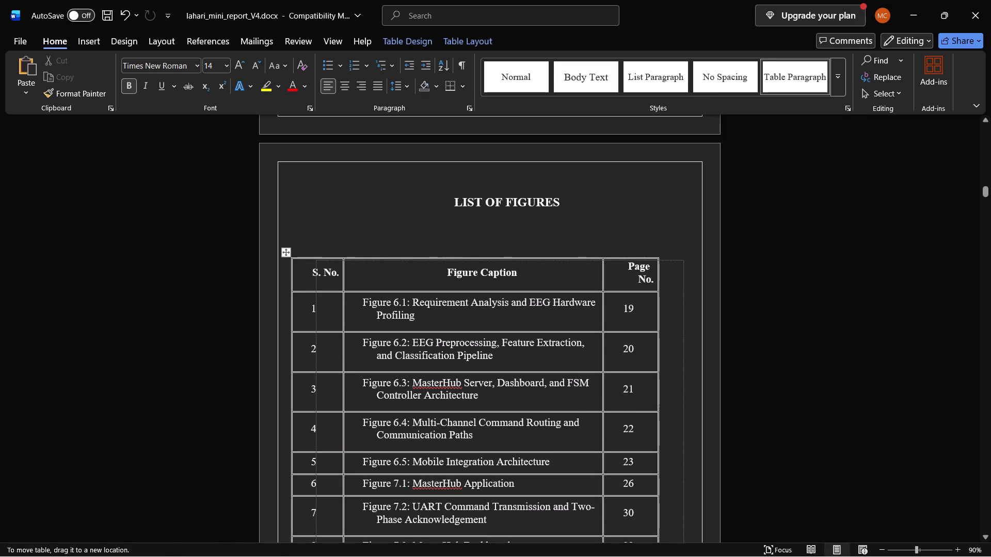
{"action": "left_click_drag", "start_coordinate": [313, 256], "coordinate": [310, 256]}
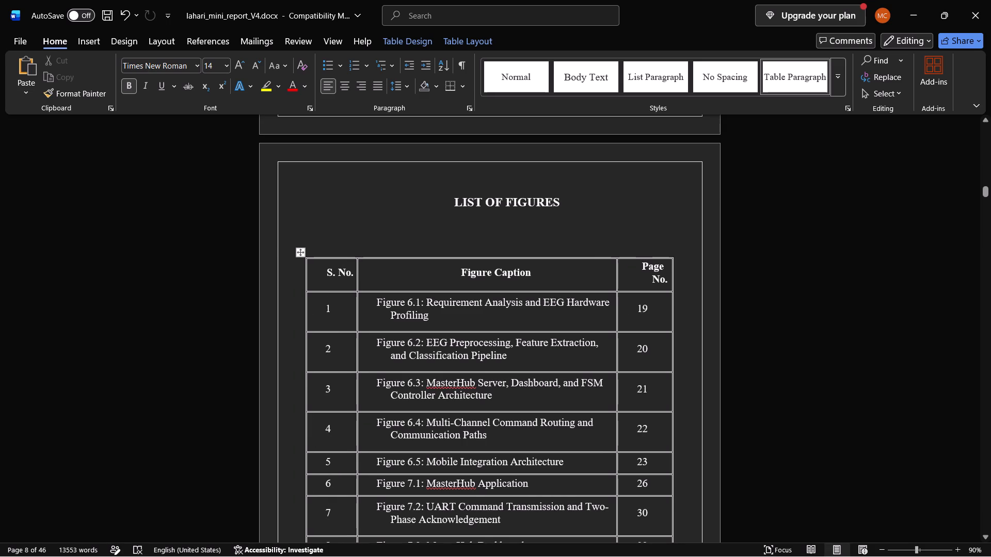
{"action": "left_click", "coordinate": [323, 235]}
{"action": "scroll", "coordinate": [362, 230], "scroll_direction": "down", "scroll_amount": 3}
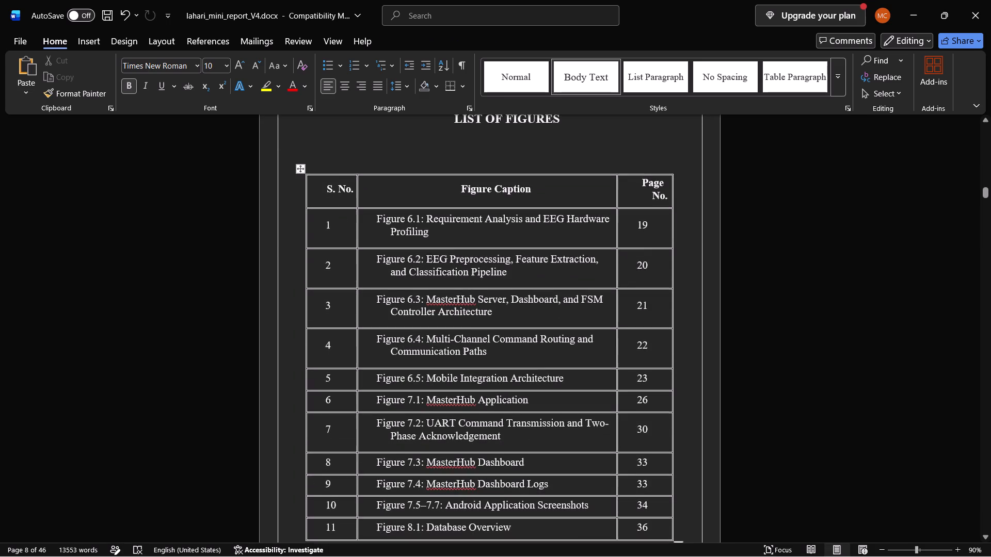
{"action": "scroll", "coordinate": [362, 230], "scroll_direction": "down", "scroll_amount": 2}
{"action": "scroll", "coordinate": [362, 230], "scroll_direction": "up", "scroll_amount": 5}
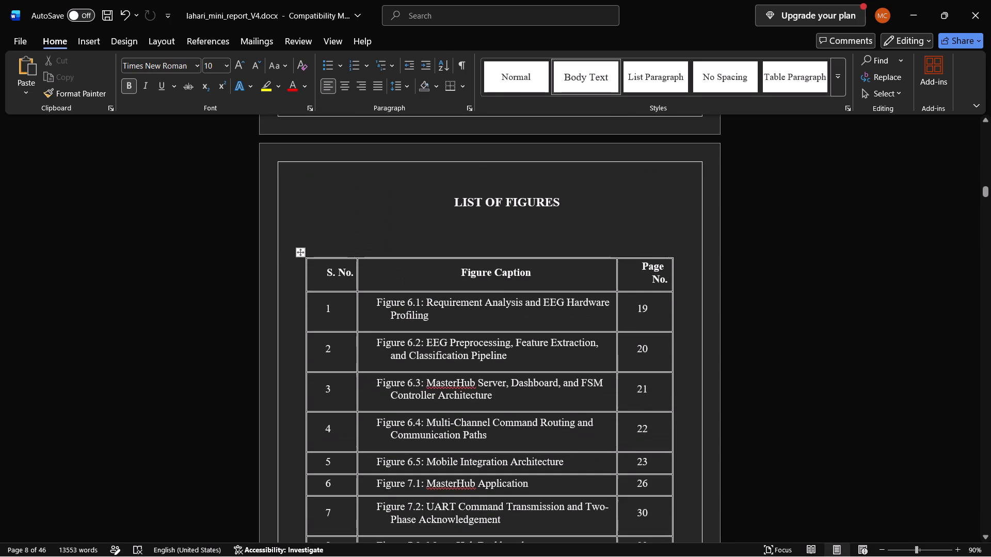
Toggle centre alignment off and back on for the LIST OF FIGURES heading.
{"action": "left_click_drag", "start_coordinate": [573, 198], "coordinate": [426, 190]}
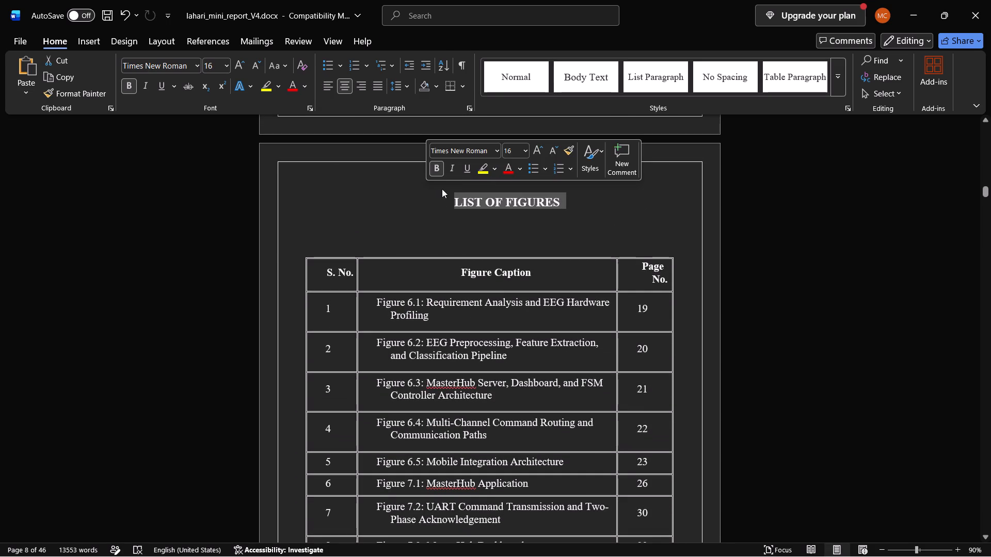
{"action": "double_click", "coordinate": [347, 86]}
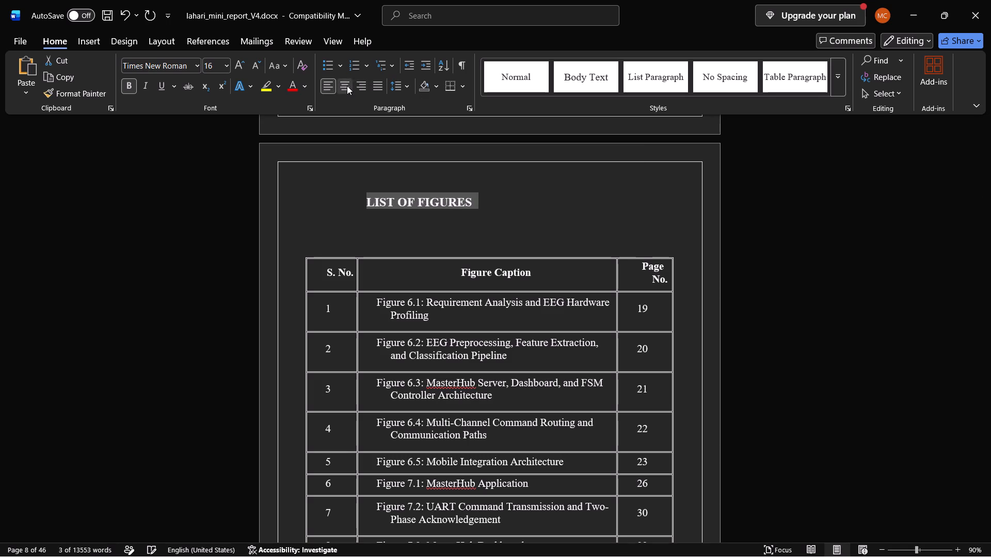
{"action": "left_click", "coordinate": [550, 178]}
Stretch the List of Figures table a little taller from its bottom corner, keeping nearly the same width.
{"action": "scroll", "coordinate": [544, 207], "scroll_direction": "down", "scroll_amount": 8}
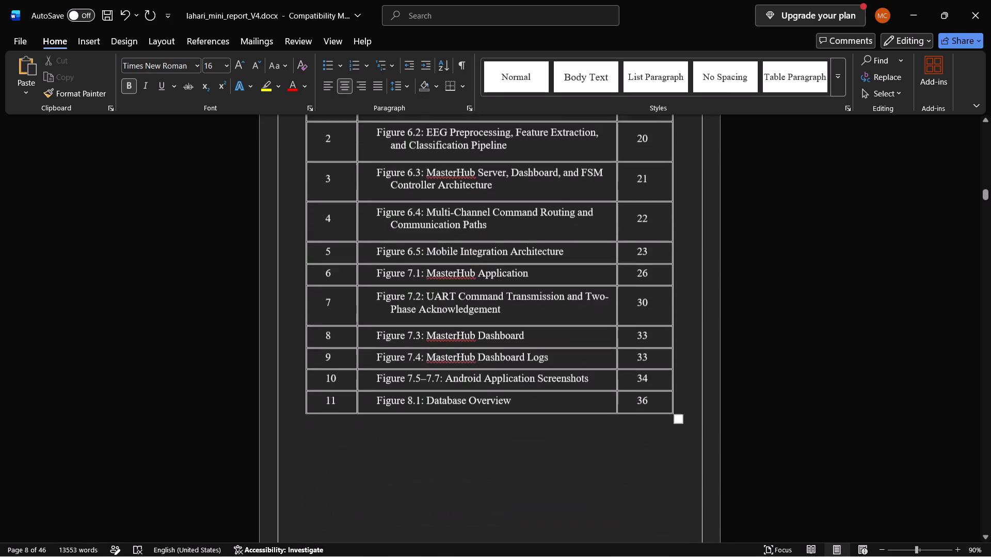
{"action": "scroll", "coordinate": [537, 224], "scroll_direction": "down", "scroll_amount": 4}
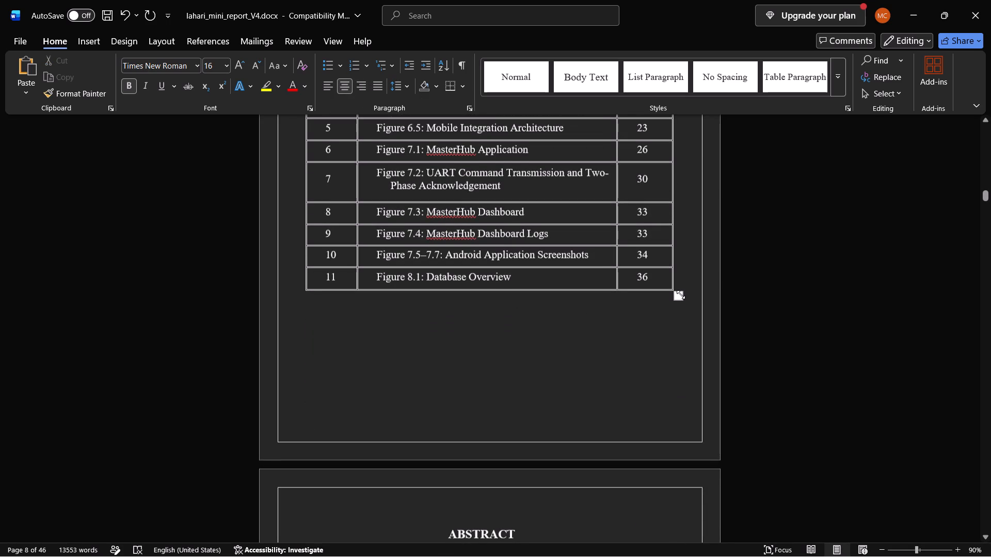
{"action": "left_click_drag", "start_coordinate": [681, 294], "coordinate": [681, 317]}
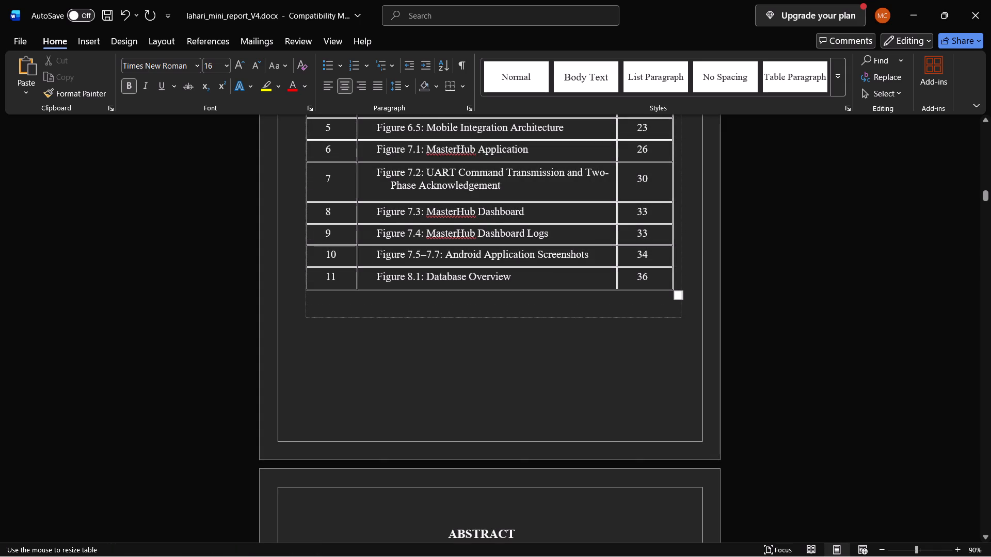
{"action": "left_click_drag", "start_coordinate": [681, 317], "coordinate": [671, 317]}
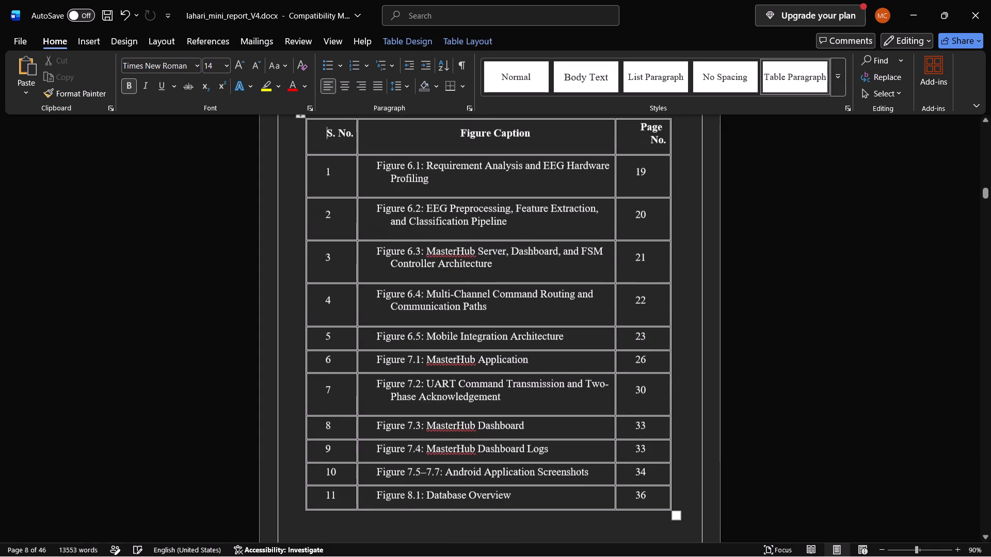
{"action": "left_click", "coordinate": [682, 291]}
{"action": "scroll", "coordinate": [500, 273], "scroll_direction": "down", "scroll_amount": 4}
{"action": "scroll", "coordinate": [499, 273], "scroll_direction": "up", "scroll_amount": 2}
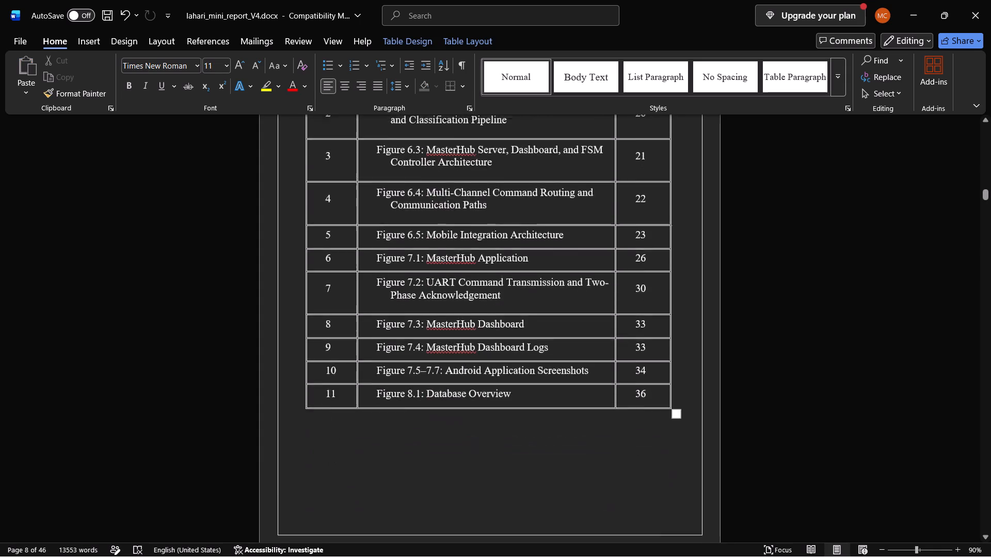
{"action": "scroll", "coordinate": [499, 273], "scroll_direction": "up", "scroll_amount": 9}
{"action": "scroll", "coordinate": [499, 273], "scroll_direction": "down", "scroll_amount": 10}
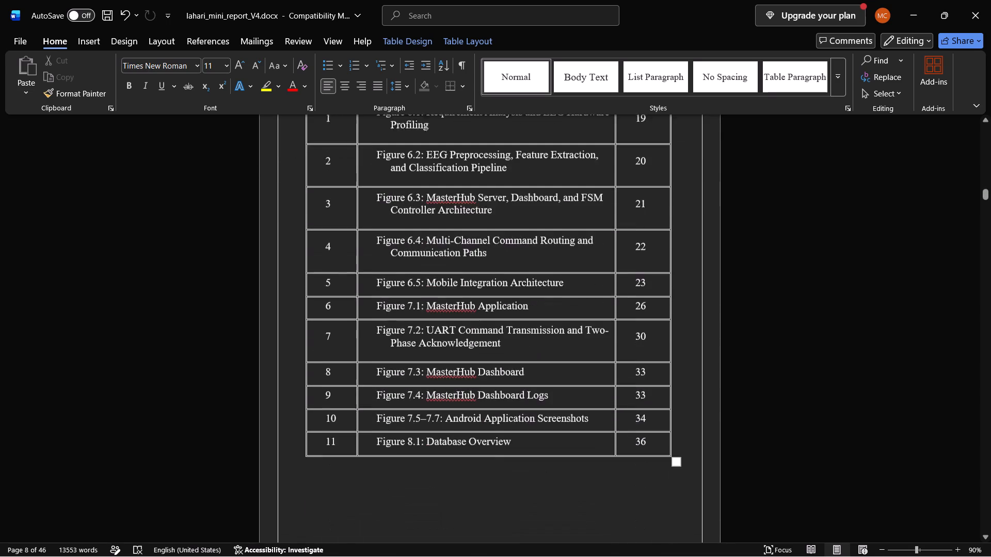
Examine the ABSTRACT heading and the text layout of the abstract page.
{"action": "scroll", "coordinate": [499, 273], "scroll_direction": "down", "scroll_amount": 14}
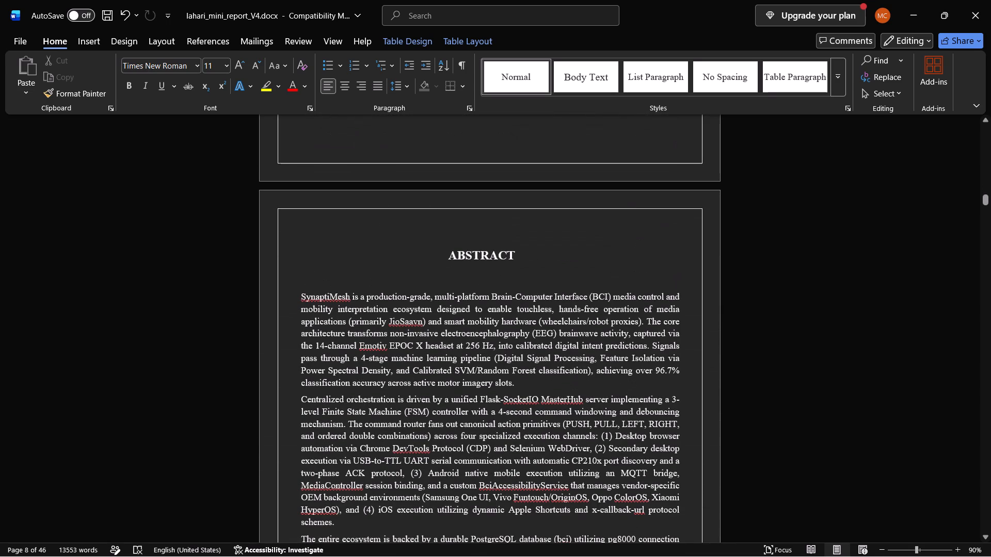
{"action": "left_click_drag", "start_coordinate": [533, 257], "coordinate": [426, 255]}
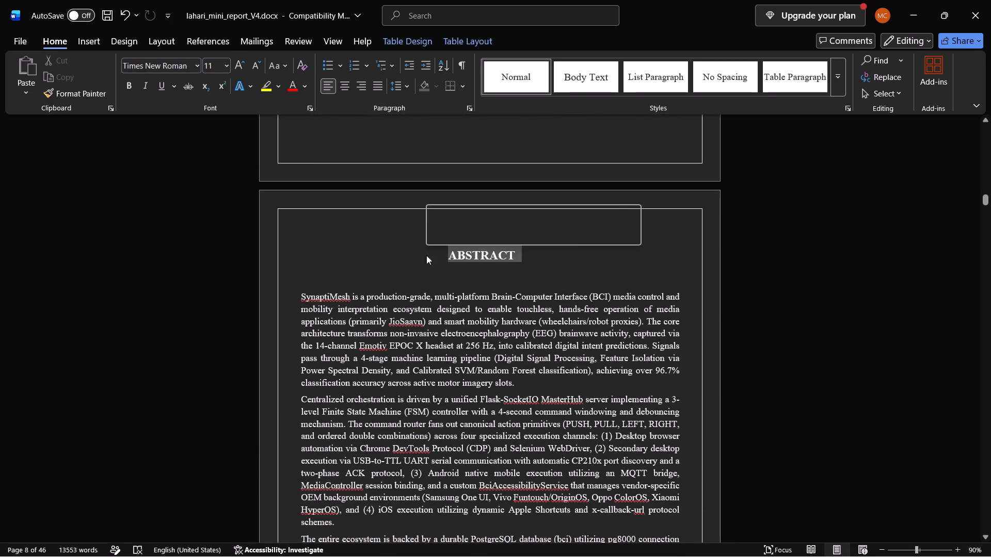
{"action": "left_click", "coordinate": [537, 259]}
{"action": "scroll", "coordinate": [537, 259], "scroll_direction": "down", "scroll_amount": 3}
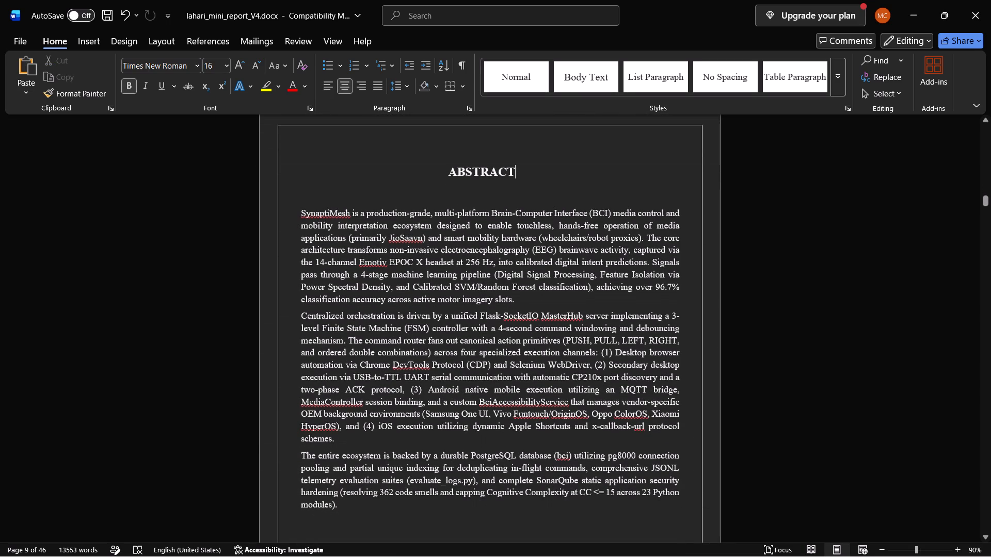
{"action": "scroll", "coordinate": [532, 256], "scroll_direction": "down", "scroll_amount": 9}
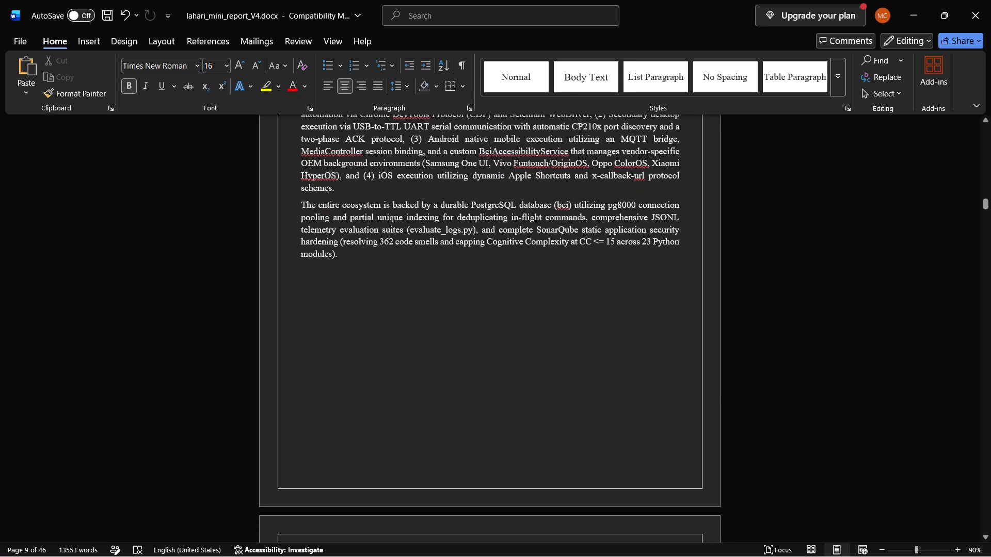
Change the font colour of the chapter heading "1. INTRODUCTION" to black.
{"action": "scroll", "coordinate": [532, 256], "scroll_direction": "down", "scroll_amount": 13}
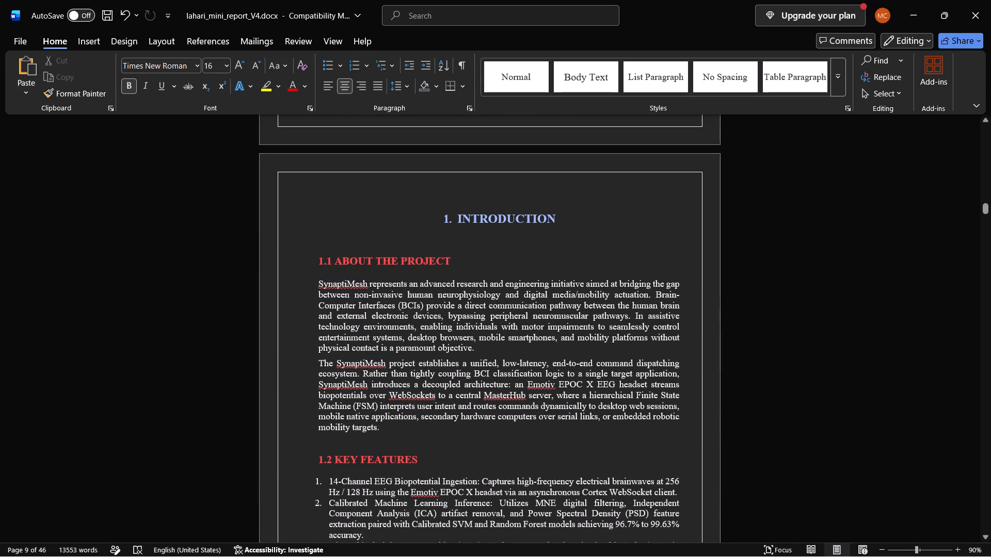
{"action": "left_click_drag", "start_coordinate": [577, 230], "coordinate": [433, 223]}
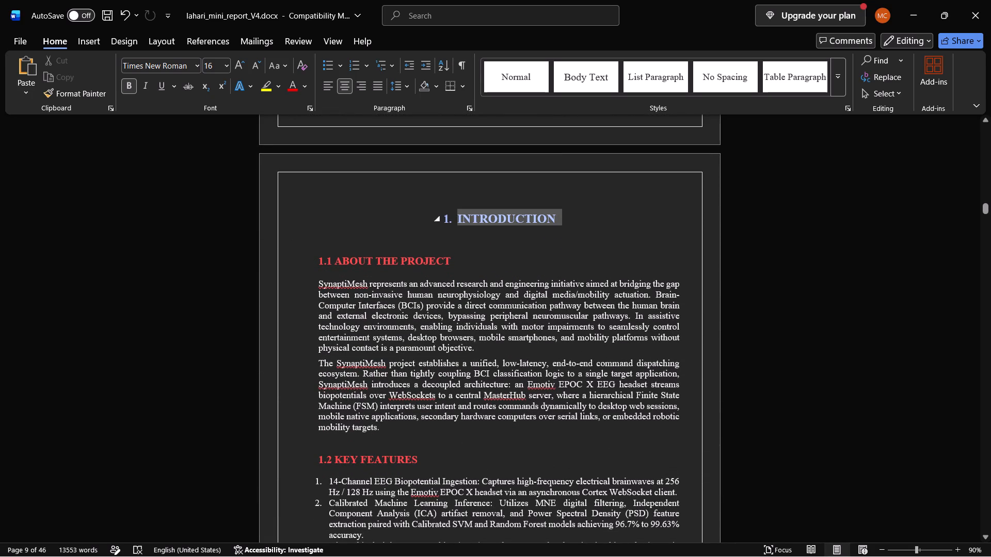
{"action": "left_click_drag", "start_coordinate": [433, 223], "coordinate": [436, 217]}
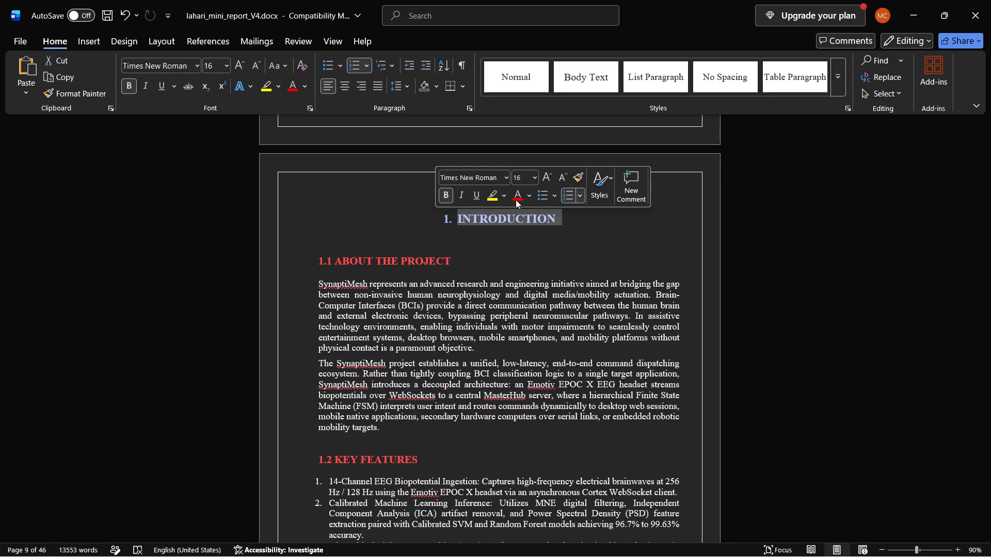
{"action": "left_click", "coordinate": [533, 198]}
{"action": "left_click", "coordinate": [535, 239]}
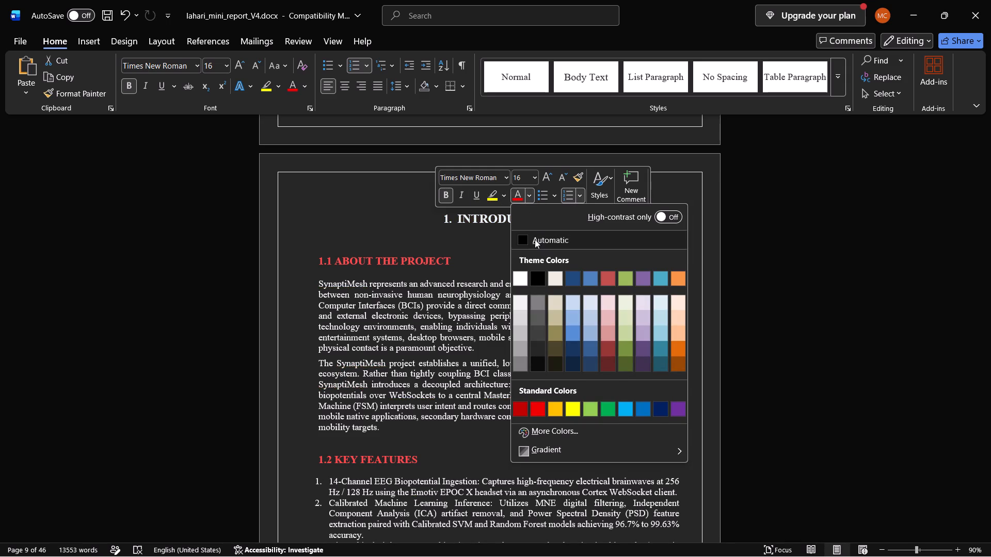
Review the report's front matter from the Introduction chapter back to the cover page for remaining coloured text and layout.
{"action": "left_click", "coordinate": [479, 240]}
{"action": "scroll", "coordinate": [479, 240], "scroll_direction": "up", "scroll_amount": 4}
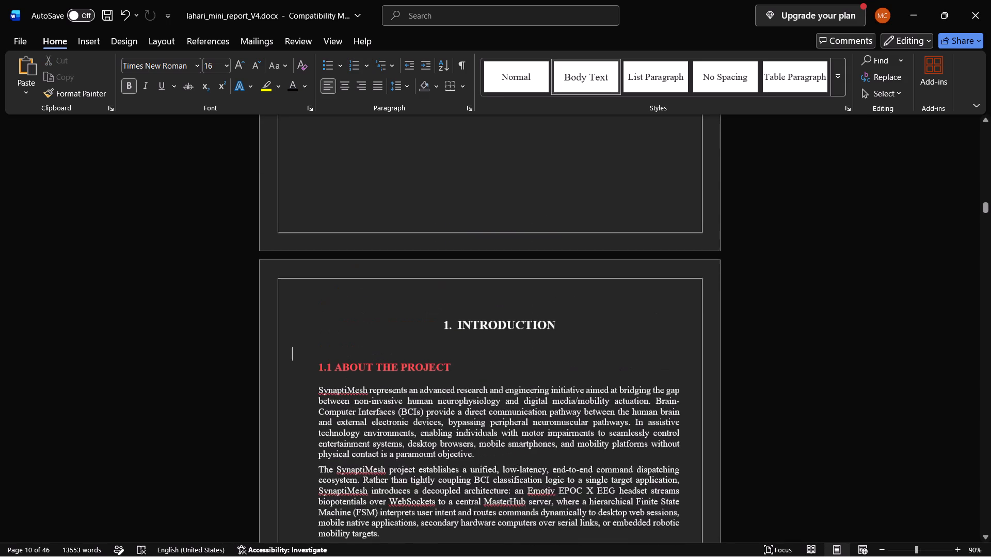
{"action": "scroll", "coordinate": [479, 240], "scroll_direction": "up", "scroll_amount": 15}
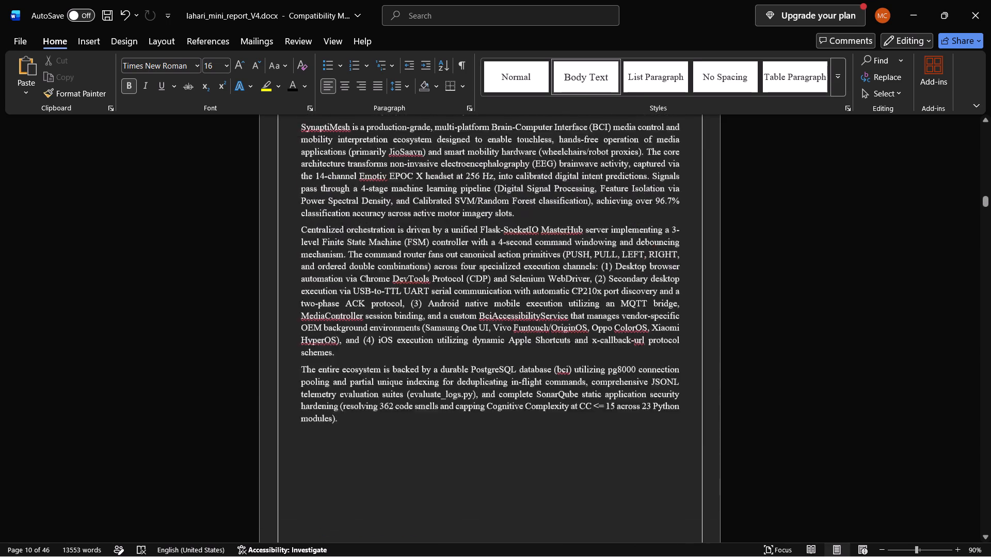
{"action": "scroll", "coordinate": [479, 240], "scroll_direction": "up", "scroll_amount": 10}
{"action": "scroll", "coordinate": [479, 240], "scroll_direction": "up", "scroll_amount": 12}
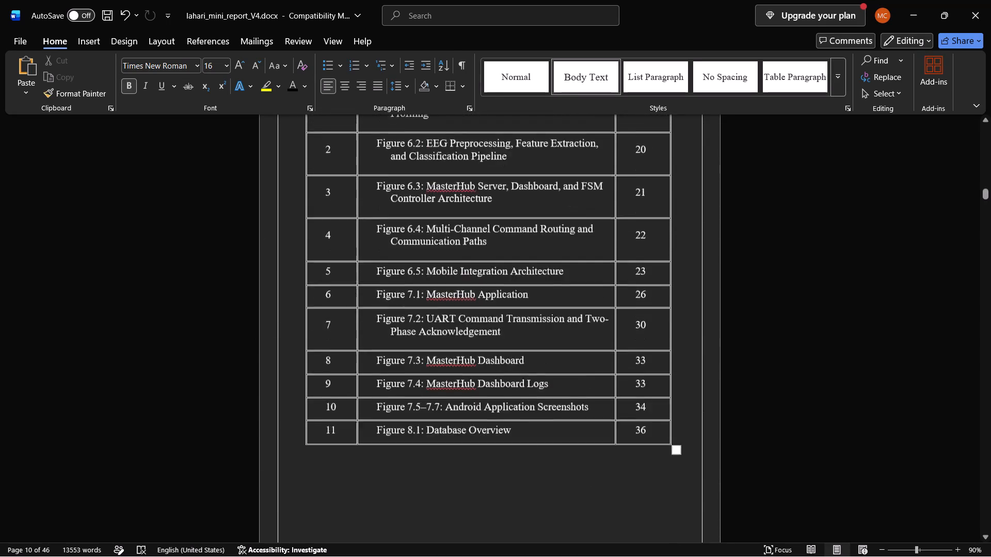
{"action": "scroll", "coordinate": [479, 240], "scroll_direction": "up", "scroll_amount": 6}
{"action": "scroll", "coordinate": [479, 240], "scroll_direction": "up", "scroll_amount": 17}
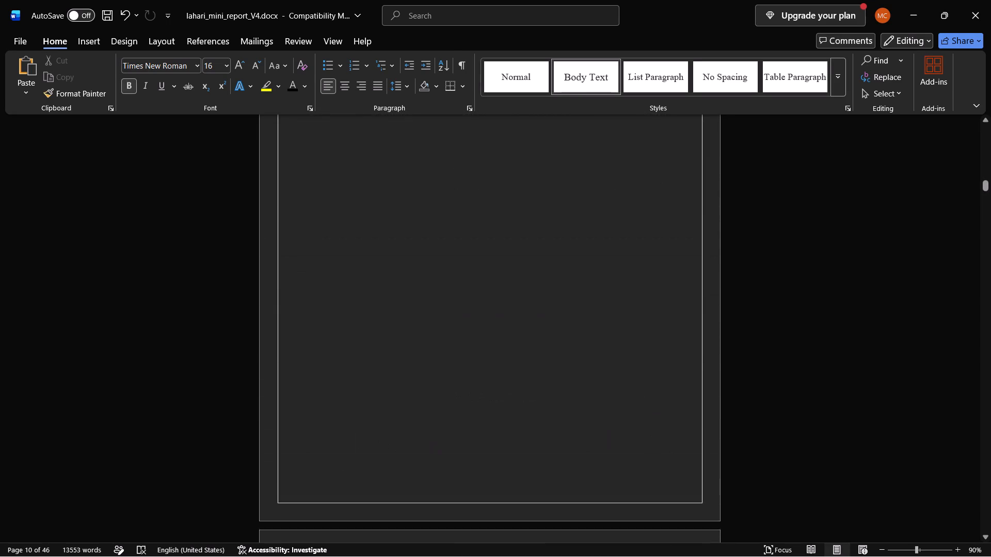
{"action": "scroll", "coordinate": [479, 240], "scroll_direction": "up", "scroll_amount": 20}
{"action": "scroll", "coordinate": [479, 240], "scroll_direction": "up", "scroll_amount": 4}
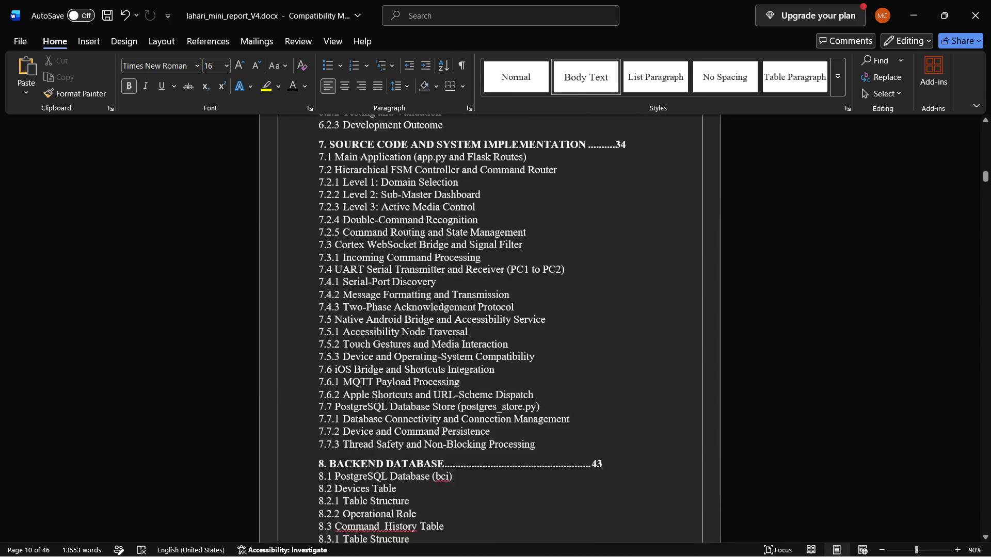
{"action": "scroll", "coordinate": [479, 240], "scroll_direction": "up", "scroll_amount": 20}
{"action": "scroll", "coordinate": [479, 240], "scroll_direction": "up", "scroll_amount": 9}
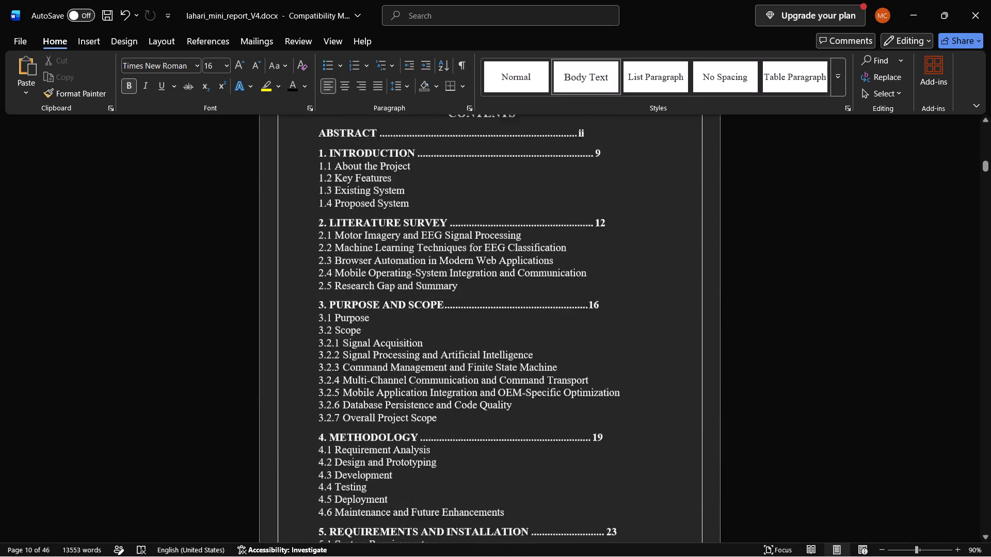
{"action": "scroll", "coordinate": [480, 234], "scroll_direction": "up", "scroll_amount": 20}
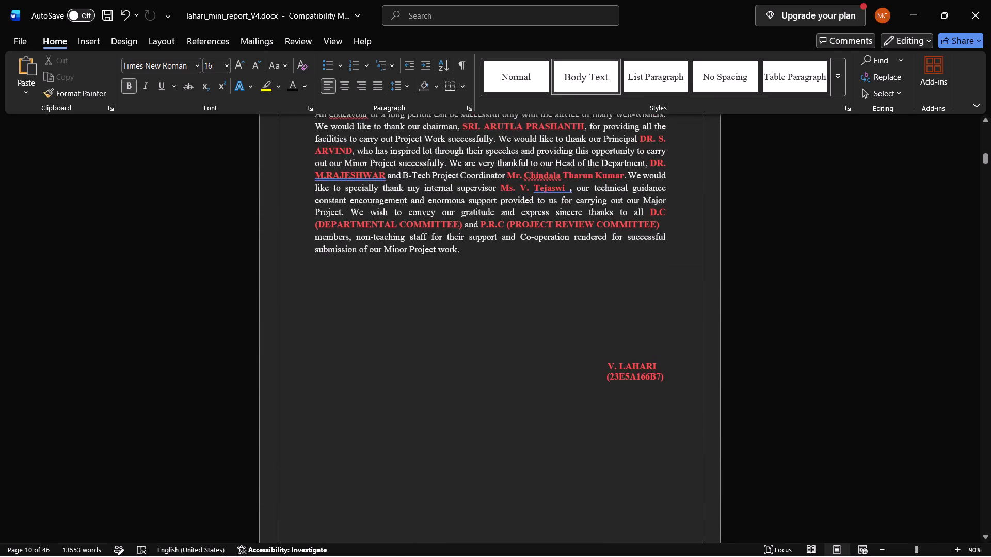
{"action": "scroll", "coordinate": [482, 225], "scroll_direction": "down", "scroll_amount": 4}
{"action": "scroll", "coordinate": [483, 225], "scroll_direction": "up", "scroll_amount": 19}
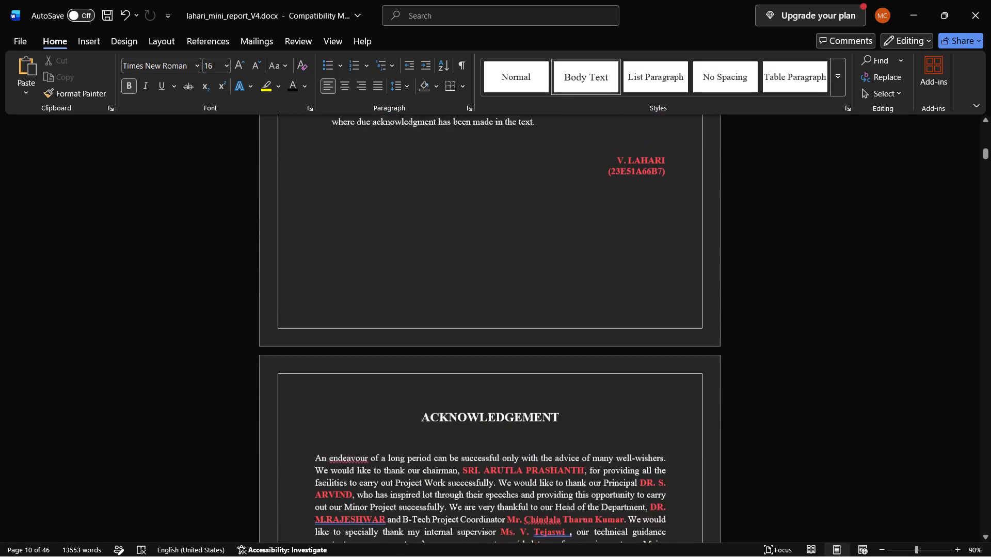
{"action": "scroll", "coordinate": [483, 225], "scroll_direction": "up", "scroll_amount": 20}
{"action": "scroll", "coordinate": [483, 225], "scroll_direction": "up", "scroll_amount": 10}
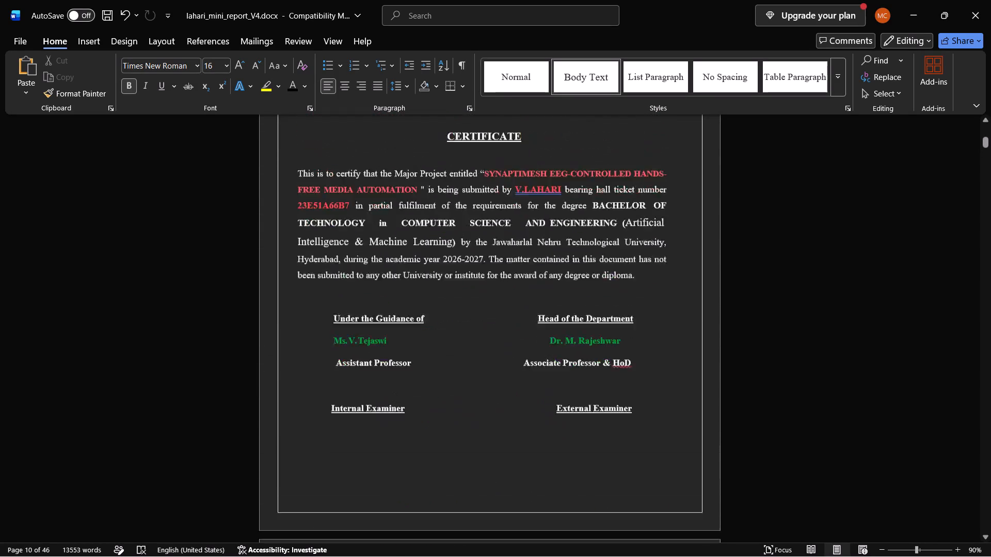
{"action": "scroll", "coordinate": [483, 225], "scroll_direction": "up", "scroll_amount": 1}
{"action": "scroll", "coordinate": [483, 225], "scroll_direction": "up", "scroll_amount": 20}
{"action": "scroll", "coordinate": [483, 225], "scroll_direction": "up", "scroll_amount": 5}
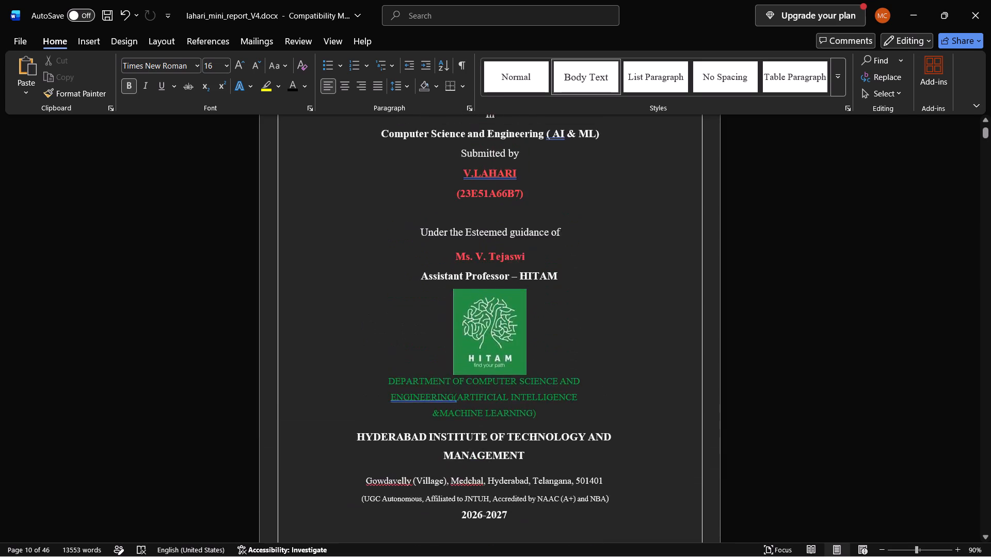
{"action": "scroll", "coordinate": [483, 225], "scroll_direction": "up", "scroll_amount": 12}
Replace the student's given name under "Submitted by" on the cover page with the new student's name in capitals, keeping the initial.
{"action": "scroll", "coordinate": [483, 225], "scroll_direction": "down", "scroll_amount": 3}
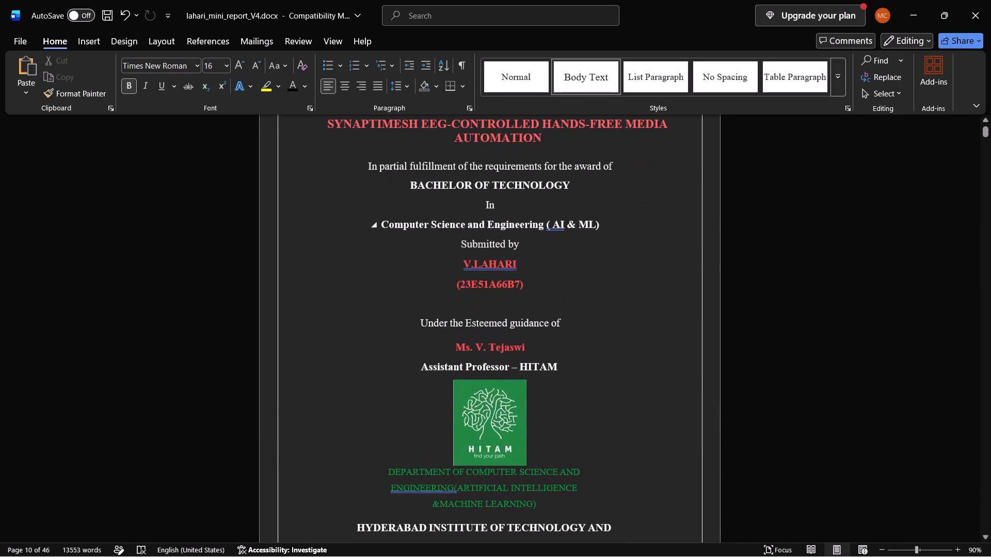
{"action": "scroll", "coordinate": [483, 225], "scroll_direction": "down", "scroll_amount": 1}
{"action": "scroll", "coordinate": [542, 232], "scroll_direction": "down", "scroll_amount": 2}
{"action": "left_click", "coordinate": [519, 183]}
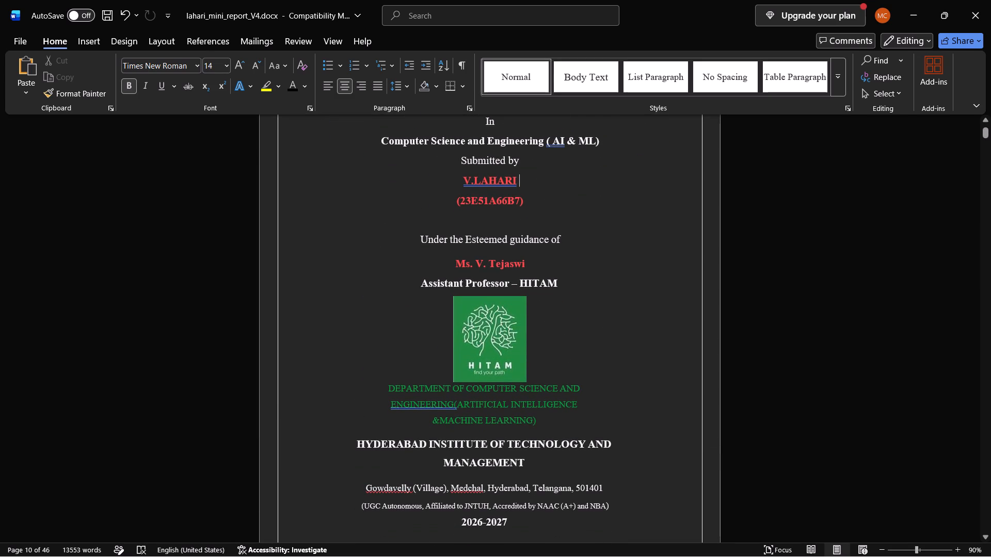
{"action": "key", "text": "BackSpace"}
{"action": "key", "text": "BackSpace"}
{"action": "key", "text": "BackSpace"}
{"action": "key", "text": "BackSpace"}
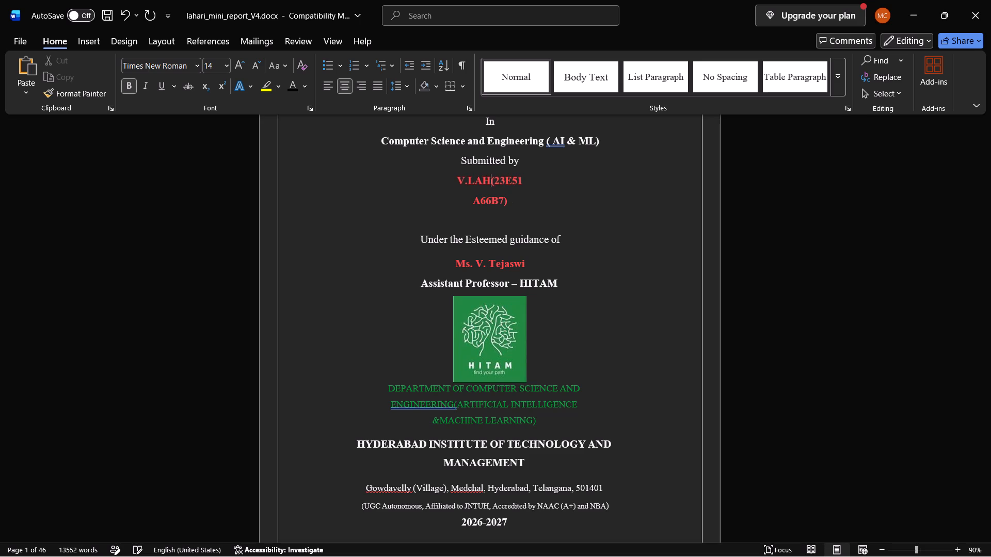
{"action": "key", "text": "BackSpace"}
{"action": "key", "text": "BackSpace"}
{"action": "key", "text": "BackSpace"}
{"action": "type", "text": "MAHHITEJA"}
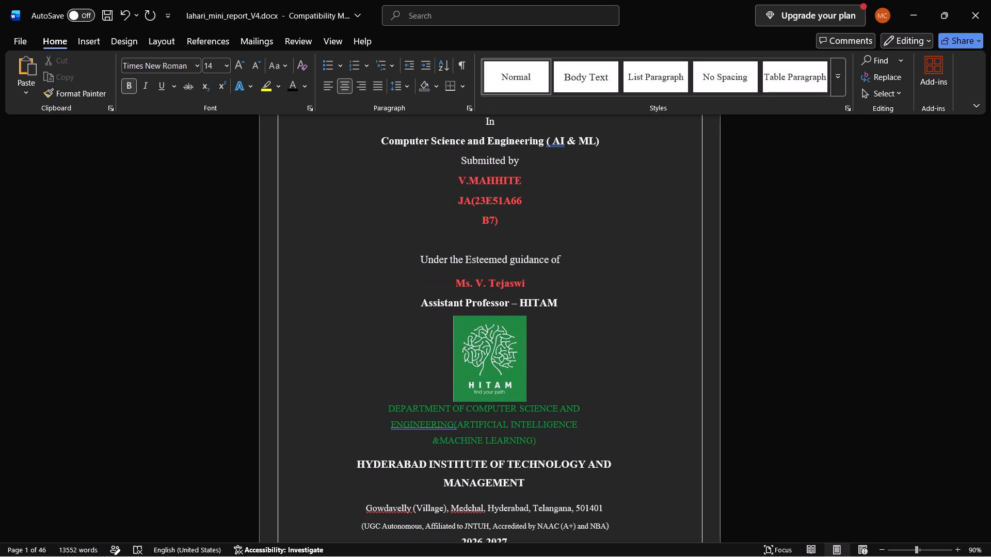
Correct the spelling of the new student's name under "Submitted by" on the cover page.
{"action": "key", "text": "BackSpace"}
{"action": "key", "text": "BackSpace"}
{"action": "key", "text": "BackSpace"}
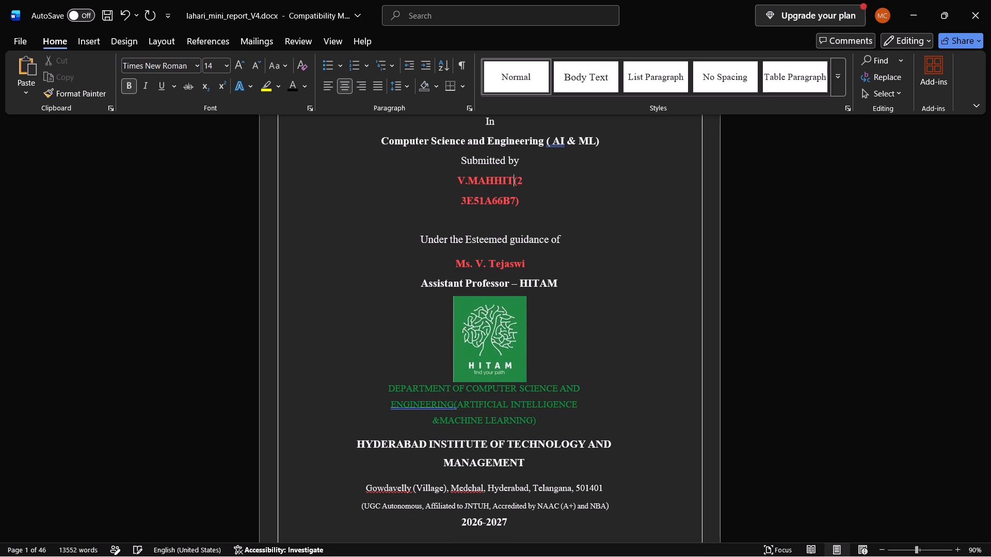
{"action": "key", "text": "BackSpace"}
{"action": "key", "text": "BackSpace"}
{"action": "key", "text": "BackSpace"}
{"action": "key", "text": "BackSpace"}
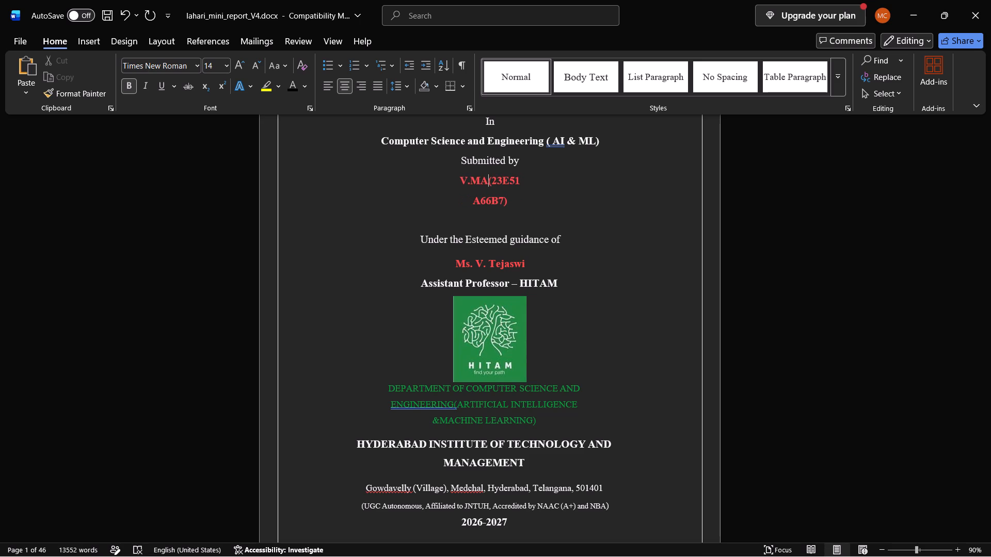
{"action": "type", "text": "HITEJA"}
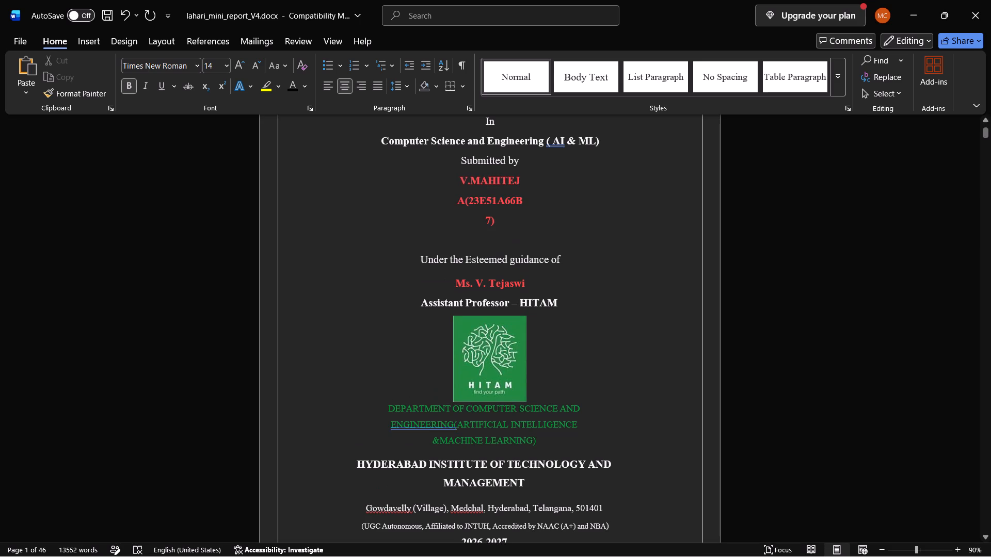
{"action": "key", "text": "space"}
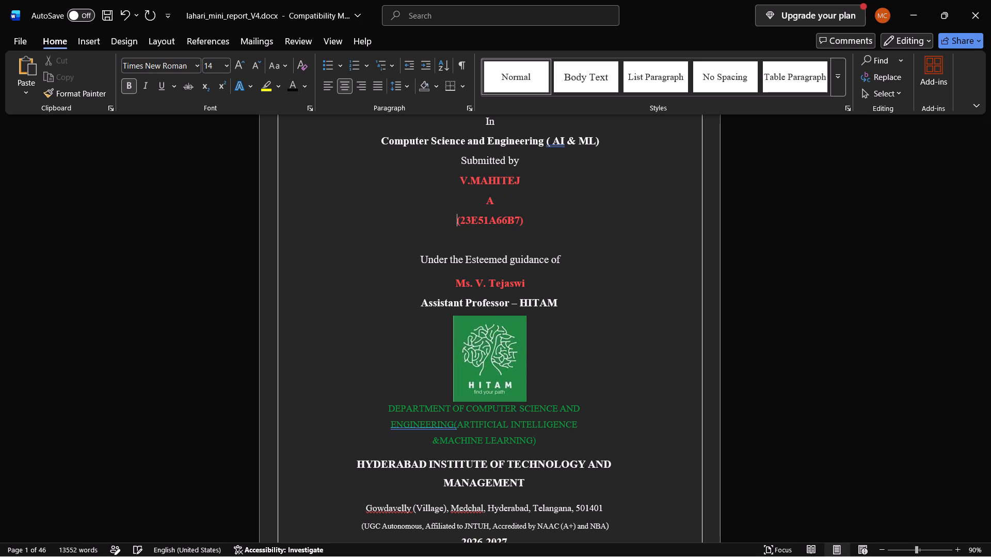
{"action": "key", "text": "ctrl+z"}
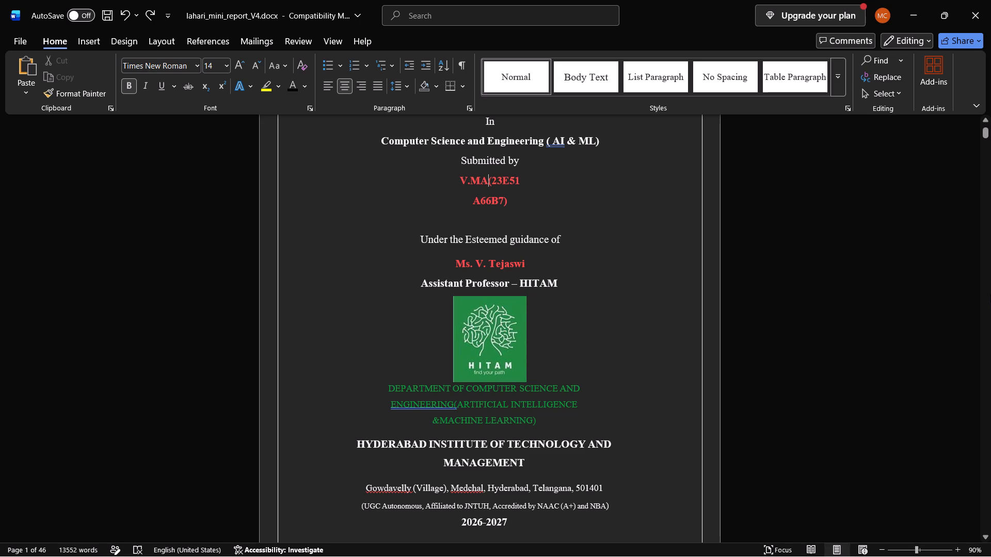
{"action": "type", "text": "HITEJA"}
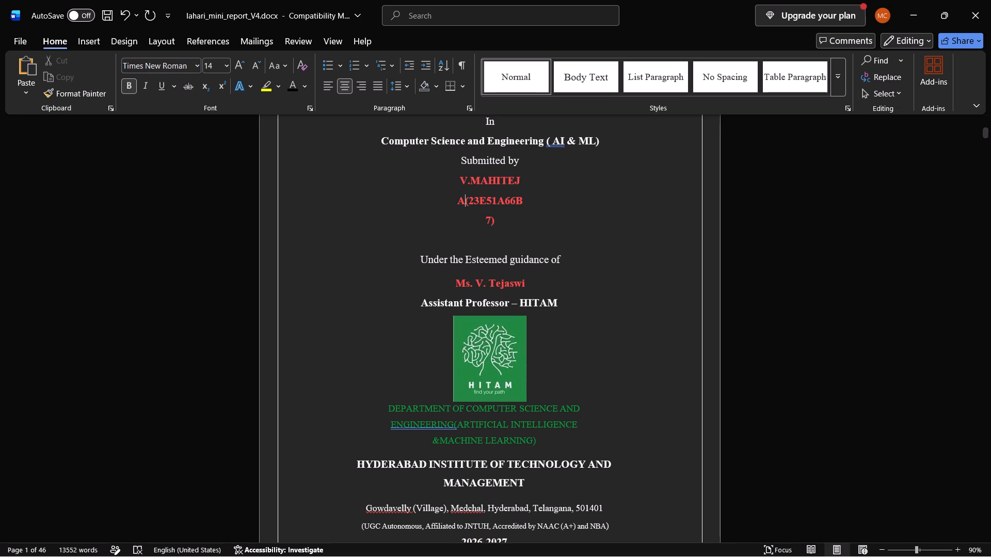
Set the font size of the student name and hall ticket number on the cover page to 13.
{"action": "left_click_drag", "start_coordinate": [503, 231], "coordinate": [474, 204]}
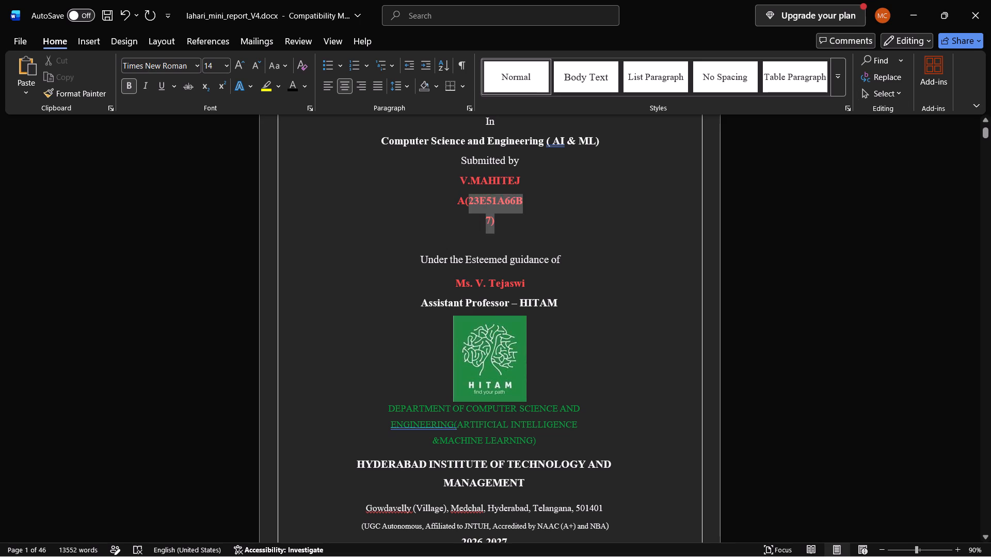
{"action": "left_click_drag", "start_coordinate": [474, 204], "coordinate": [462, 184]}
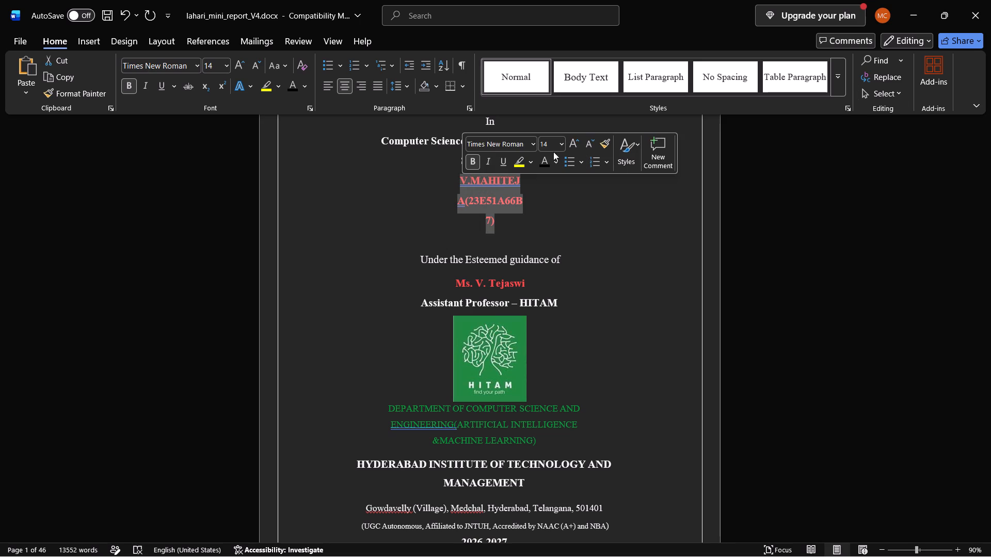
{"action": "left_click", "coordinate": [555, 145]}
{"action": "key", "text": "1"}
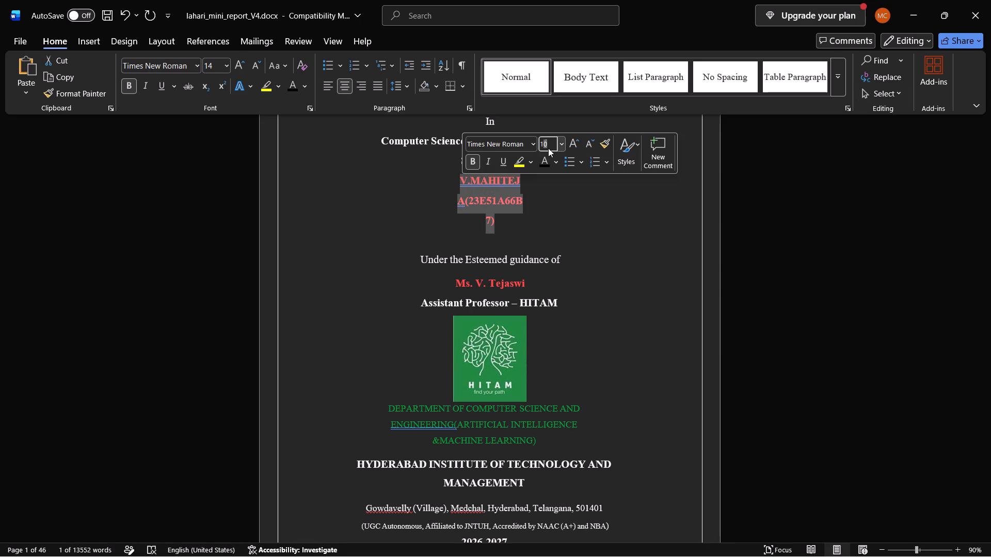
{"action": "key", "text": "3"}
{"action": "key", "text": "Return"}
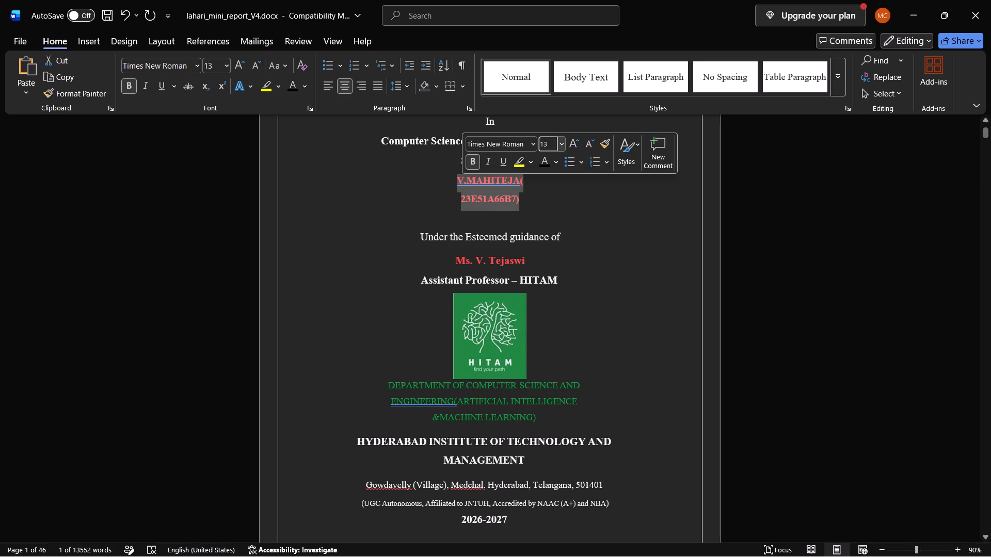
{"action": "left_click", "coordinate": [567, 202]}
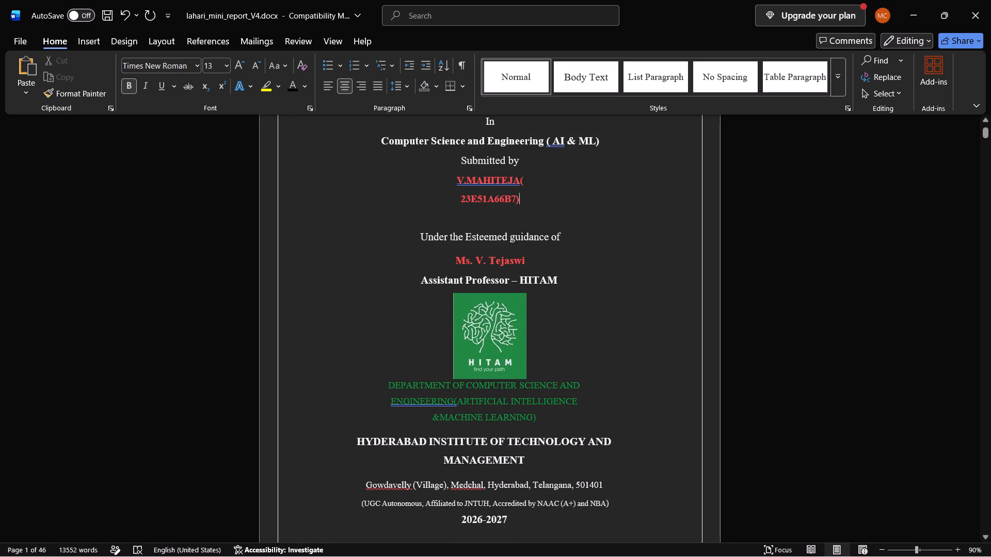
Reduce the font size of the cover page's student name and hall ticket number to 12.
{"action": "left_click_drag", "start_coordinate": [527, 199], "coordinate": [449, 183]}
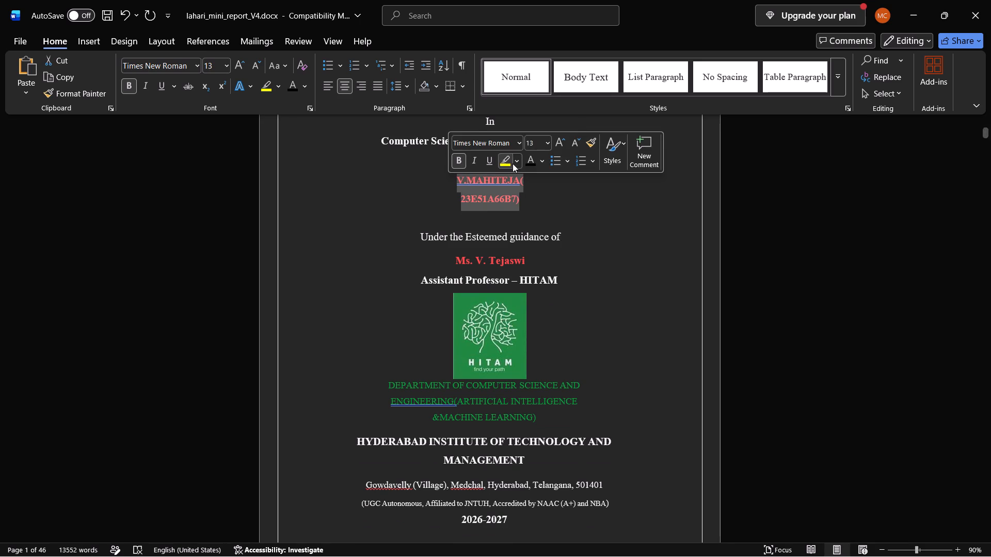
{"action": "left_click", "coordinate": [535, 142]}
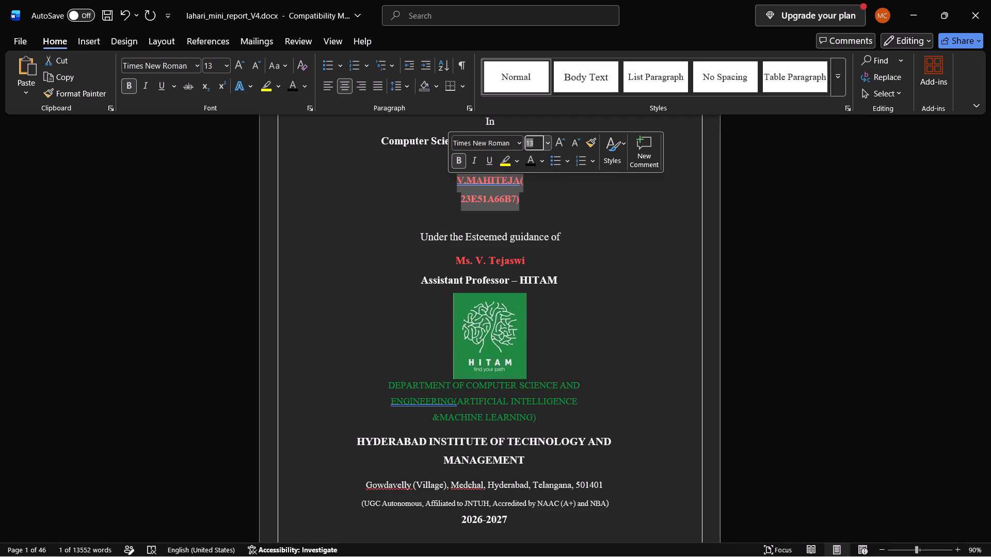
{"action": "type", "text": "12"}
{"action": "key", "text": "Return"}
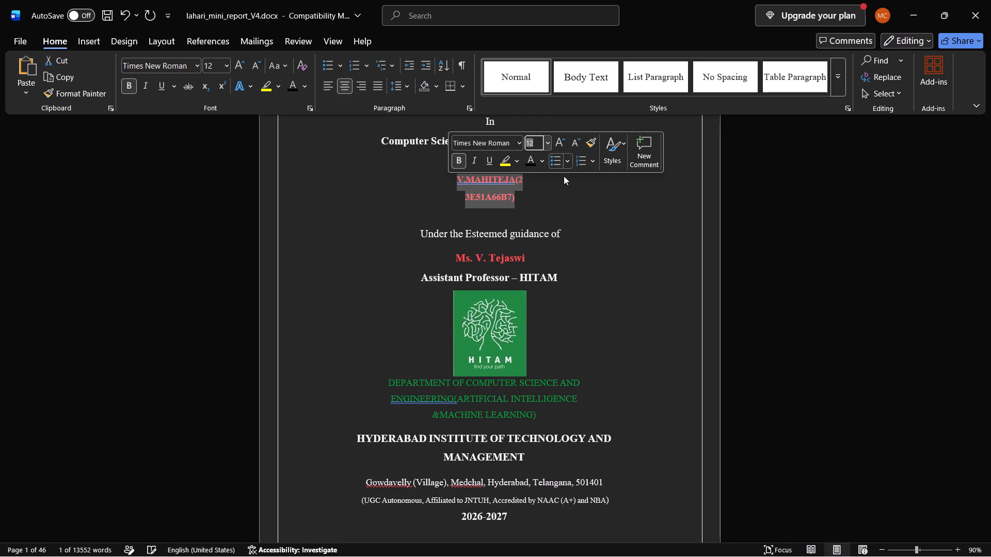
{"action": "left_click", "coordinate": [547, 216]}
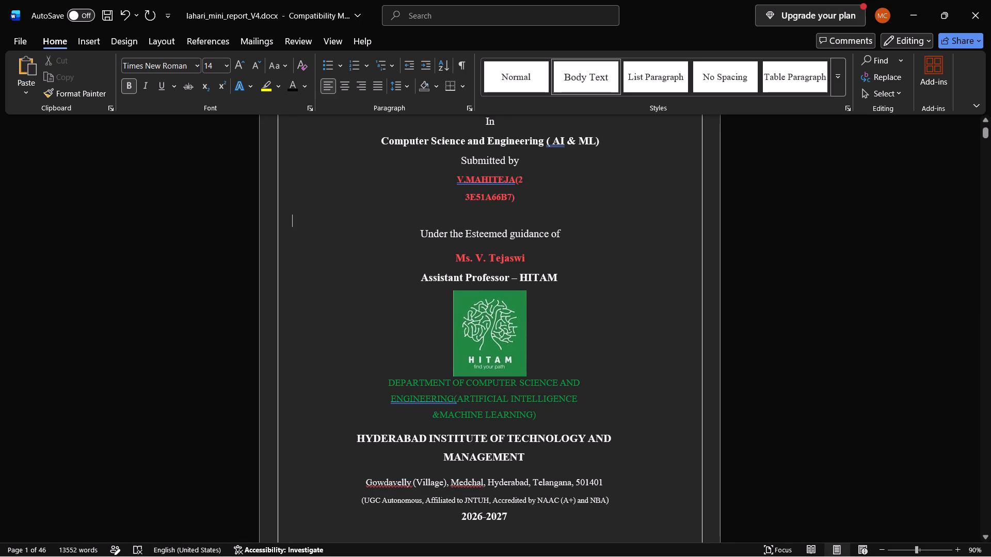
Insert a space between the student's name and the opening bracket so the bracketed hall ticket number wraps onto its own line.
{"action": "left_click", "coordinate": [517, 183]}
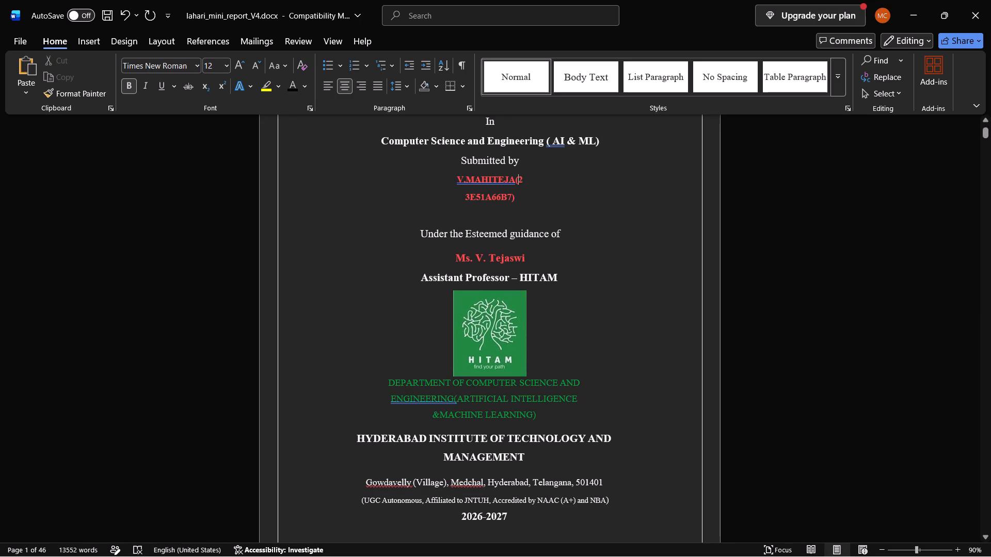
{"action": "left_click", "coordinate": [515, 183]}
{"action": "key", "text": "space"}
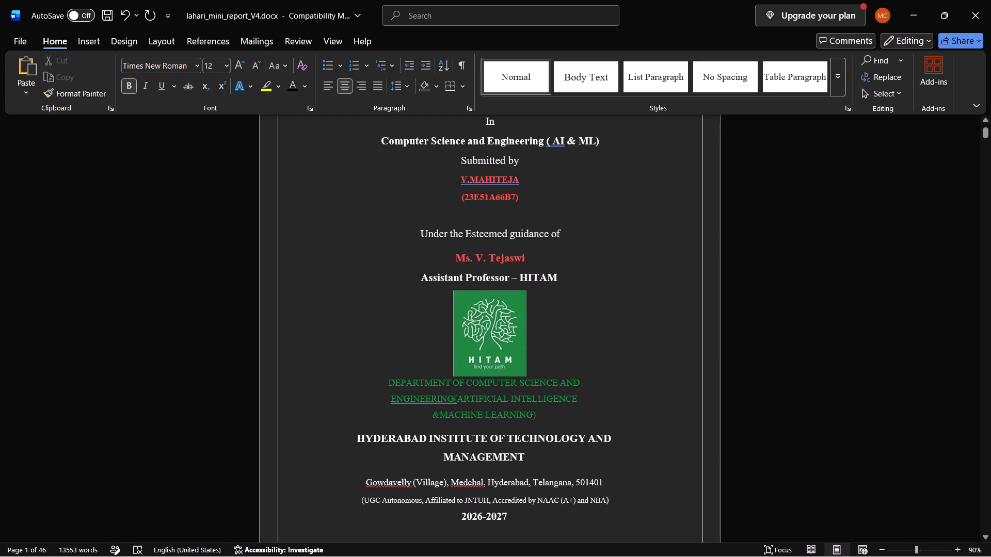
Set the font size of the cover page's student name and bracketed hall ticket number to 13.
{"action": "left_click_drag", "start_coordinate": [534, 198], "coordinate": [443, 176]}
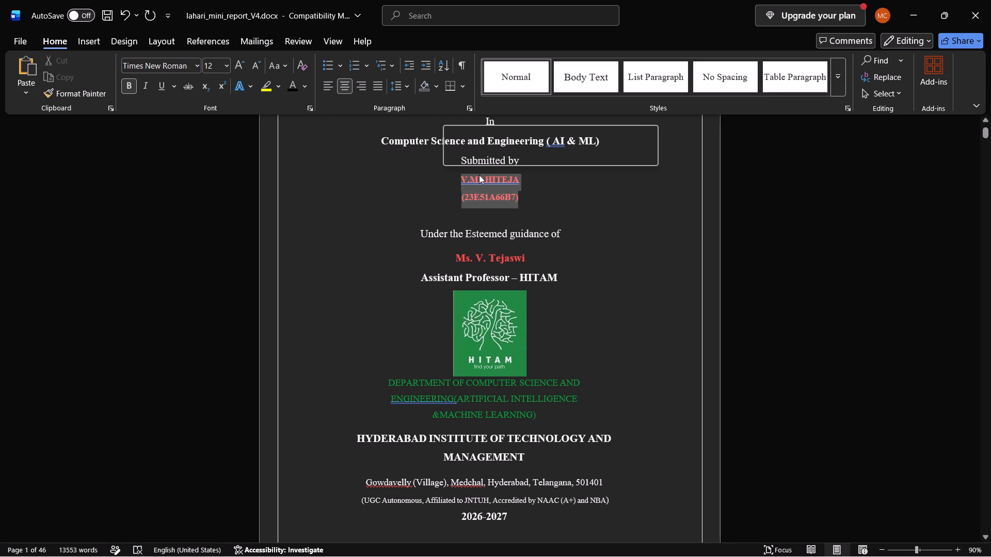
{"action": "left_click", "coordinate": [527, 139]}
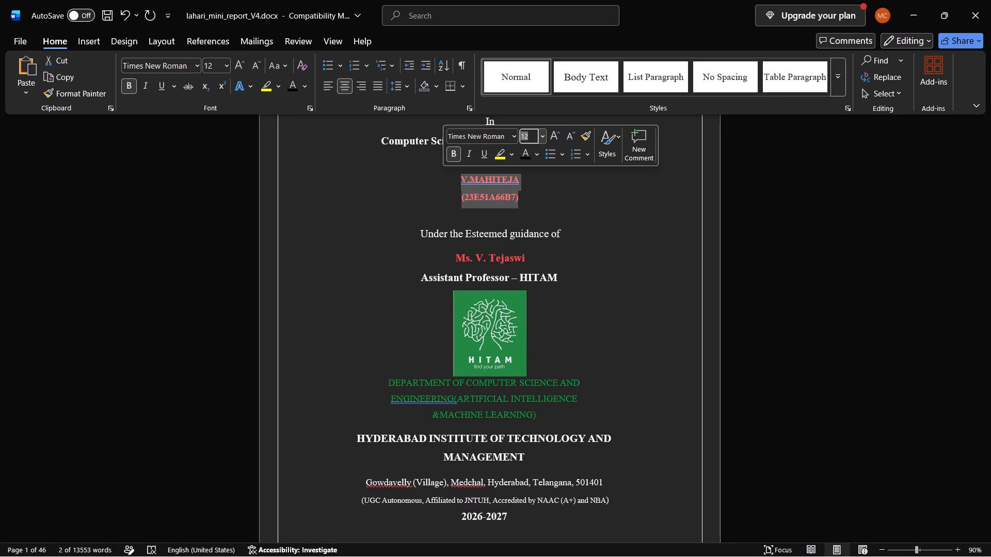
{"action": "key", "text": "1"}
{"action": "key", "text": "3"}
{"action": "key", "text": "Return"}
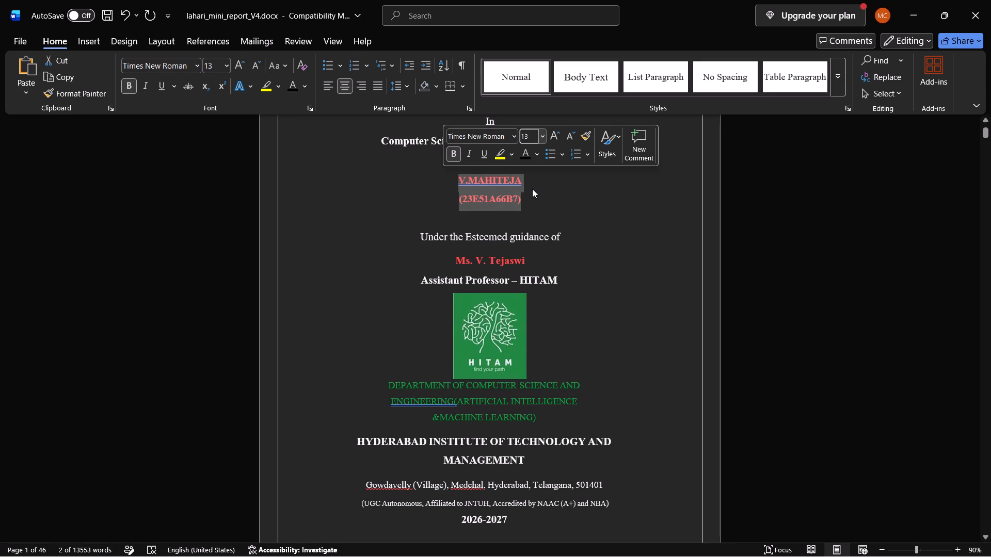
{"action": "left_click", "coordinate": [533, 137]}
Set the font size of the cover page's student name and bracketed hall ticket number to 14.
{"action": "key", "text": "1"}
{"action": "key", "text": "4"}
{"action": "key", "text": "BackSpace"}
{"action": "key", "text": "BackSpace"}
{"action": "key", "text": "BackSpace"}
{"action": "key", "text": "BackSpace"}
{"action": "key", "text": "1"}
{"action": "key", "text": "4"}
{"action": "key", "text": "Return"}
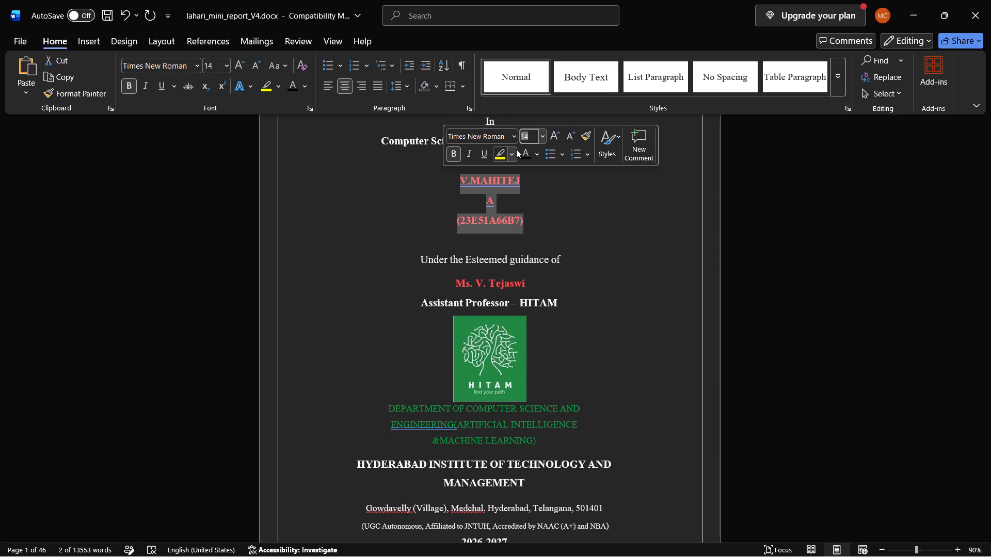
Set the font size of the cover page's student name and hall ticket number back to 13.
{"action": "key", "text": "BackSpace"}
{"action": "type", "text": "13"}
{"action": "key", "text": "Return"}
Replace the bracketed hall ticket number under the student name on the cover page with the new student's number, keeping the brackets.
{"action": "left_click", "coordinate": [526, 202]}
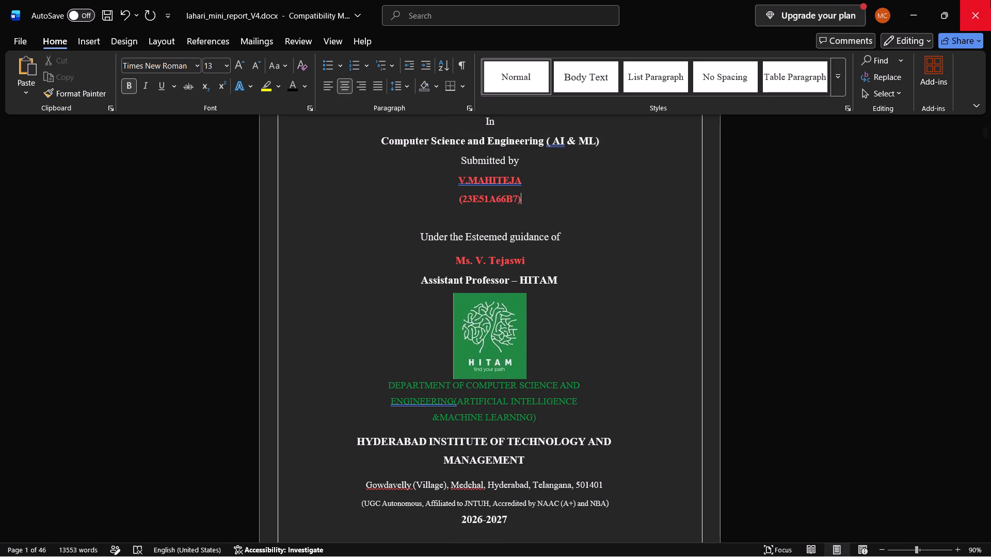
{"action": "scroll", "coordinate": [990, 0], "scroll_direction": "up", "scroll_amount": 4, "text": "ctrl"}
{"action": "key", "text": "Left"}
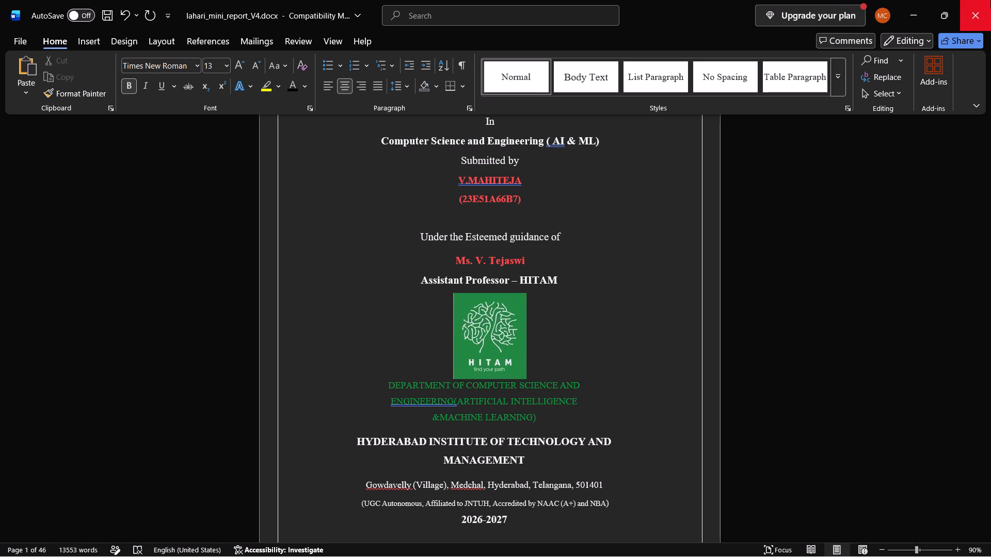
{"action": "key", "text": "BackSpace"}
{"action": "key", "text": "BackSpace"}
{"action": "key", "text": "BackSpace"}
{"action": "key", "text": "BackSpace"}
{"action": "key", "text": "BackSpace"}
{"action": "key", "text": "BackSpace"}
{"action": "key", "text": "BackSpace"}
{"action": "key", "text": "BackSpace"}
{"action": "key", "text": "BackSpace"}
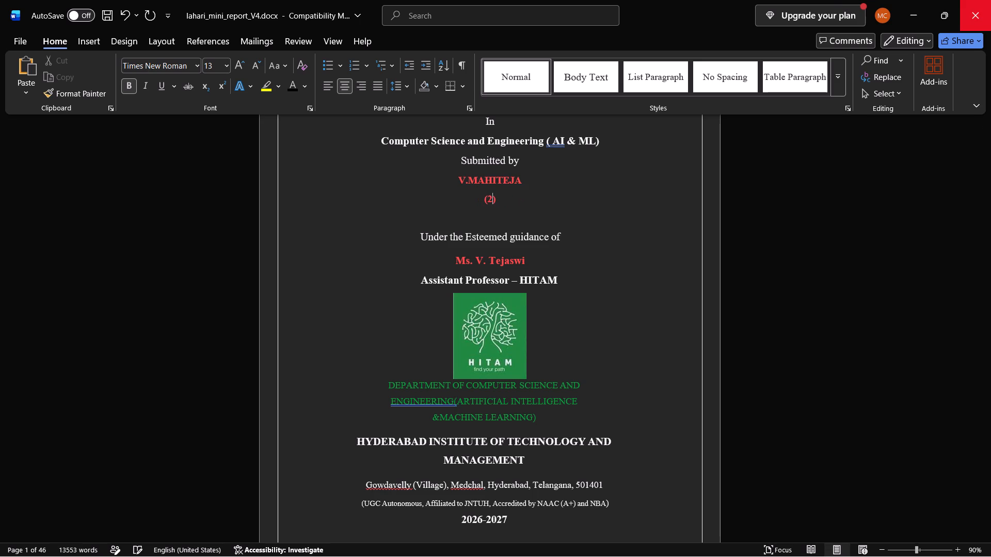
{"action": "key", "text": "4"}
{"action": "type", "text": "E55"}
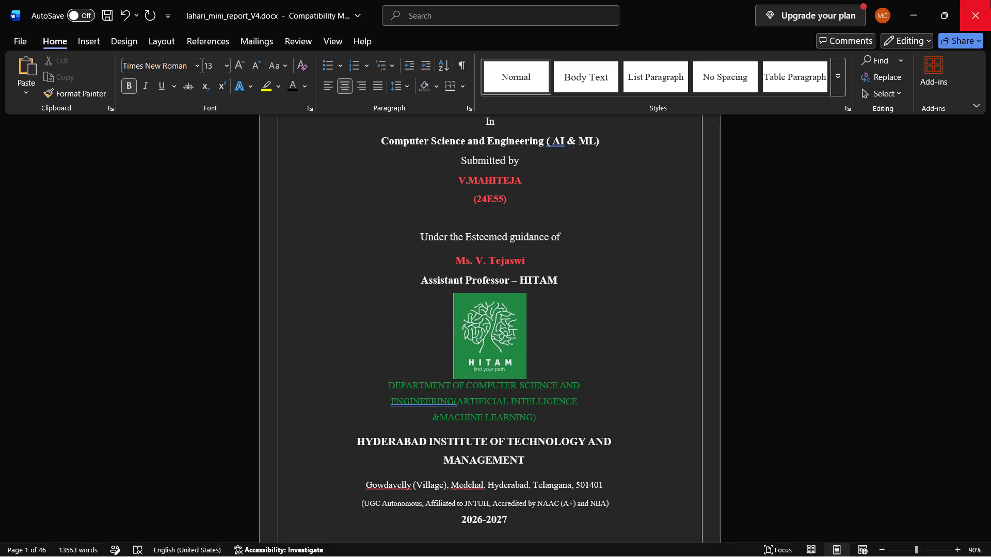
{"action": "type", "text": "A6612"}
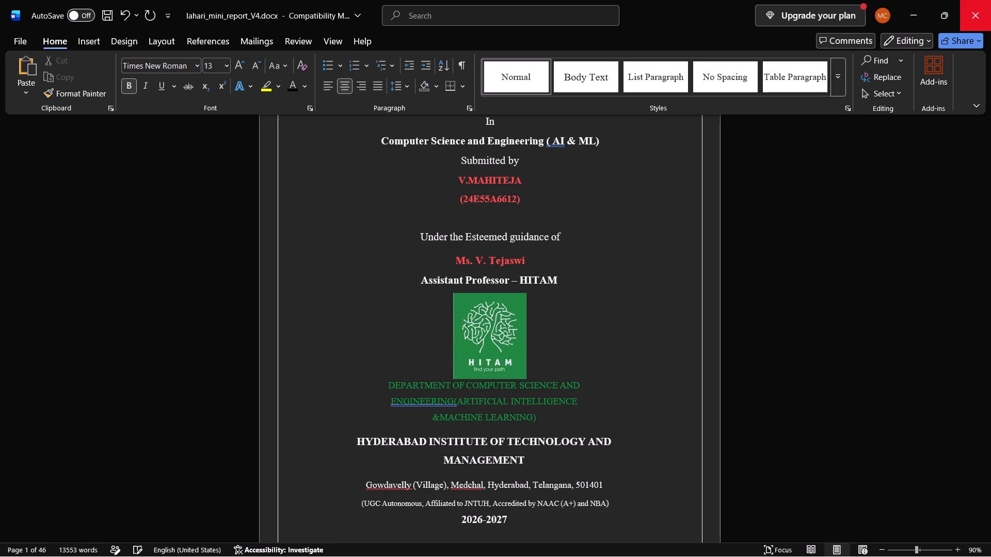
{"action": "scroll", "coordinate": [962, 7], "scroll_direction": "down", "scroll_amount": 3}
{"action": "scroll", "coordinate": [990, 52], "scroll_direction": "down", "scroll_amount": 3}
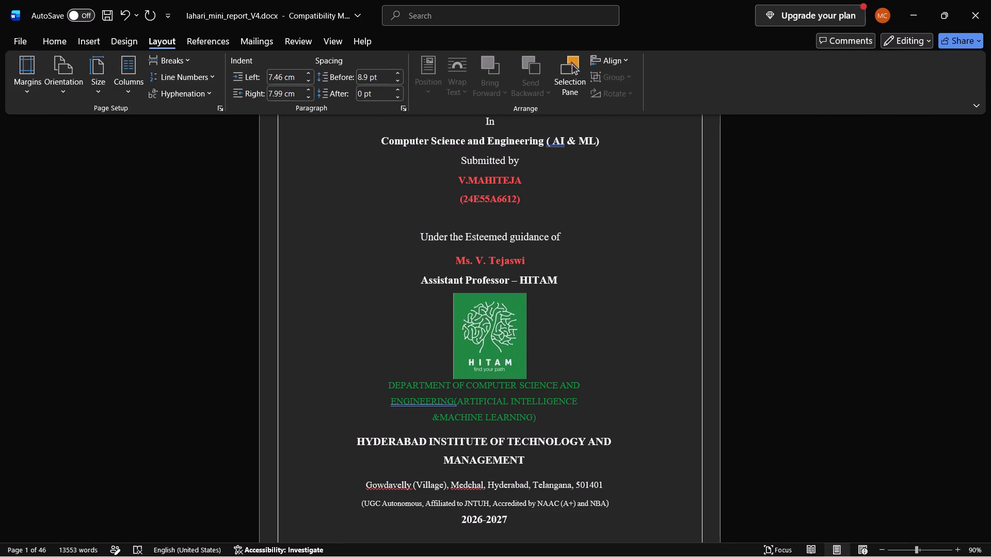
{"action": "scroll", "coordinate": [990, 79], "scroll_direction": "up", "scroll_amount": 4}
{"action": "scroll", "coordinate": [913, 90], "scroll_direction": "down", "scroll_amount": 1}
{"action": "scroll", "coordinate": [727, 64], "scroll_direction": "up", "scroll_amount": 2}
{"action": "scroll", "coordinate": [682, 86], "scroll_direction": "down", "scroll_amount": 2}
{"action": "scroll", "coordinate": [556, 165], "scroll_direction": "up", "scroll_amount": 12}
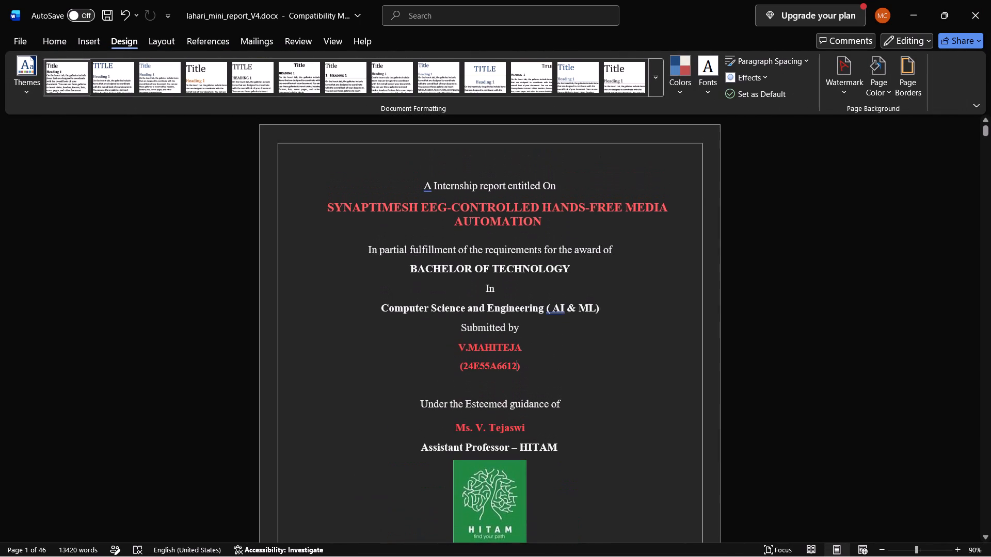
Centre the "HYDERABAD INSTITUTE OF TECHNOLOGY AND MANAGEMENT" line at the top of the certificate page.
{"action": "scroll", "coordinate": [556, 165], "scroll_direction": "down", "scroll_amount": 3}
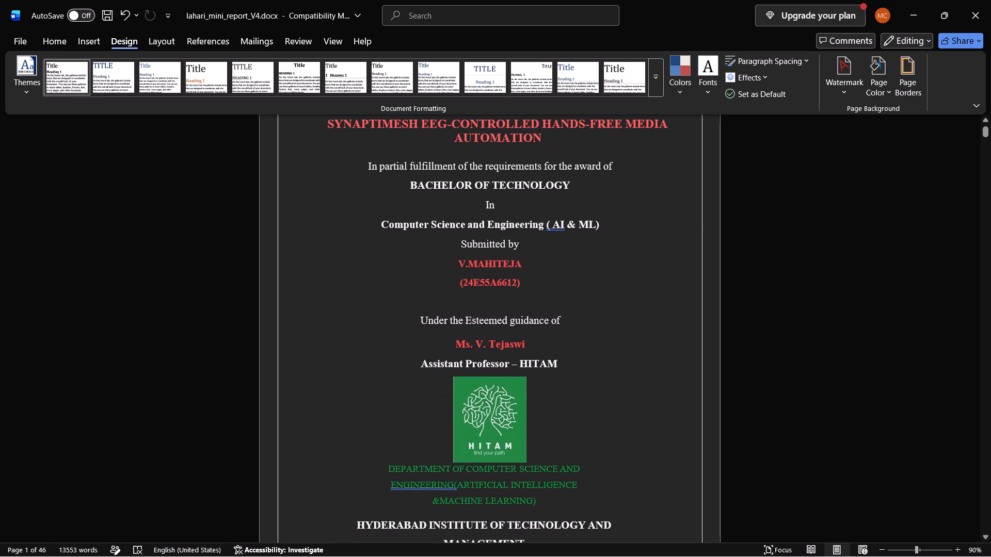
{"action": "scroll", "coordinate": [556, 165], "scroll_direction": "down", "scroll_amount": 8}
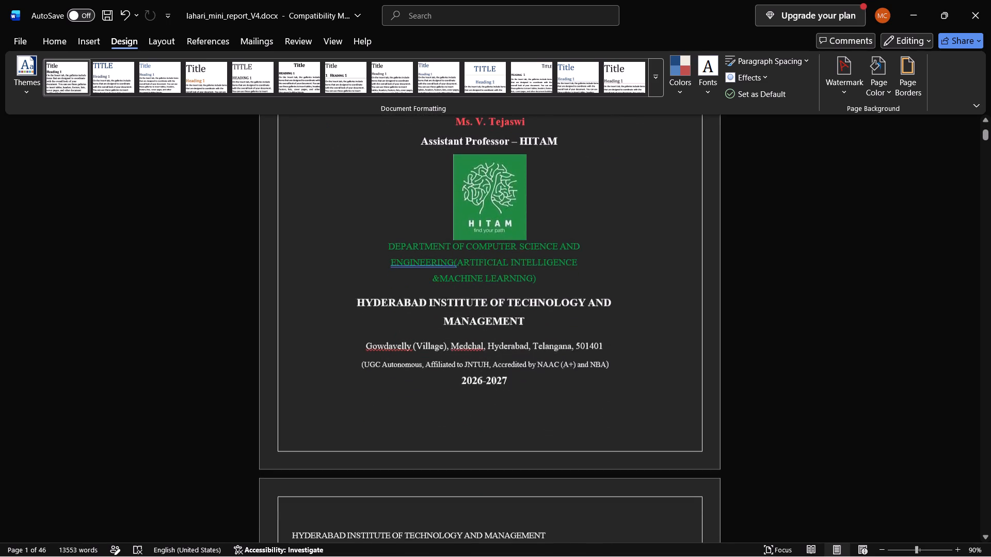
{"action": "scroll", "coordinate": [556, 165], "scroll_direction": "down", "scroll_amount": 7}
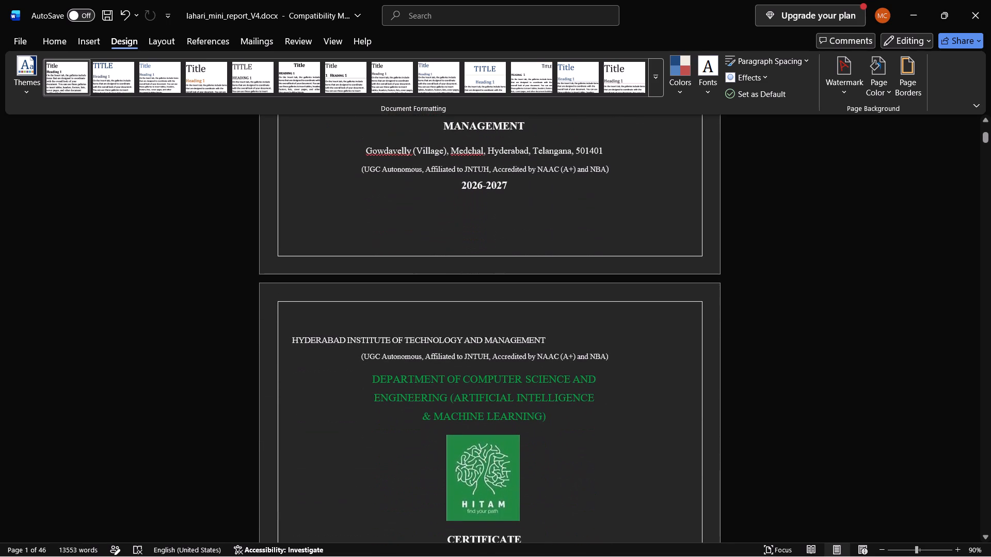
{"action": "scroll", "coordinate": [556, 165], "scroll_direction": "down", "scroll_amount": 6}
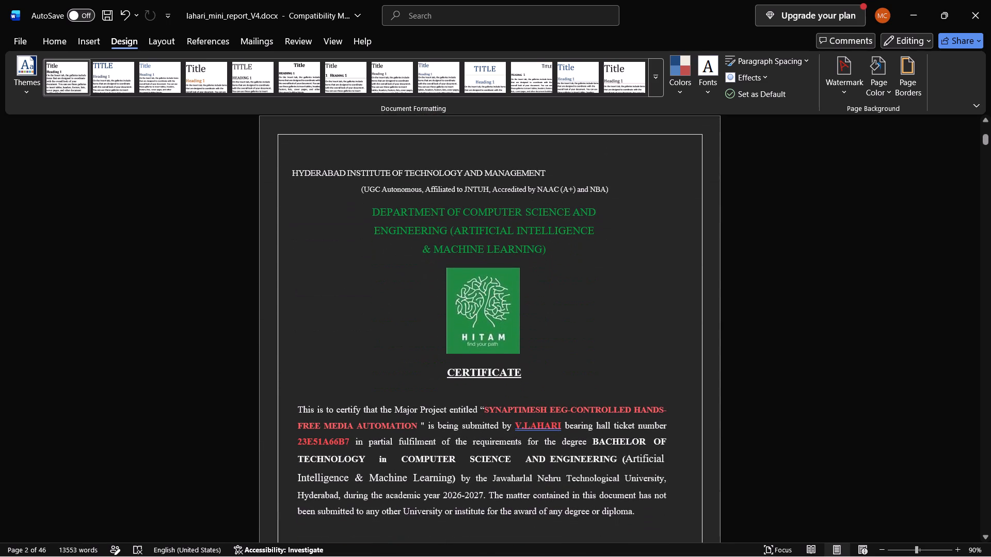
{"action": "left_click_drag", "start_coordinate": [559, 170], "coordinate": [523, 169]}
{"action": "left_click_drag", "start_coordinate": [523, 169], "coordinate": [247, 178]}
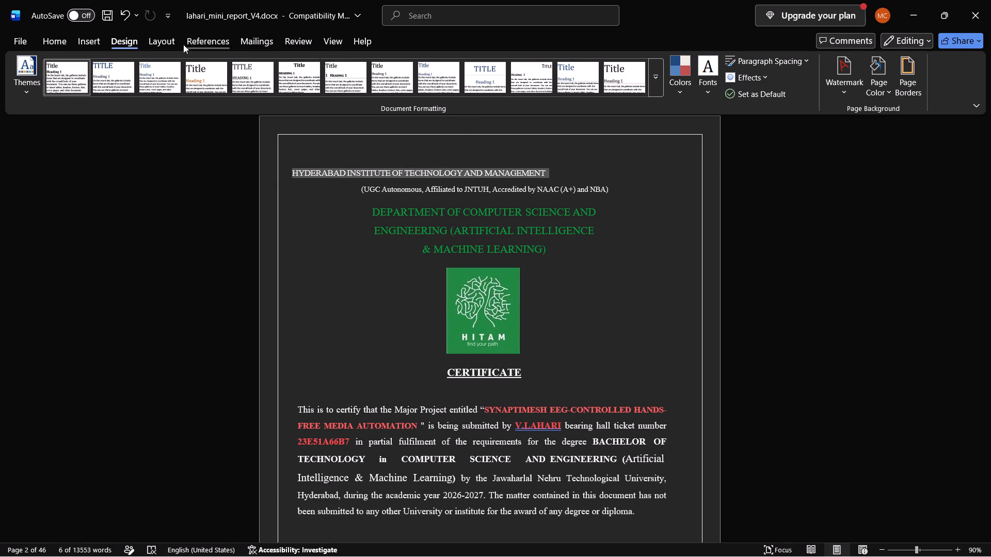
{"action": "left_click", "coordinate": [52, 40]}
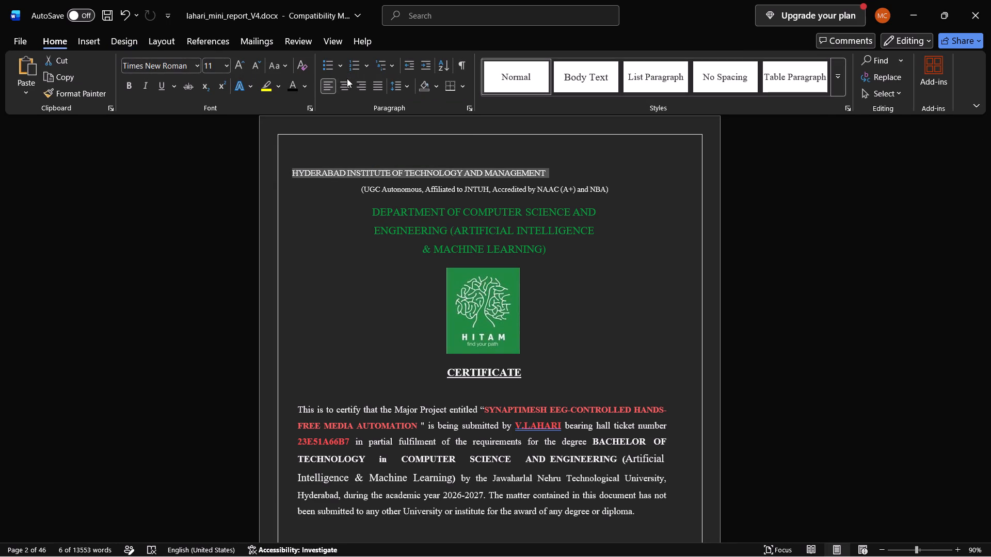
{"action": "left_click", "coordinate": [342, 86]}
{"action": "left_click", "coordinate": [355, 162]}
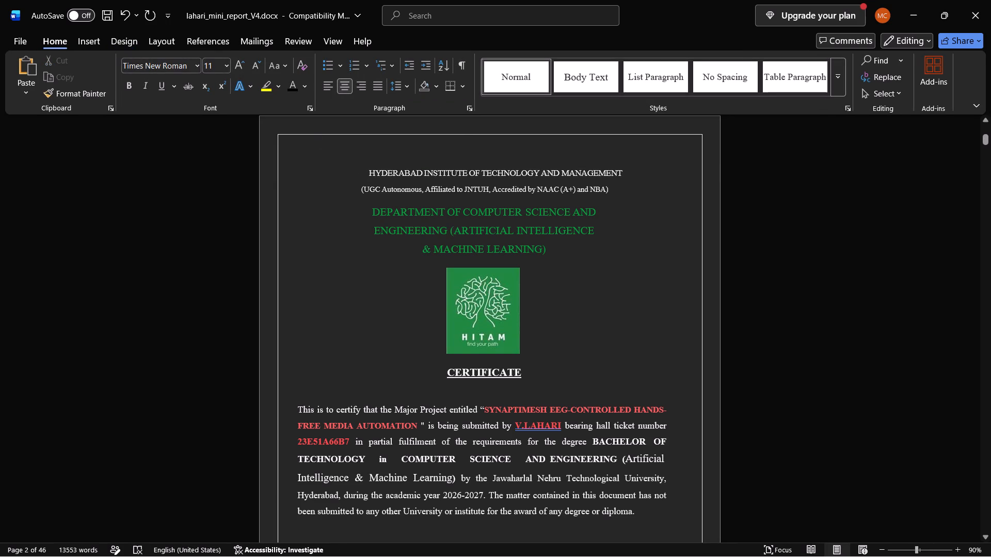
Insert leading spaces before the "(UGC Autonomous, Affiliated to JNTUH..." line on the certificate page to align its start with the institute name above.
{"action": "left_click", "coordinate": [357, 194]}
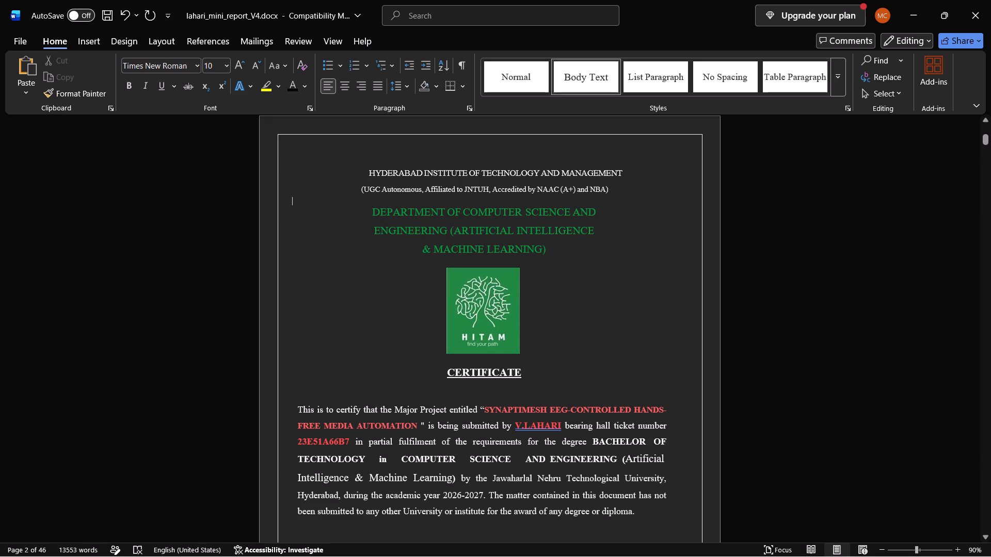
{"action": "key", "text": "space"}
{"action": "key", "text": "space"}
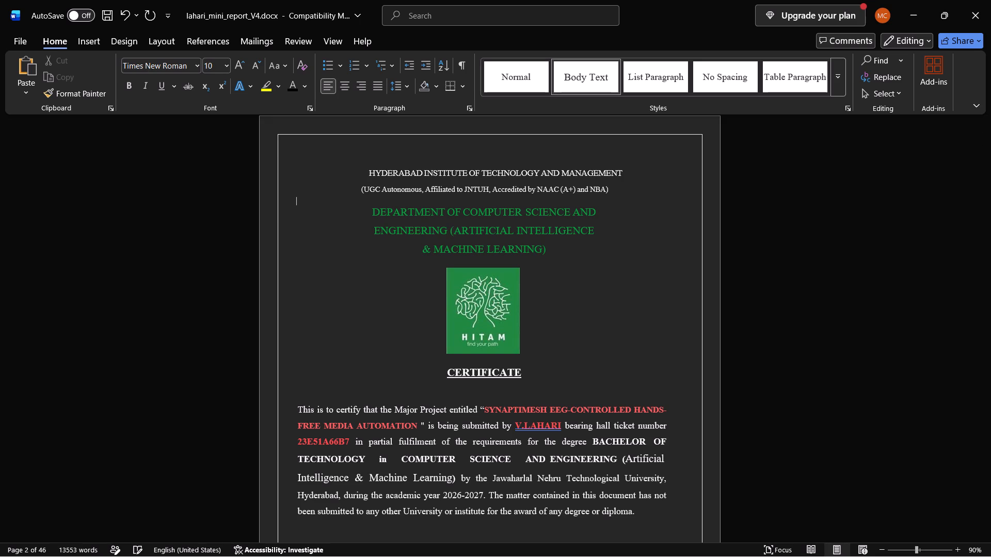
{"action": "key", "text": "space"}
{"action": "left_click", "coordinate": [352, 187]}
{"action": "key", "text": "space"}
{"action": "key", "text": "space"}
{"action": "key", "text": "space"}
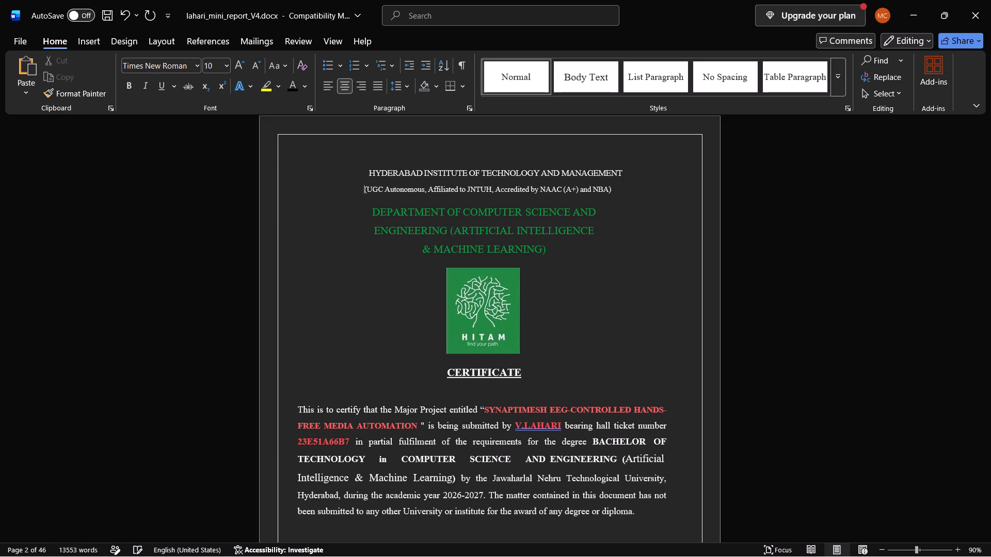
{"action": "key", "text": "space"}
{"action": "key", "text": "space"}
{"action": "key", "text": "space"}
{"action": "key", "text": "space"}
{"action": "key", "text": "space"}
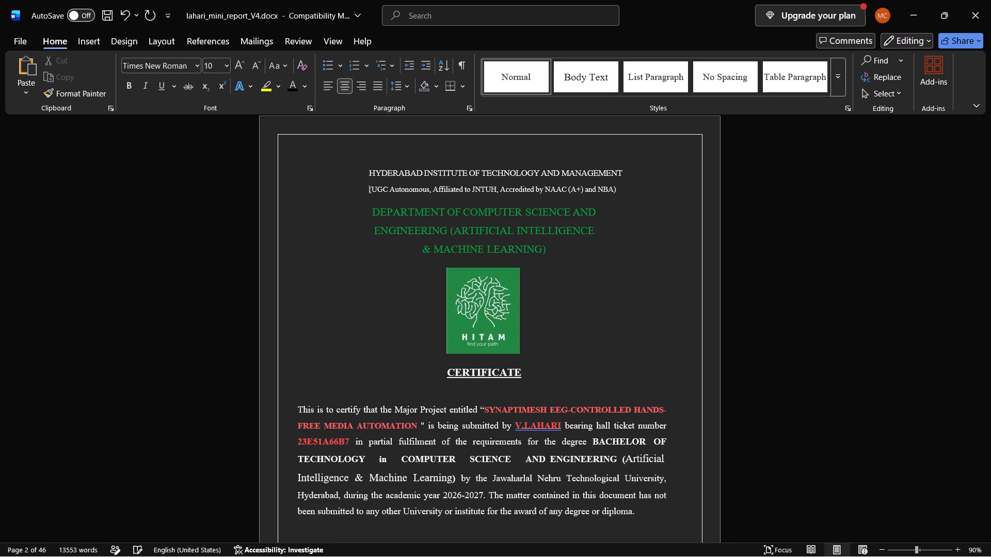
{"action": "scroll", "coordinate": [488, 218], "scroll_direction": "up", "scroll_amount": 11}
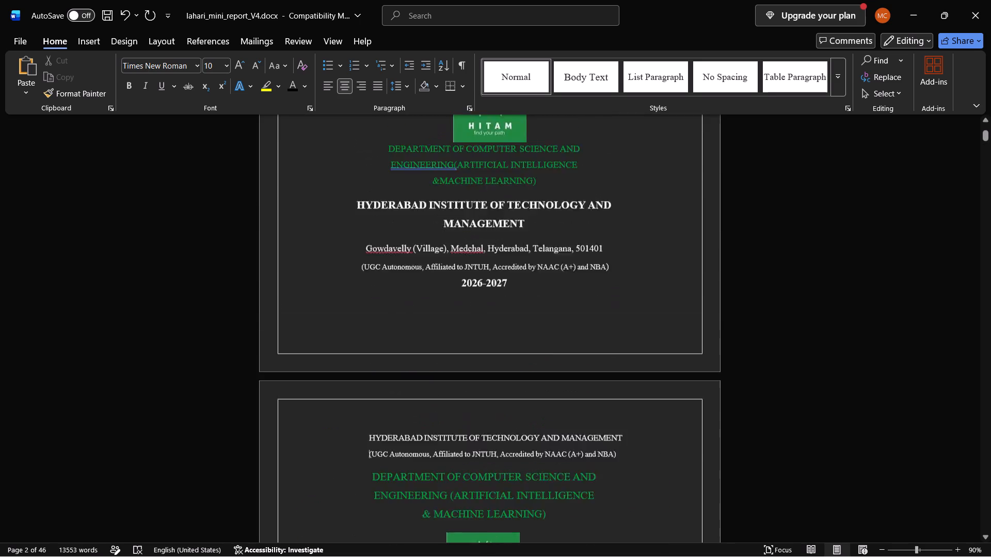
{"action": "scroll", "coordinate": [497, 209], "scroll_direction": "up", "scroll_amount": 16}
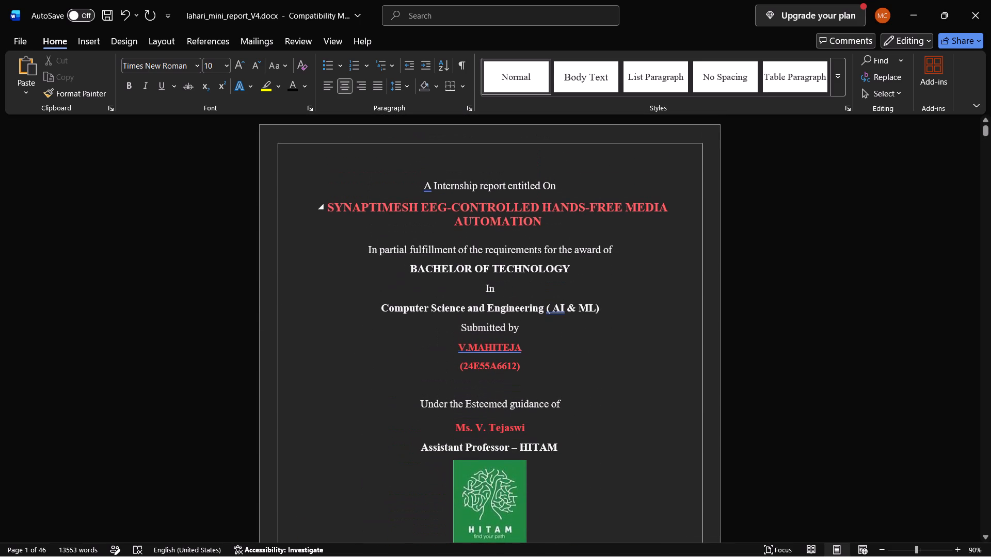
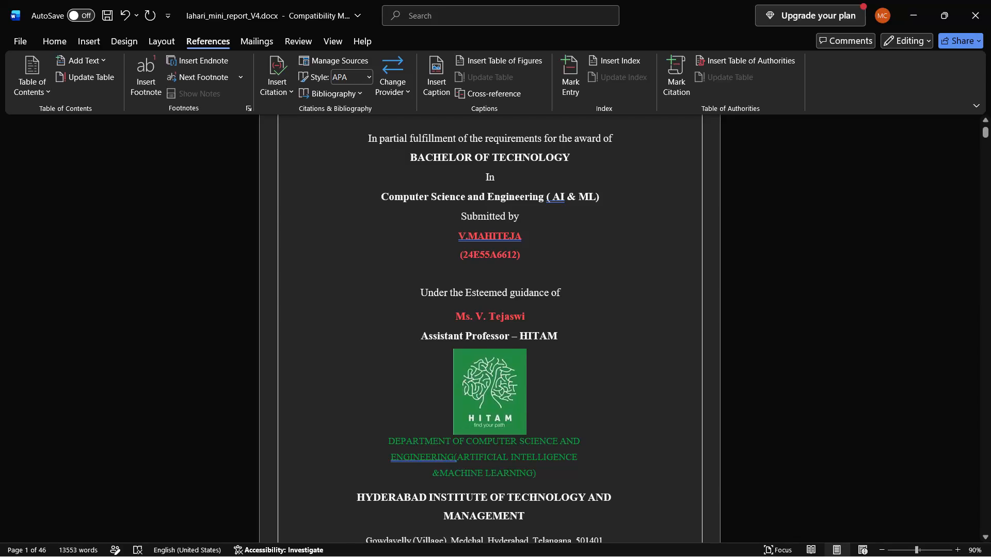
Undo the latest edits, including the leading spaces before the "(UGC Autonomous..." line and the centring of the institute name on the certificate page.
{"action": "scroll", "coordinate": [30, 195], "scroll_direction": "down", "scroll_amount": 2}
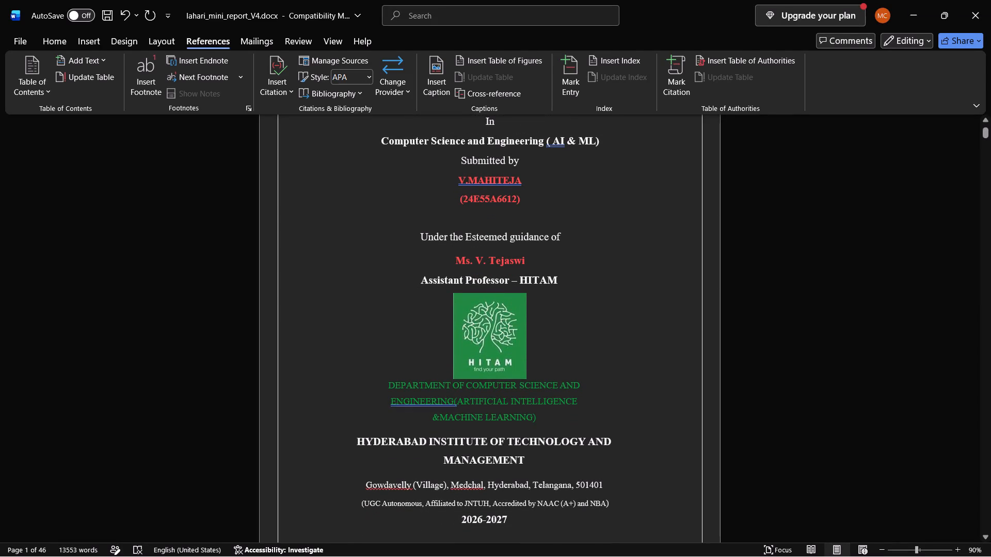
{"action": "scroll", "coordinate": [516, 192], "scroll_direction": "up", "scroll_amount": 6, "text": "ctrl"}
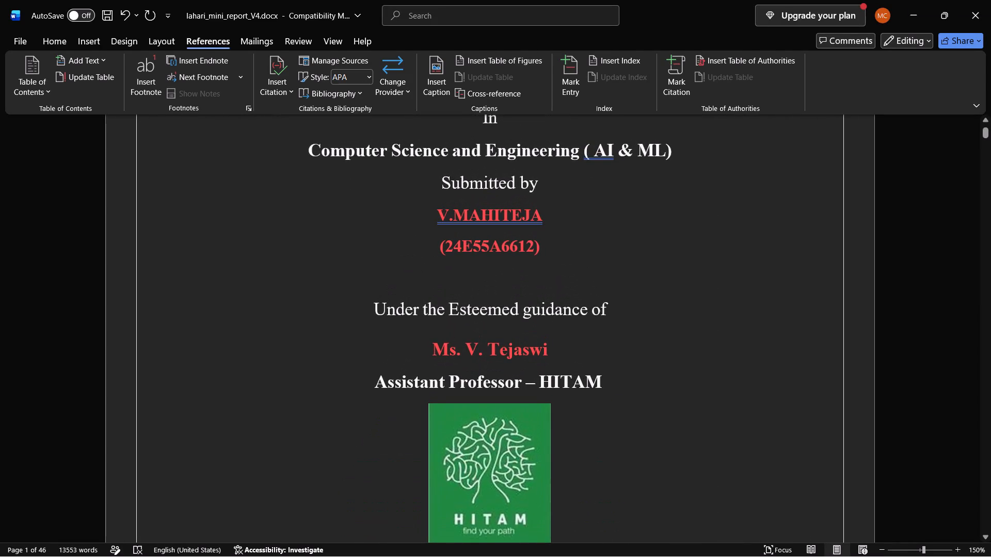
{"action": "scroll", "coordinate": [516, 192], "scroll_direction": "up", "scroll_amount": 3}
{"action": "scroll", "coordinate": [516, 192], "scroll_direction": "down", "scroll_amount": 2}
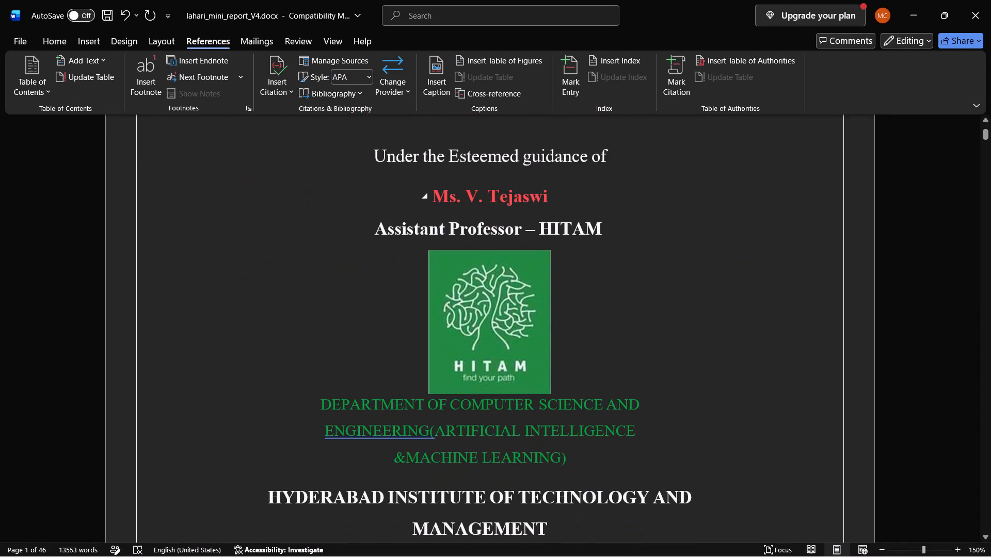
{"action": "scroll", "coordinate": [516, 192], "scroll_direction": "down", "scroll_amount": 4}
{"action": "scroll", "coordinate": [516, 192], "scroll_direction": "up", "scroll_amount": 1}
{"action": "key", "text": "ctrl+z"}
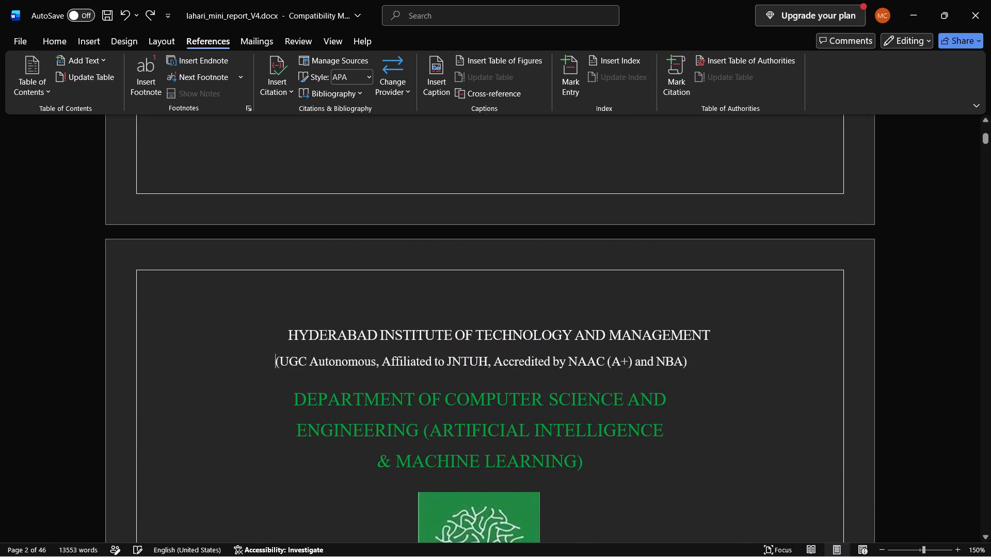
{"action": "key", "text": "ctrl+z"}
{"action": "key", "text": "ctrl+z"}
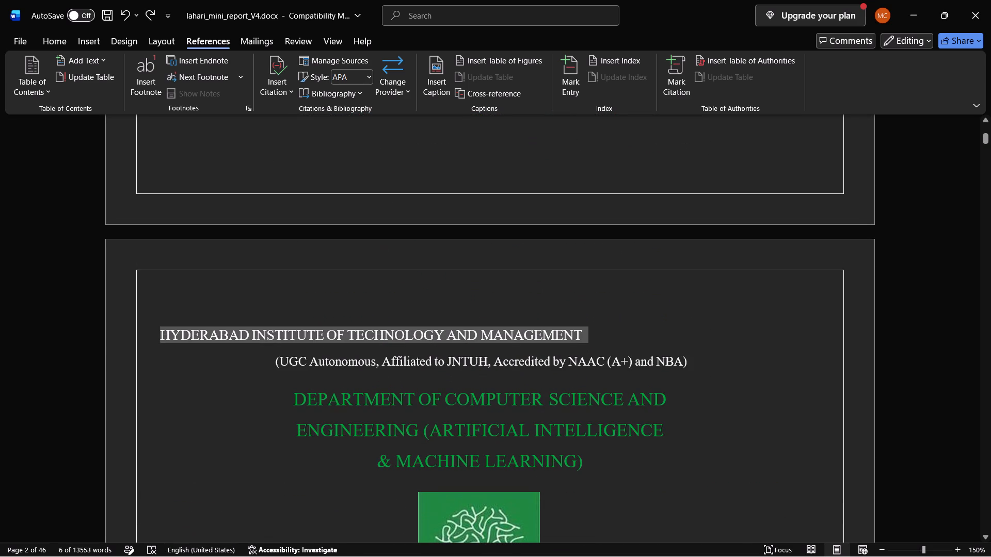
{"action": "key", "text": "ctrl+z"}
Centre the whole certificate page's content, from the institute name down to the Internal and External Examiner line.
{"action": "scroll", "coordinate": [516, 192], "scroll_direction": "down", "scroll_amount": 3}
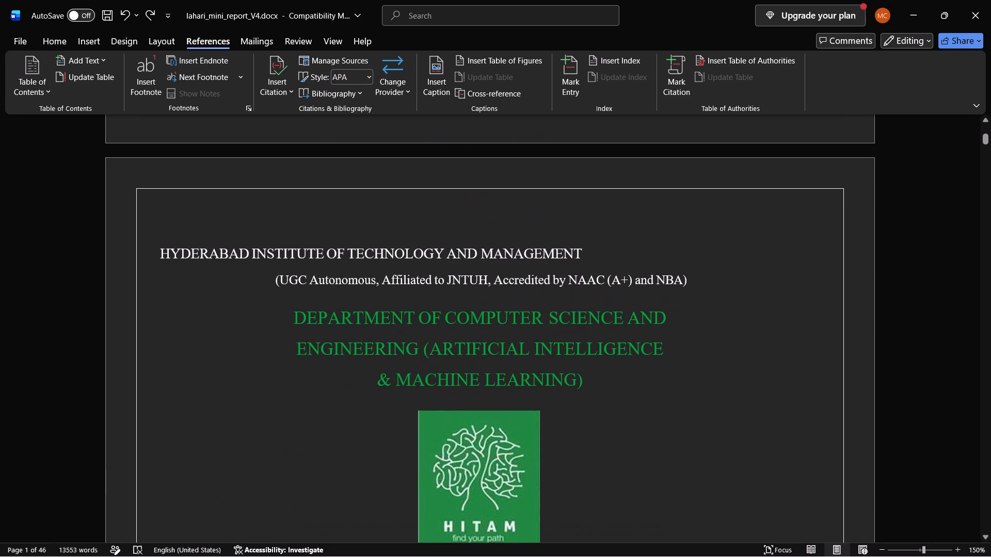
{"action": "left_click_drag", "start_coordinate": [615, 252], "coordinate": [152, 280]}
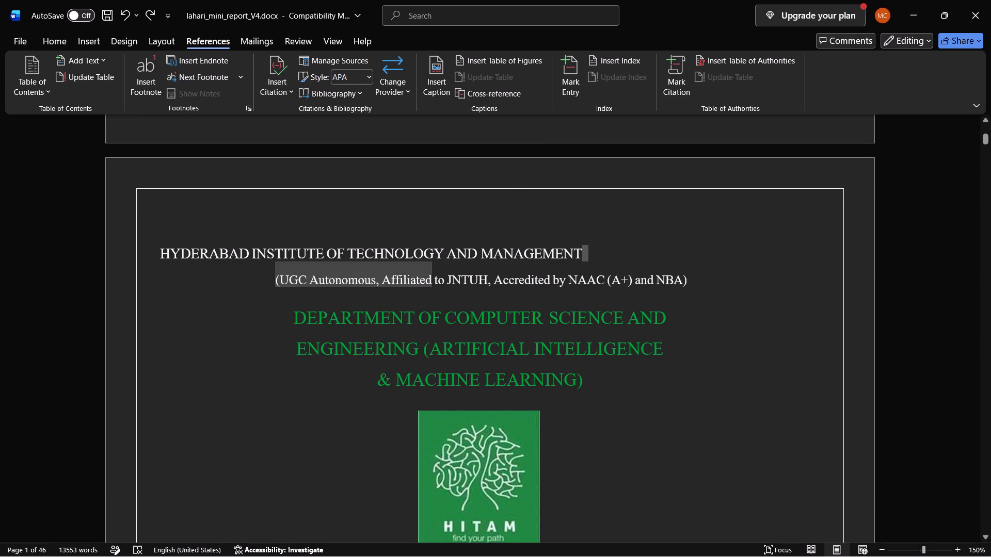
{"action": "left_click_drag", "start_coordinate": [152, 280], "coordinate": [146, 256]}
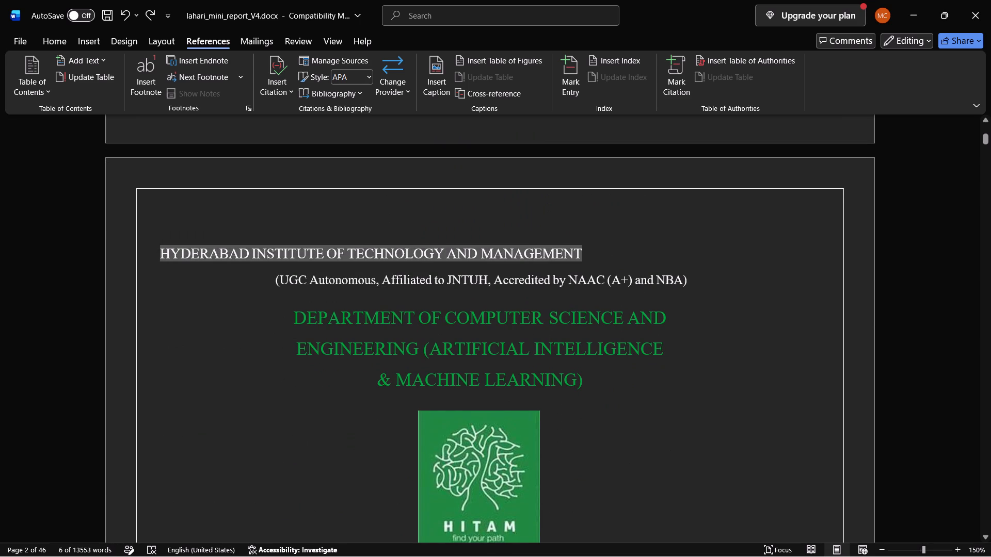
{"action": "scroll", "coordinate": [684, 395], "scroll_direction": "down", "scroll_amount": 2}
{"action": "scroll", "coordinate": [684, 395], "scroll_direction": "up", "scroll_amount": 4}
{"action": "left_click", "coordinate": [154, 340]}
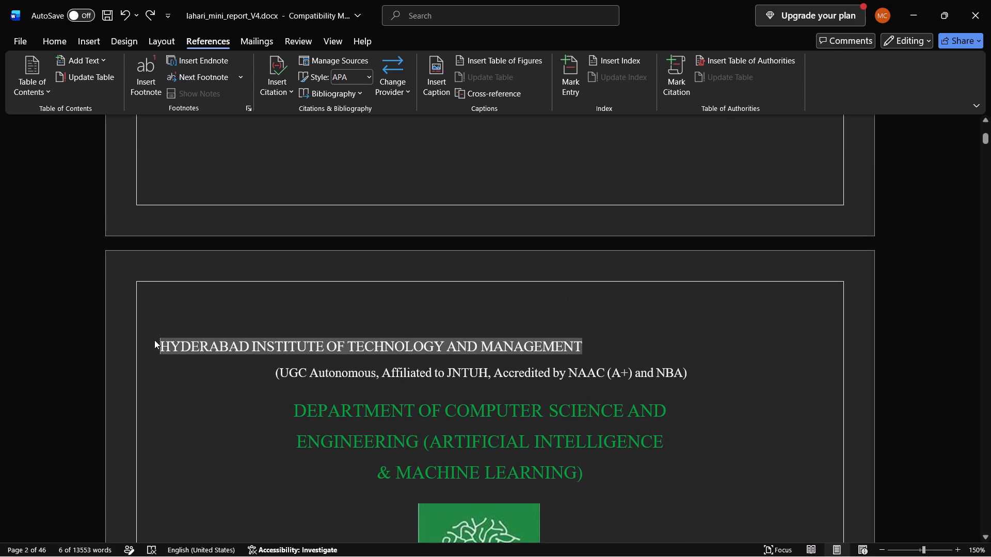
{"action": "left_click_drag", "start_coordinate": [157, 339], "coordinate": [633, 556]}
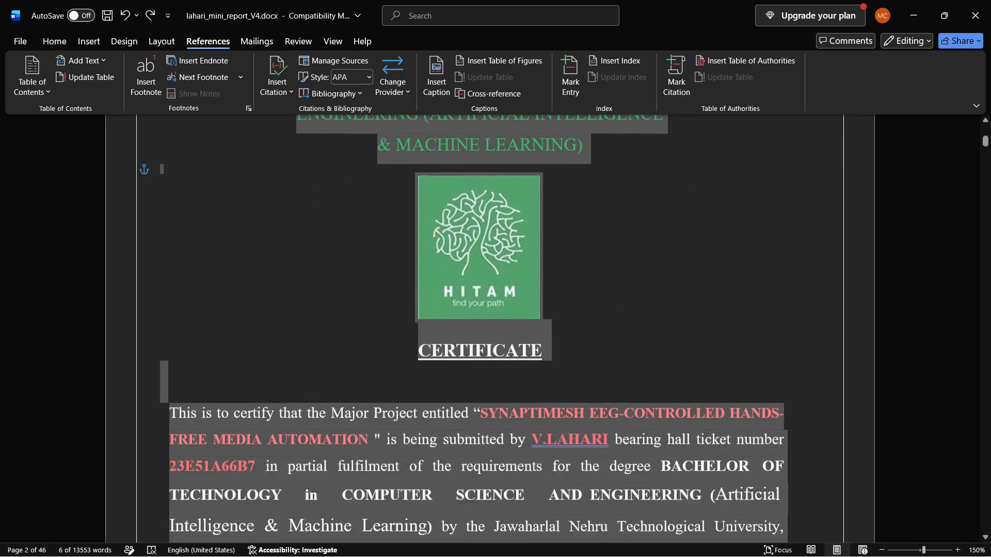
{"action": "left_click_drag", "start_coordinate": [633, 556], "coordinate": [664, 398]}
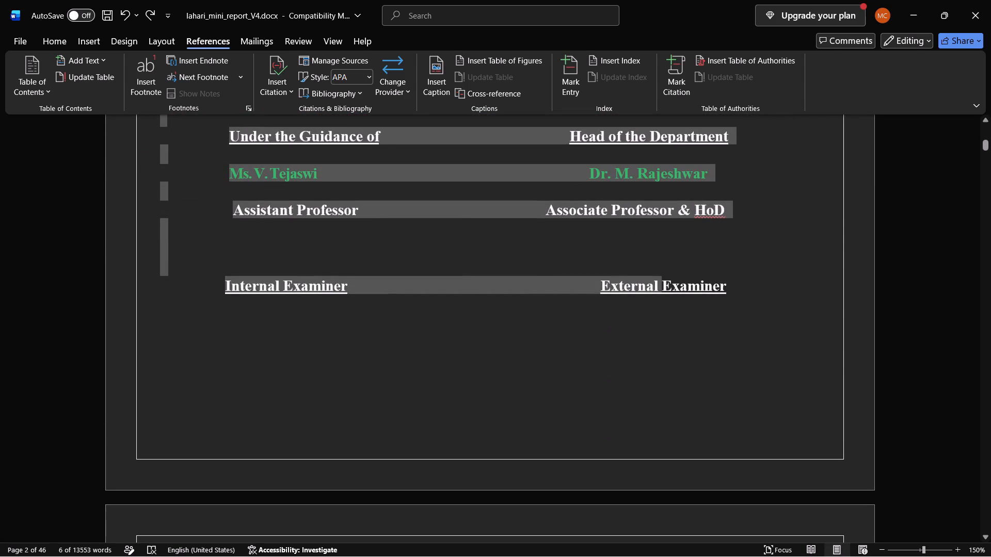
{"action": "left_click_drag", "start_coordinate": [664, 398], "coordinate": [752, 316]}
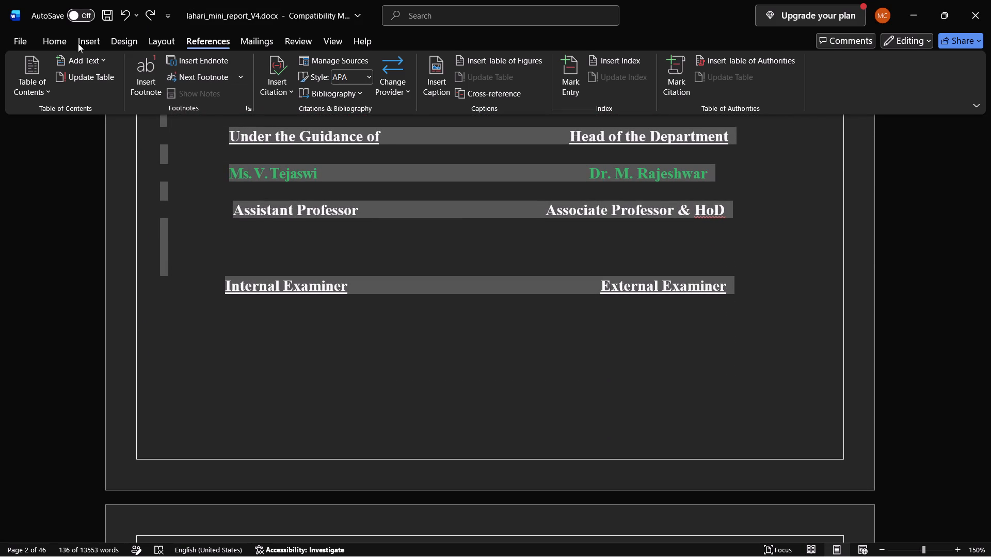
{"action": "left_click", "coordinate": [57, 41]}
{"action": "left_click", "coordinate": [344, 88]}
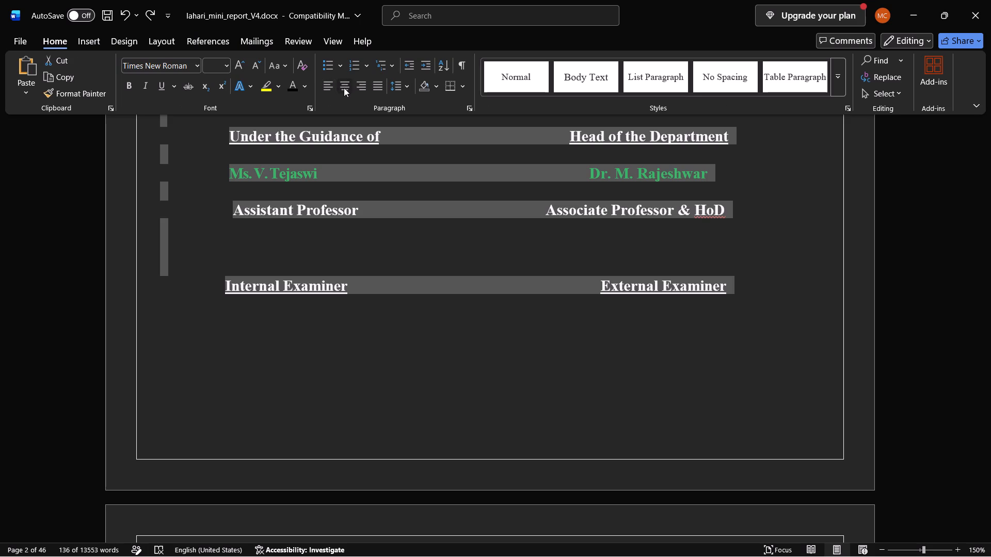
{"action": "left_click", "coordinate": [344, 88]}
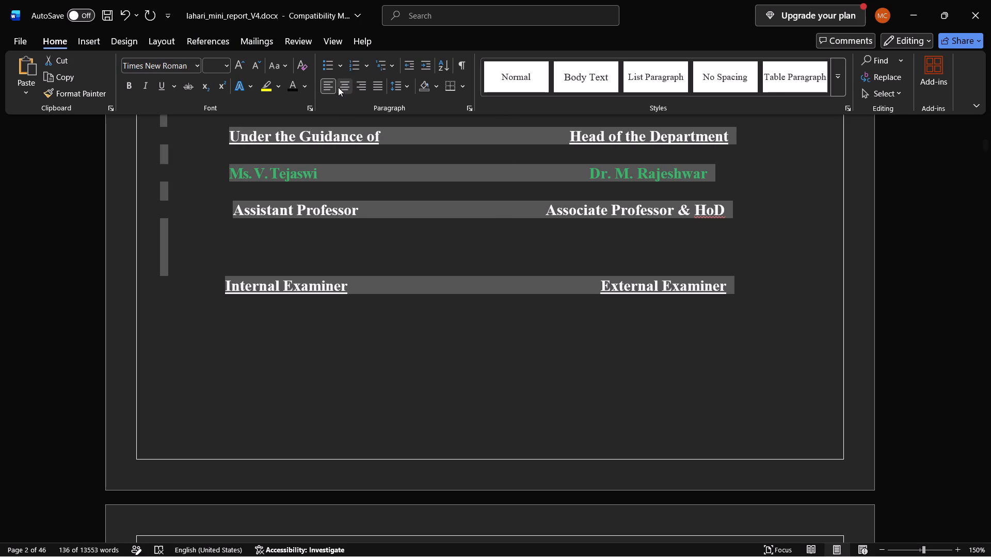
{"action": "left_click", "coordinate": [339, 87]}
{"action": "left_click", "coordinate": [288, 260]}
Review the alignment of the certificate page, from its heading and logo to the certificate paragraph and signature blocks.
{"action": "scroll", "coordinate": [277, 256], "scroll_direction": "up", "scroll_amount": 6}
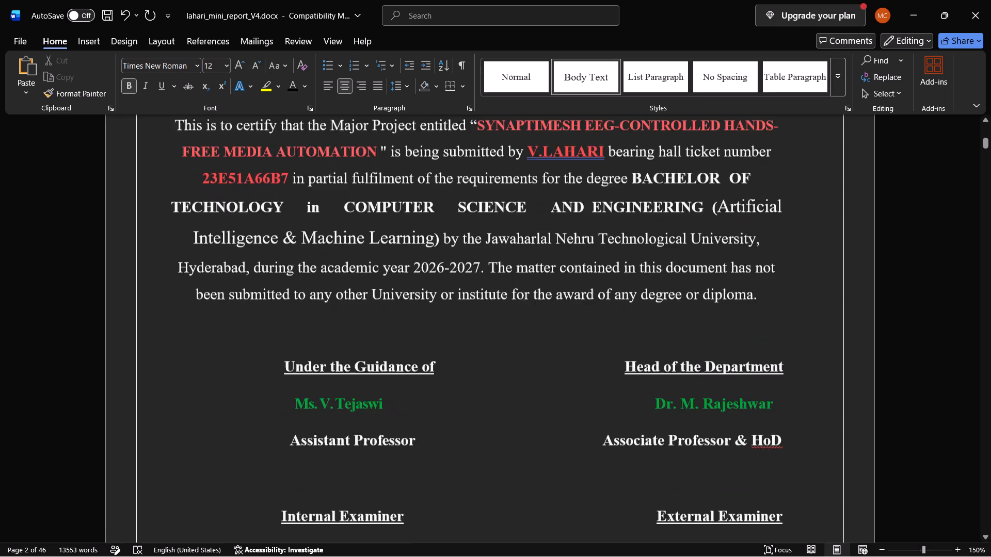
{"action": "scroll", "coordinate": [275, 249], "scroll_direction": "up", "scroll_amount": 5}
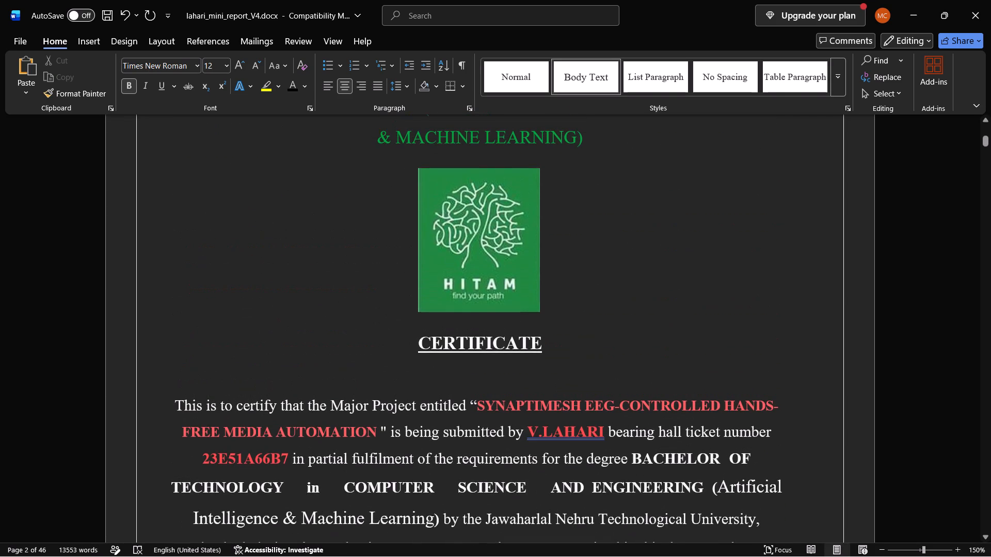
{"action": "scroll", "coordinate": [275, 241], "scroll_direction": "up", "scroll_amount": 5}
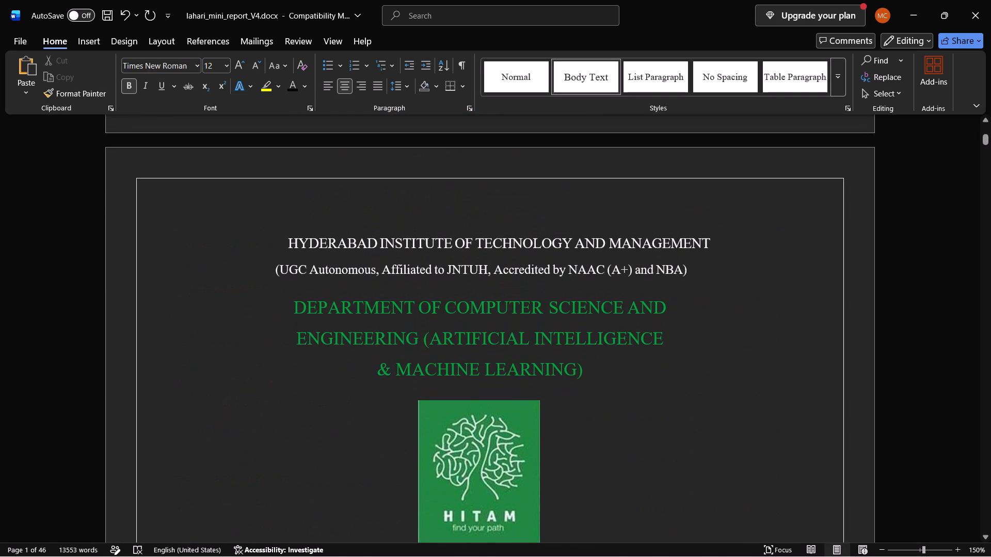
{"action": "scroll", "coordinate": [275, 241], "scroll_direction": "up", "scroll_amount": 3}
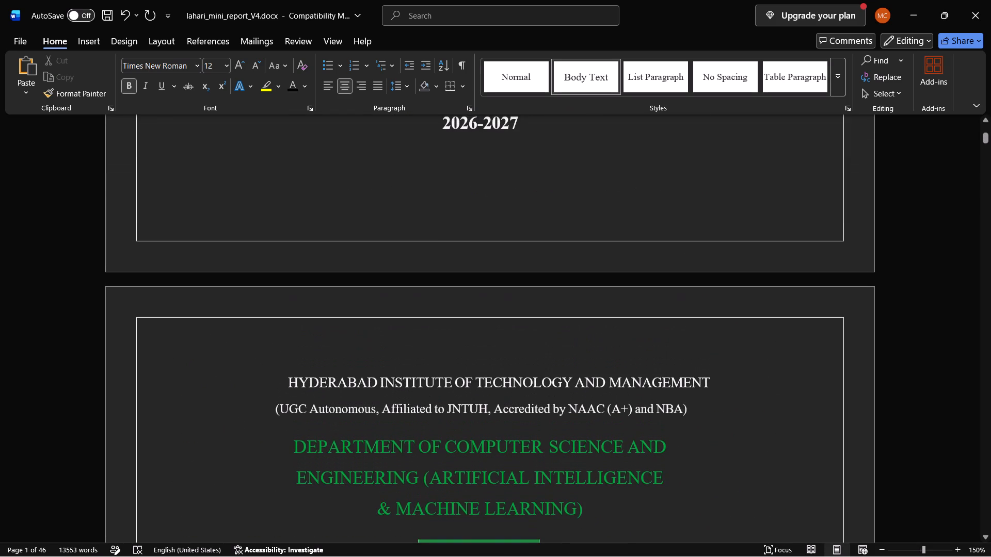
{"action": "scroll", "coordinate": [275, 241], "scroll_direction": "down", "scroll_amount": 5}
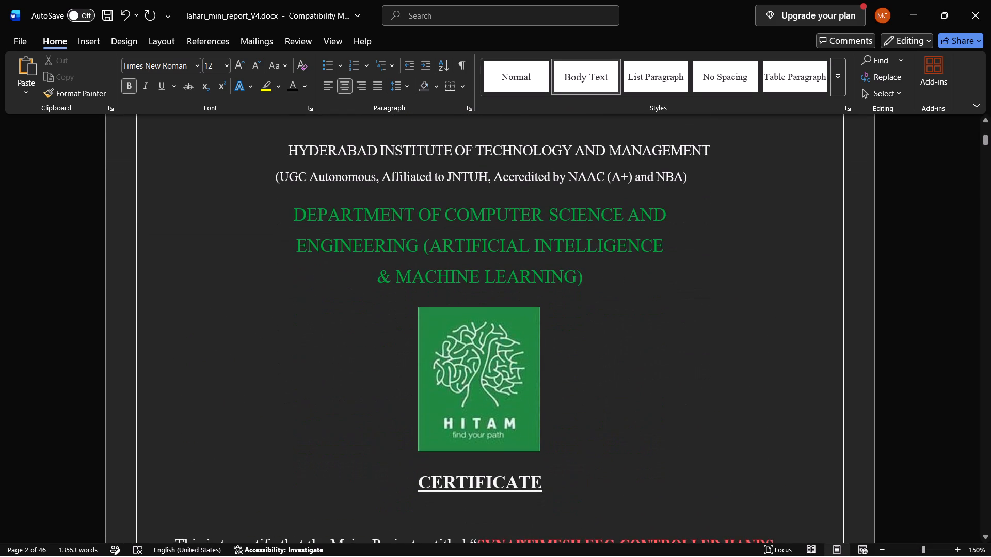
{"action": "scroll", "coordinate": [275, 241], "scroll_direction": "down", "scroll_amount": 7}
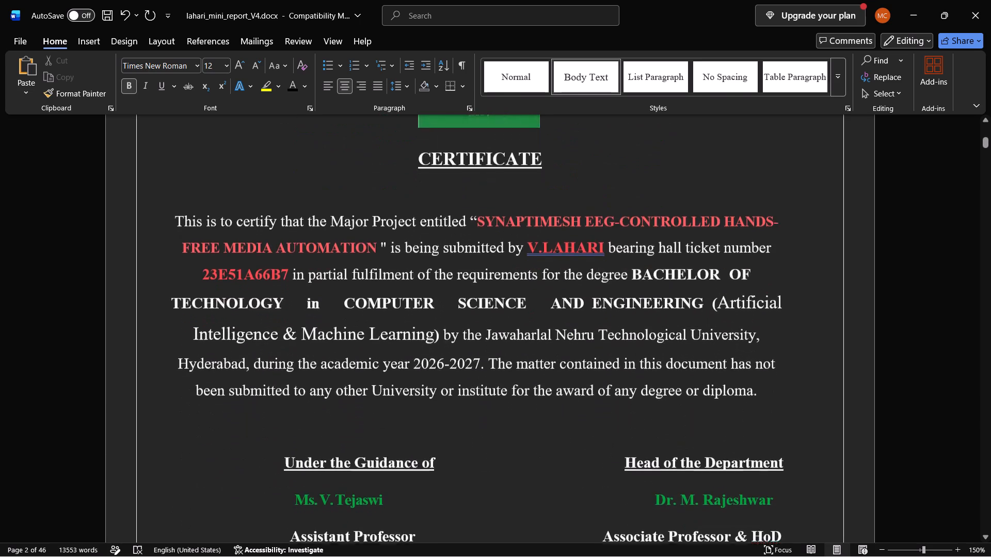
{"action": "scroll", "coordinate": [275, 241], "scroll_direction": "down", "scroll_amount": 3}
{"action": "scroll", "coordinate": [275, 241], "scroll_direction": "up", "scroll_amount": 8}
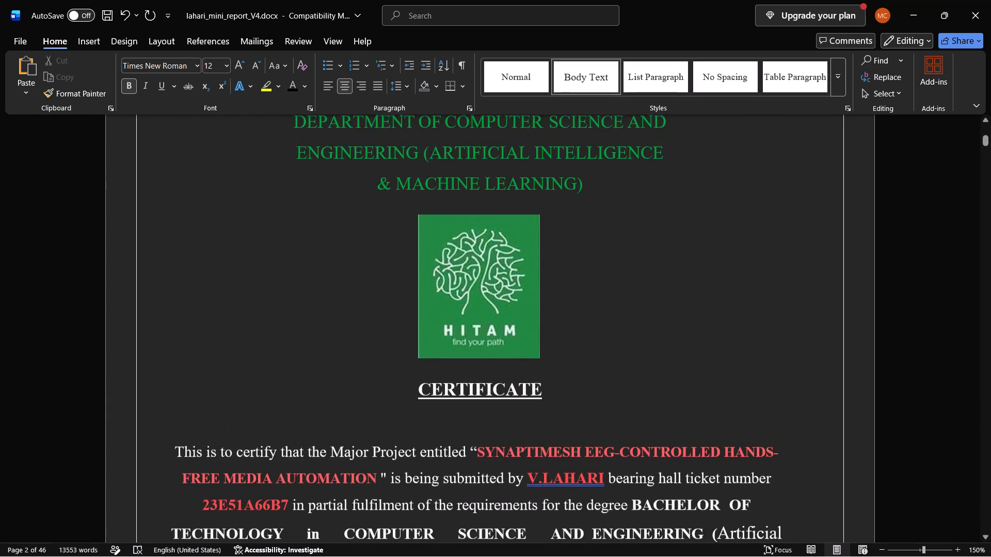
{"action": "scroll", "coordinate": [275, 241], "scroll_direction": "up", "scroll_amount": 3}
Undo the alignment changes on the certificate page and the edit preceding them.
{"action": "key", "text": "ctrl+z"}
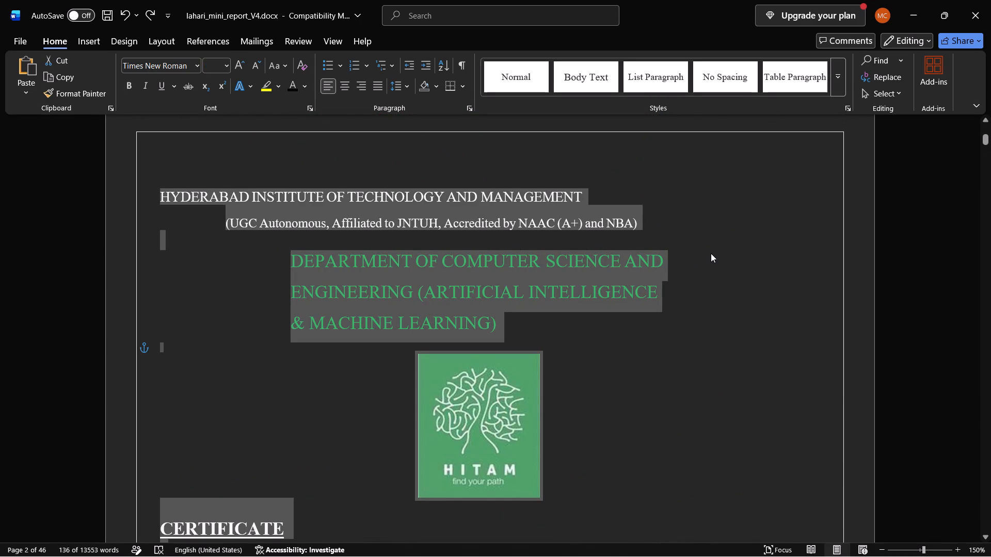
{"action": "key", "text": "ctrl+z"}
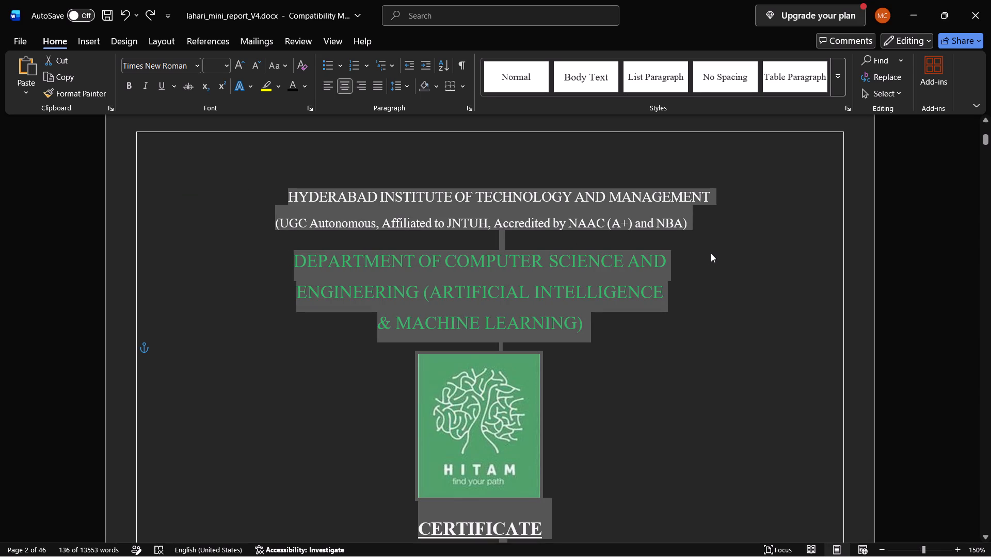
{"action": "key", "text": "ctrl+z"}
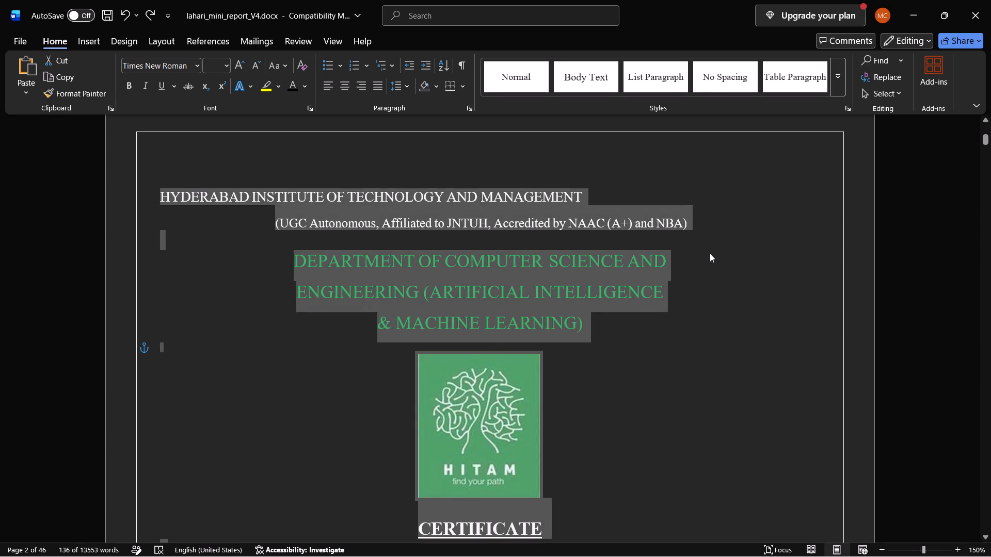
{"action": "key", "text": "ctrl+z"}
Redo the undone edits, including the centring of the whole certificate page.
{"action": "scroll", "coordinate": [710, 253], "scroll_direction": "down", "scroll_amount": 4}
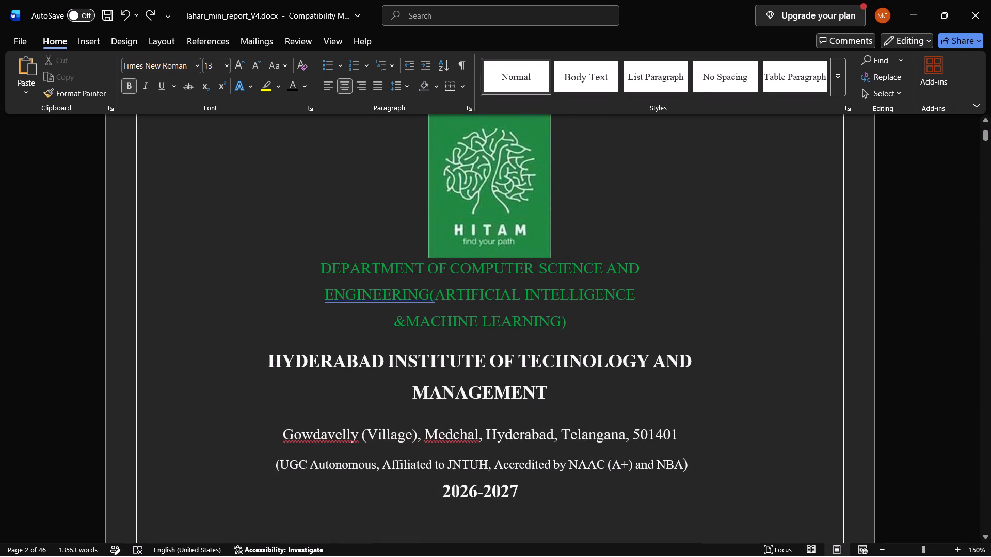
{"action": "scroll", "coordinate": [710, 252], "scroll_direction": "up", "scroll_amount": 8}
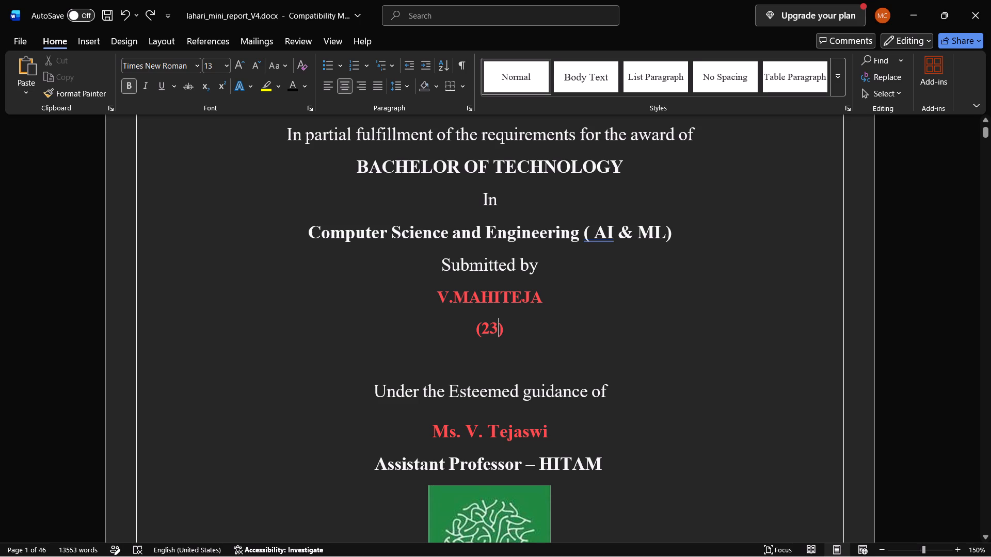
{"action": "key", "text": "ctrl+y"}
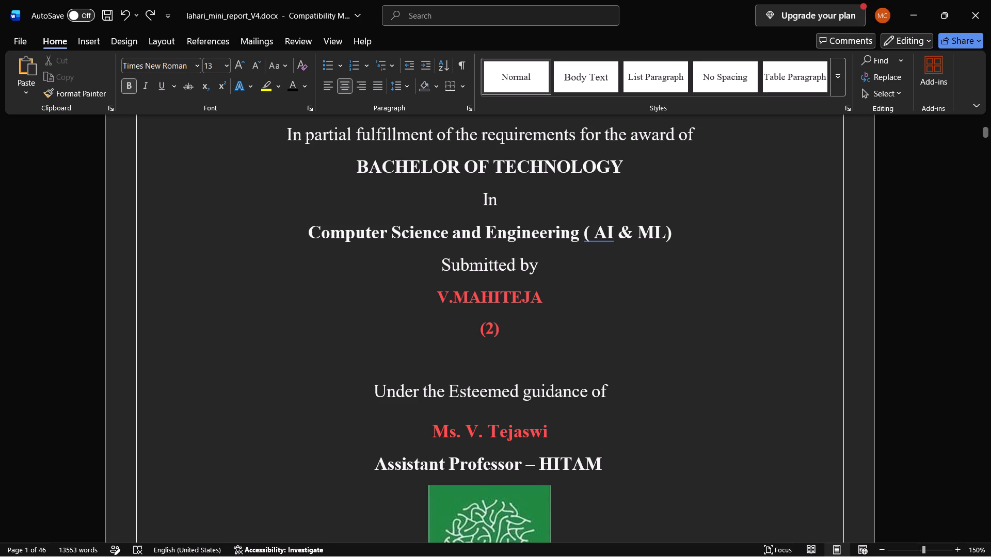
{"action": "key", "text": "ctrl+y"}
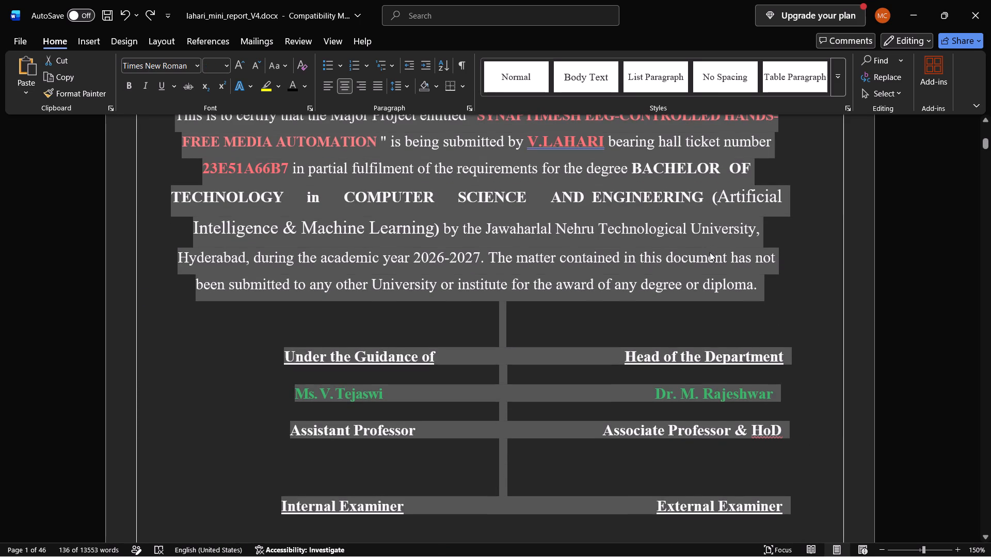
Complete the student's hall ticket number inside the brackets under the student name on the cover page, using uppercase letters.
{"action": "scroll", "coordinate": [531, 188], "scroll_direction": "up", "scroll_amount": 12}
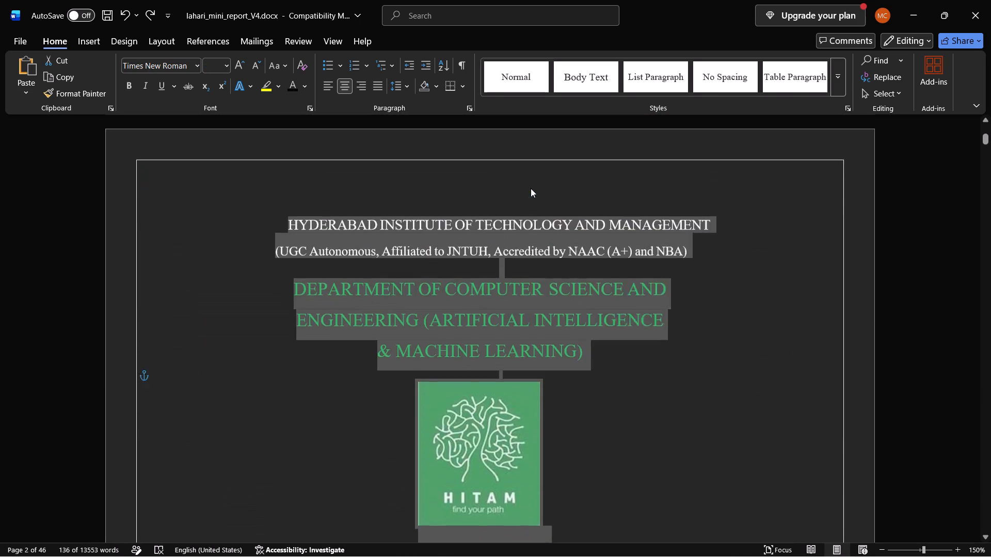
{"action": "scroll", "coordinate": [531, 188], "scroll_direction": "up", "scroll_amount": 13}
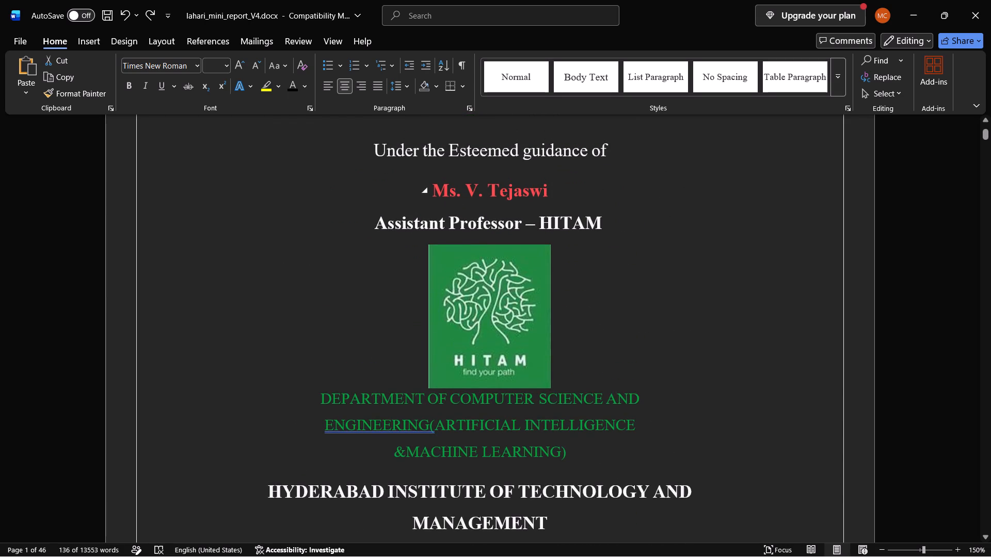
{"action": "scroll", "coordinate": [531, 188], "scroll_direction": "up", "scroll_amount": 4}
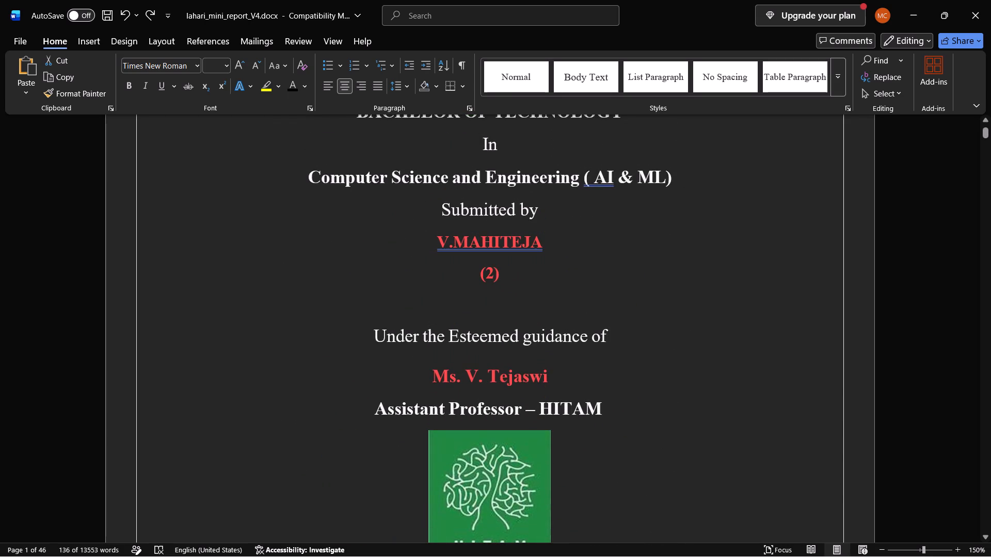
{"action": "left_click", "coordinate": [497, 280]}
{"action": "key", "text": "Left"}
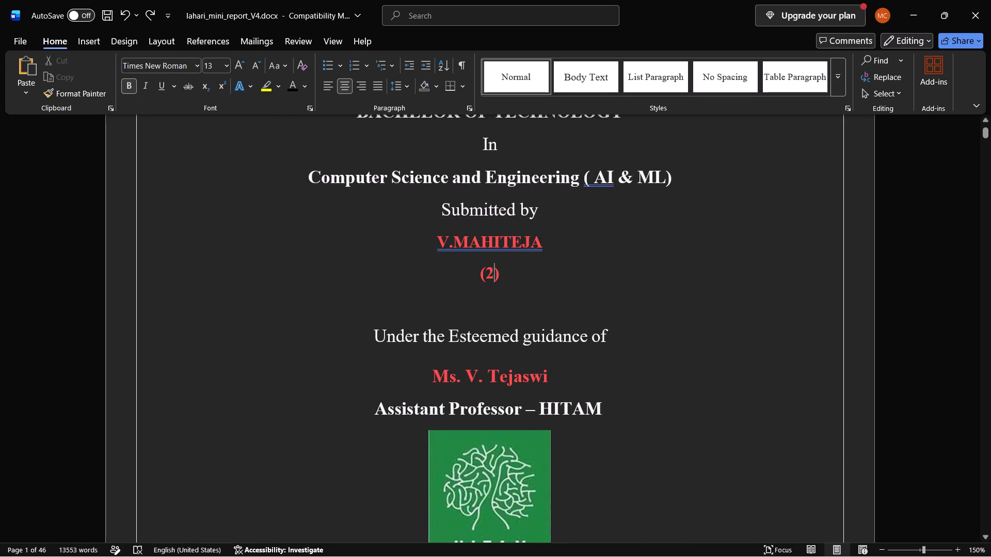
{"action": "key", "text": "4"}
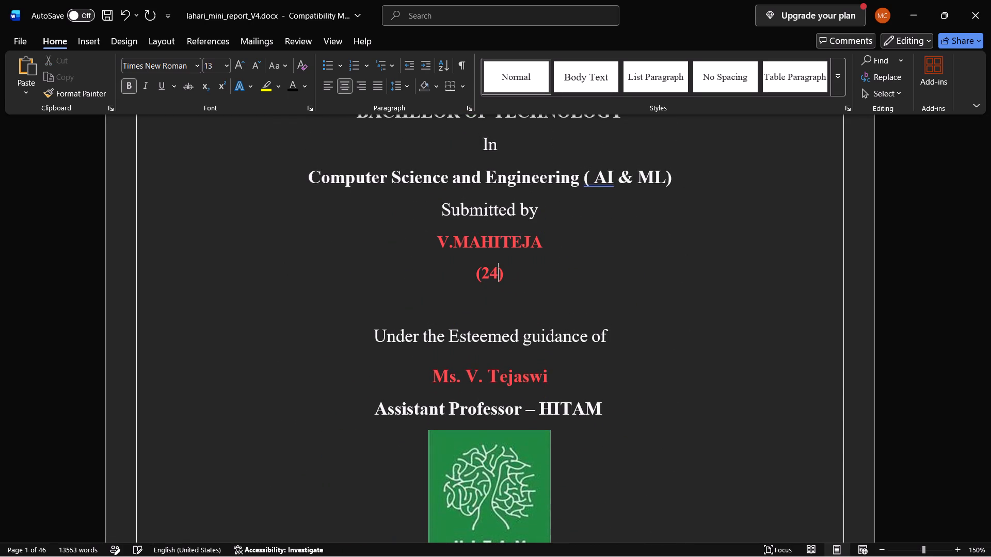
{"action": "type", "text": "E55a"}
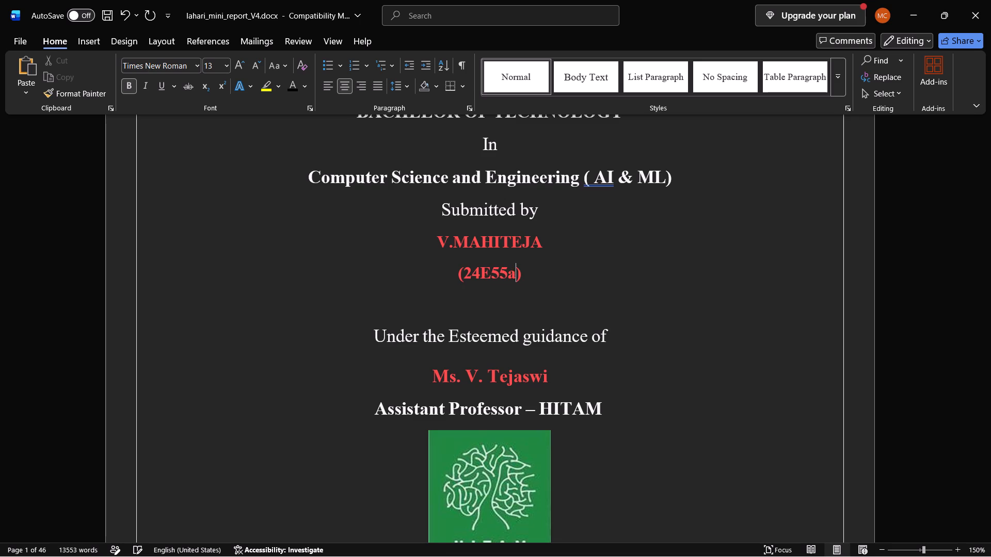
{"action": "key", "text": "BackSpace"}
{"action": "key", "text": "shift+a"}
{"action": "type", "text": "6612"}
{"action": "scroll", "coordinate": [525, 250], "scroll_direction": "down", "scroll_amount": 6}
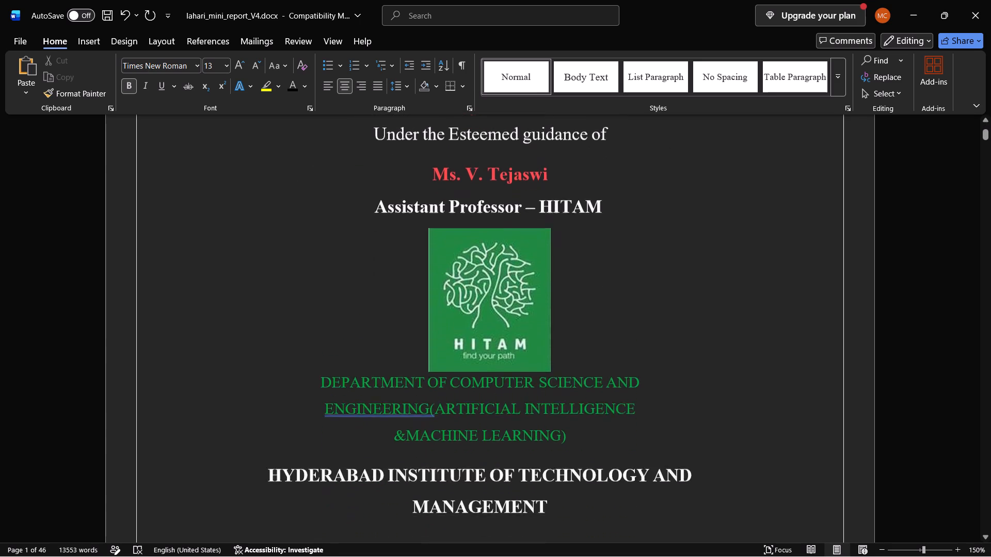
Replace the student's given name after the initial "V." in the certificate paragraph with the new student's name, using uppercase letters.
{"action": "scroll", "coordinate": [525, 257], "scroll_direction": "down", "scroll_amount": 15}
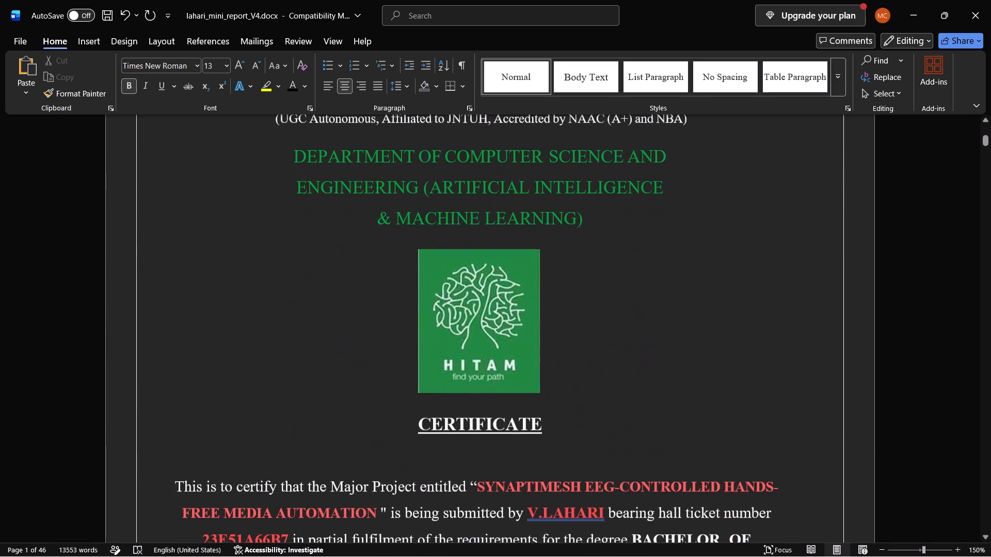
{"action": "scroll", "coordinate": [525, 253], "scroll_direction": "up", "scroll_amount": 6}
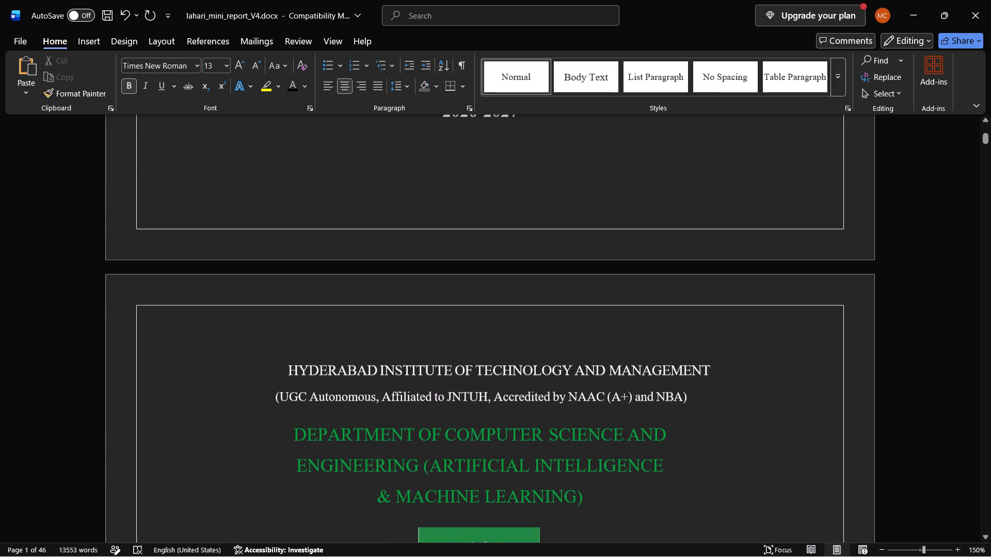
{"action": "scroll", "coordinate": [525, 253], "scroll_direction": "down", "scroll_amount": 11}
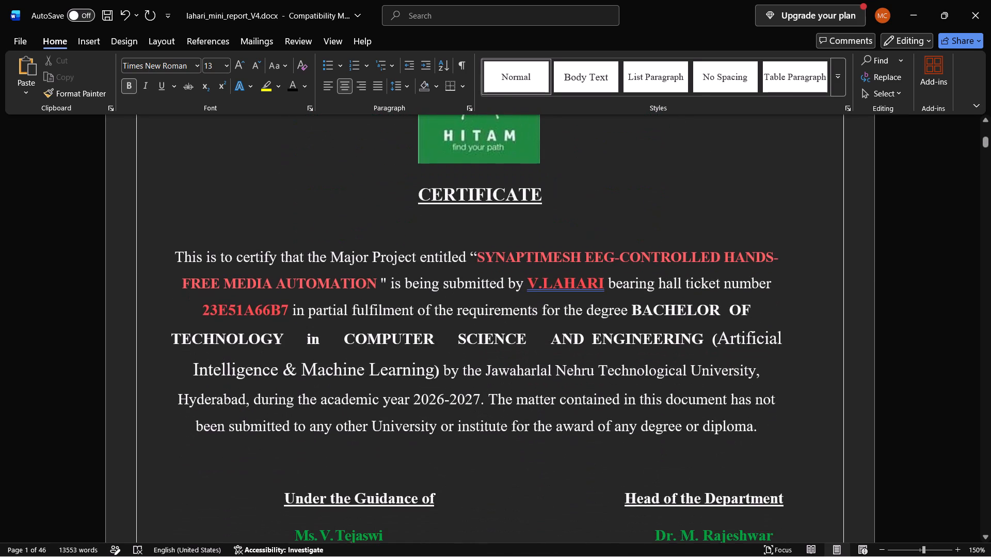
{"action": "scroll", "coordinate": [339, 269], "scroll_direction": "down", "scroll_amount": 2}
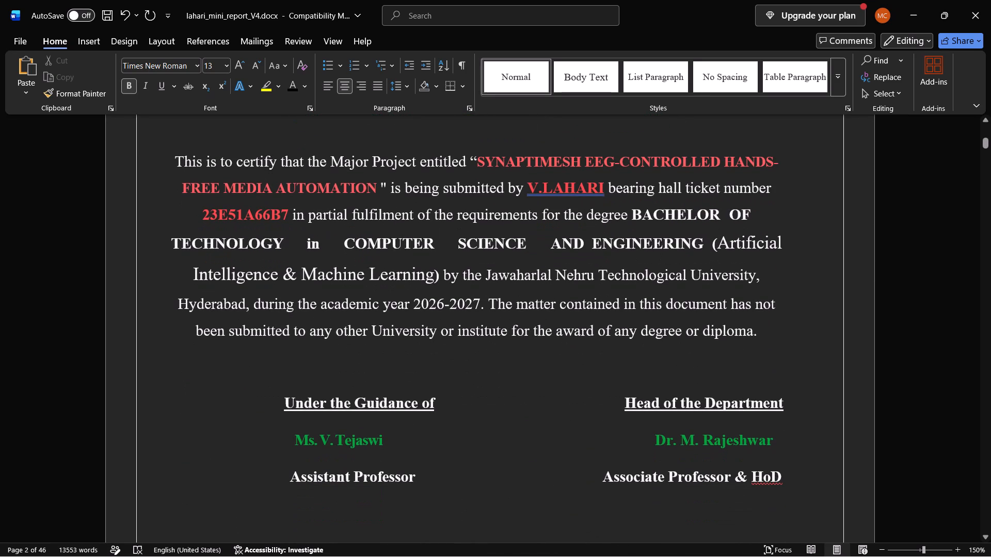
{"action": "left_click", "coordinate": [605, 189]}
{"action": "key", "text": "BackSpace"}
{"action": "key", "text": "BackSpace"}
{"action": "key", "text": "BackSpace"}
{"action": "key", "text": "BackSpace"}
{"action": "key", "text": "BackSpace"}
{"action": "key", "text": "BackSpace"}
{"action": "key", "text": "BackSpace"}
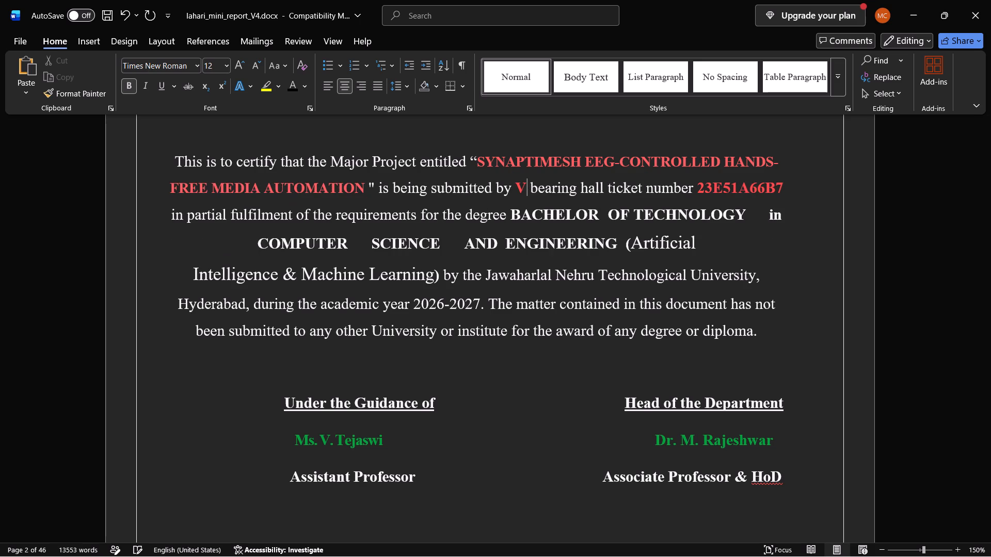
{"action": "key", "text": "ctrl+z"}
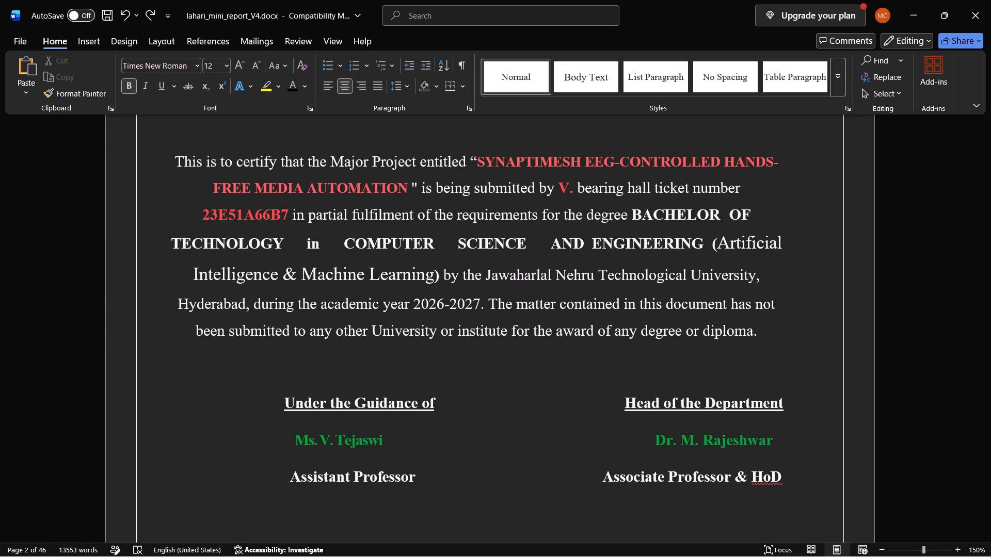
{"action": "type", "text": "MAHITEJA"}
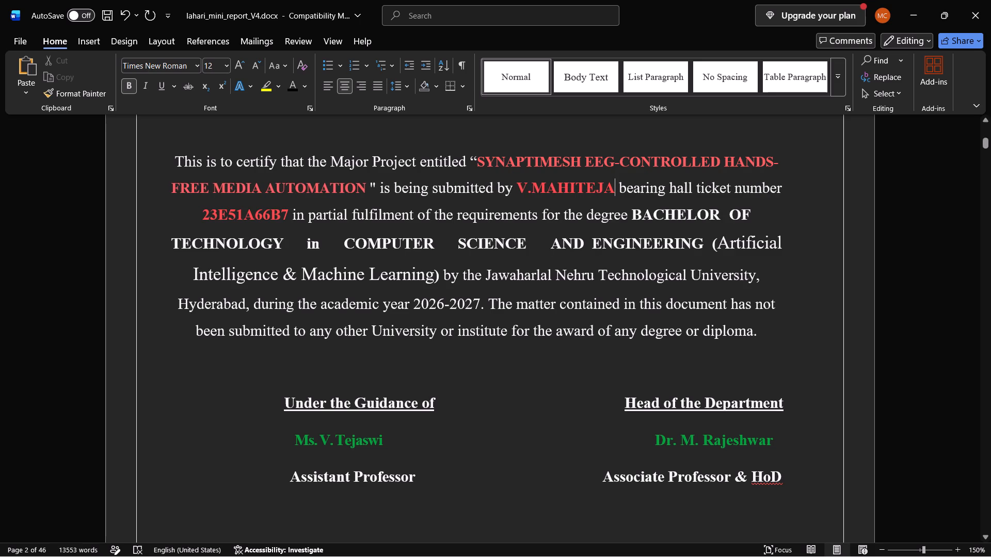
Replace the hall ticket number in the certificate paragraph with the new student's hall ticket number.
{"action": "left_click", "coordinate": [288, 215]}
{"action": "key", "text": "BackSpace"}
{"action": "key", "text": "BackSpace"}
{"action": "key", "text": "BackSpace"}
{"action": "key", "text": "BackSpace"}
{"action": "key", "text": "BackSpace"}
{"action": "key", "text": "BackSpace"}
{"action": "key", "text": "BackSpace"}
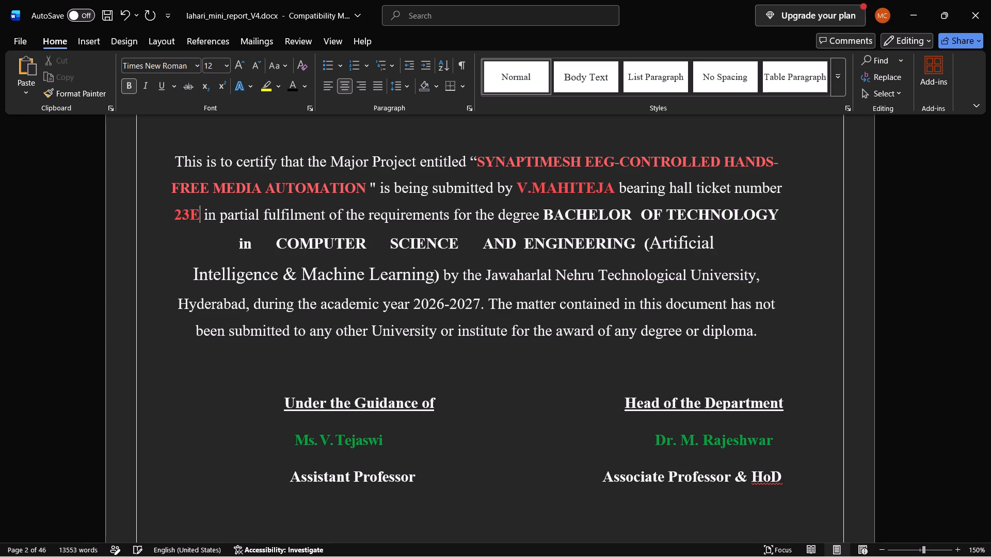
{"action": "key", "text": "BackSpace"}
{"action": "key", "text": "BackSpace"}
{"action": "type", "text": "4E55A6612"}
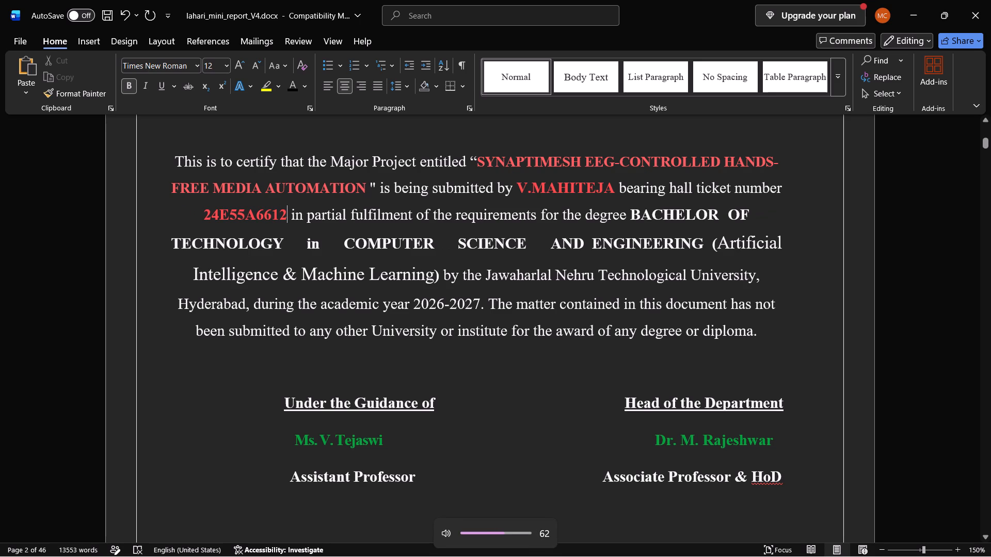
Examine the layout of the certificate's signature blocks, from the guide and department head to the internal and external examiners.
{"action": "scroll", "coordinate": [252, 217], "scroll_direction": "down", "scroll_amount": 4}
{"action": "scroll", "coordinate": [252, 220], "scroll_direction": "up", "scroll_amount": 3}
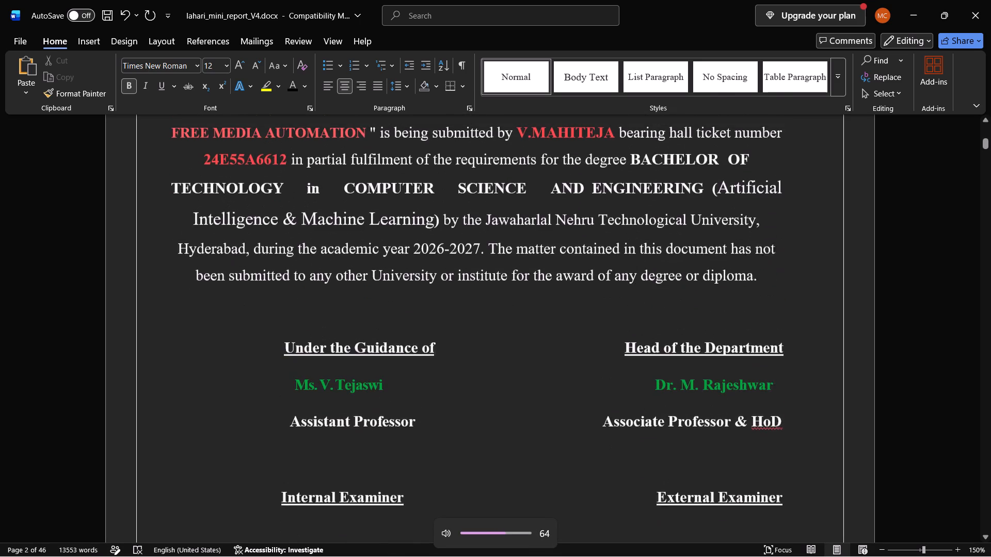
{"action": "scroll", "coordinate": [252, 220], "scroll_direction": "up", "scroll_amount": 4}
{"action": "scroll", "coordinate": [252, 220], "scroll_direction": "down", "scroll_amount": 7}
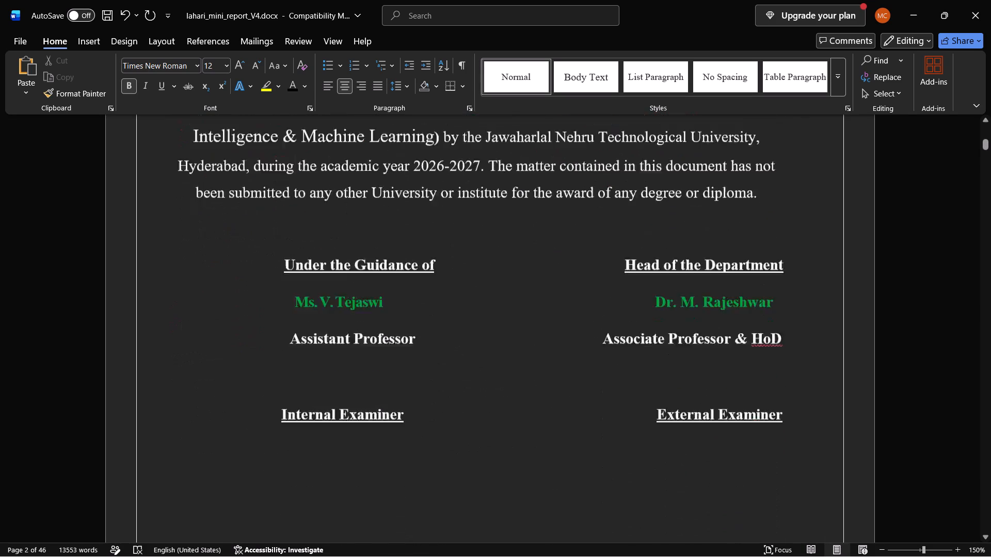
{"action": "scroll", "coordinate": [252, 220], "scroll_direction": "down", "scroll_amount": 3}
{"action": "scroll", "coordinate": [252, 220], "scroll_direction": "up", "scroll_amount": 5}
{"action": "left_click_drag", "start_coordinate": [438, 314], "coordinate": [388, 320]}
{"action": "left_click", "coordinate": [507, 478]}
{"action": "left_click_drag", "start_coordinate": [437, 483], "coordinate": [376, 413]}
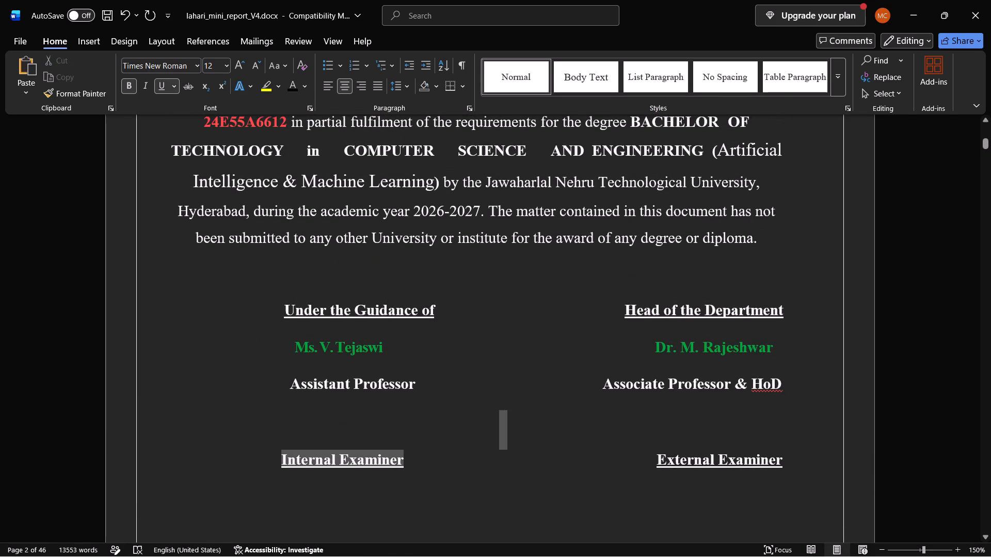
{"action": "left_click_drag", "start_coordinate": [376, 413], "coordinate": [202, 301]}
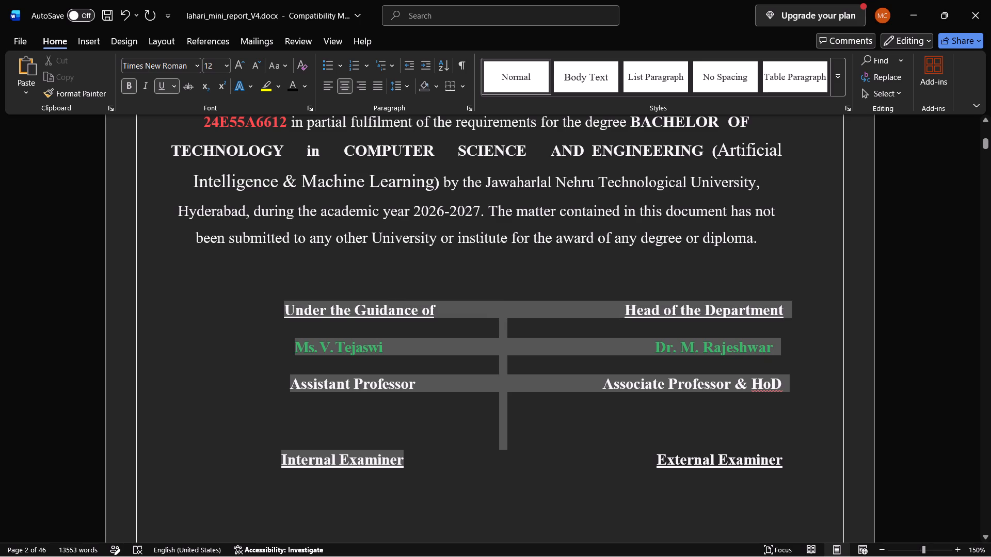
{"action": "left_click_drag", "start_coordinate": [202, 301], "coordinate": [202, 300]}
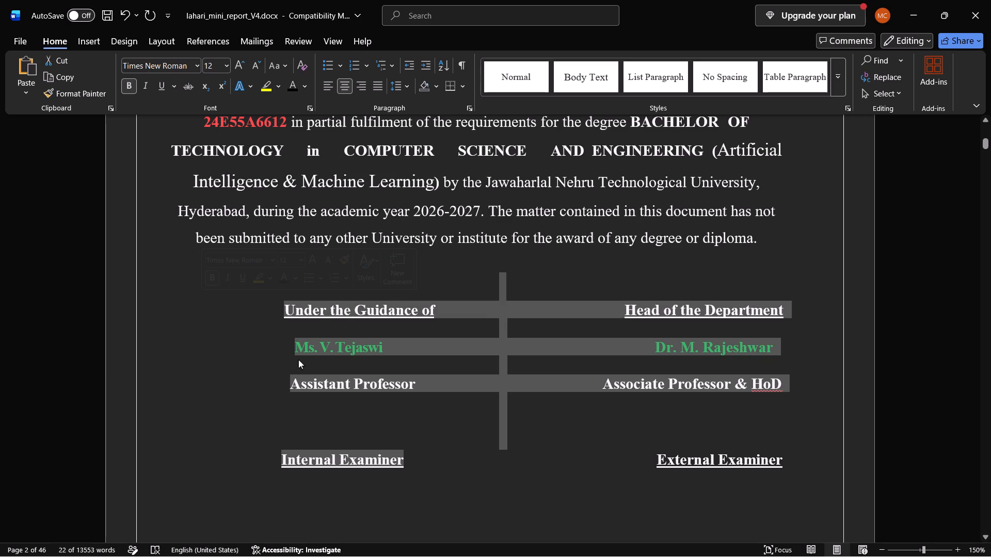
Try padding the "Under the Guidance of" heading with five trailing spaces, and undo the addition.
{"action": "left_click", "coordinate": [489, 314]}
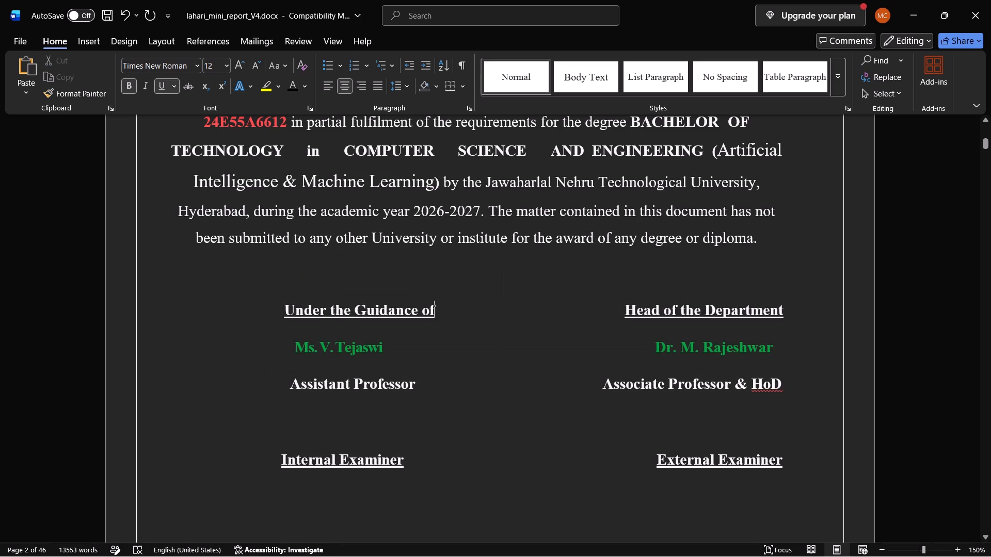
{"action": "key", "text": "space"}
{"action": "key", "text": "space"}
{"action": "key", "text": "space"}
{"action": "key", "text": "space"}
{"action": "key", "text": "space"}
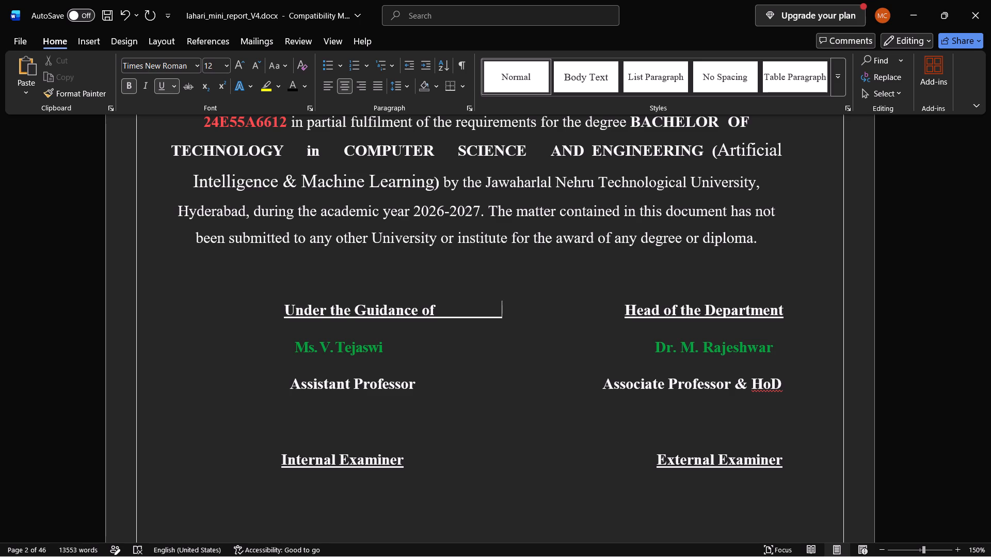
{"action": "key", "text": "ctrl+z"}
Review the end of the certificate page and the declaration page, from its institute heading to the student's signature lines.
{"action": "scroll", "coordinate": [476, 312], "scroll_direction": "down", "scroll_amount": 4}
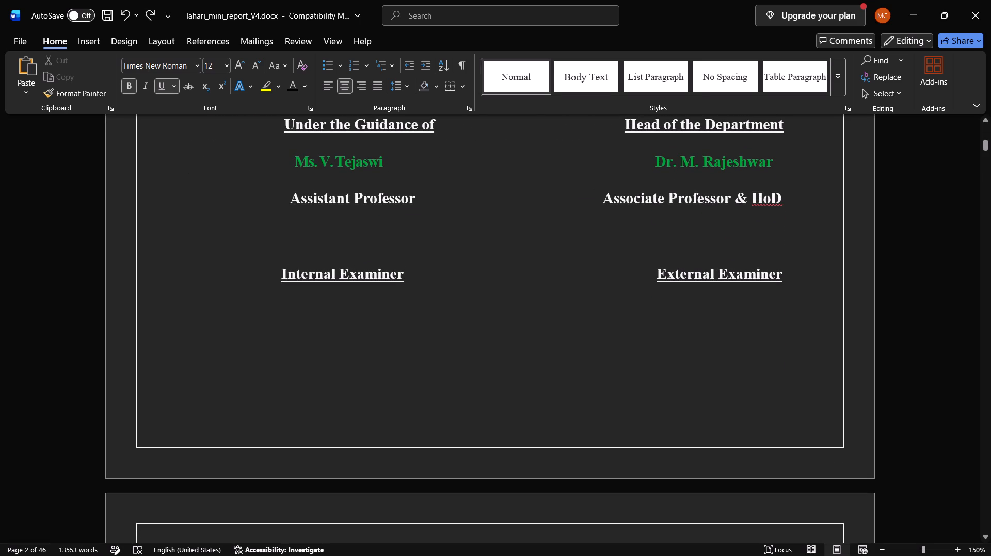
{"action": "scroll", "coordinate": [476, 312], "scroll_direction": "up", "scroll_amount": 3}
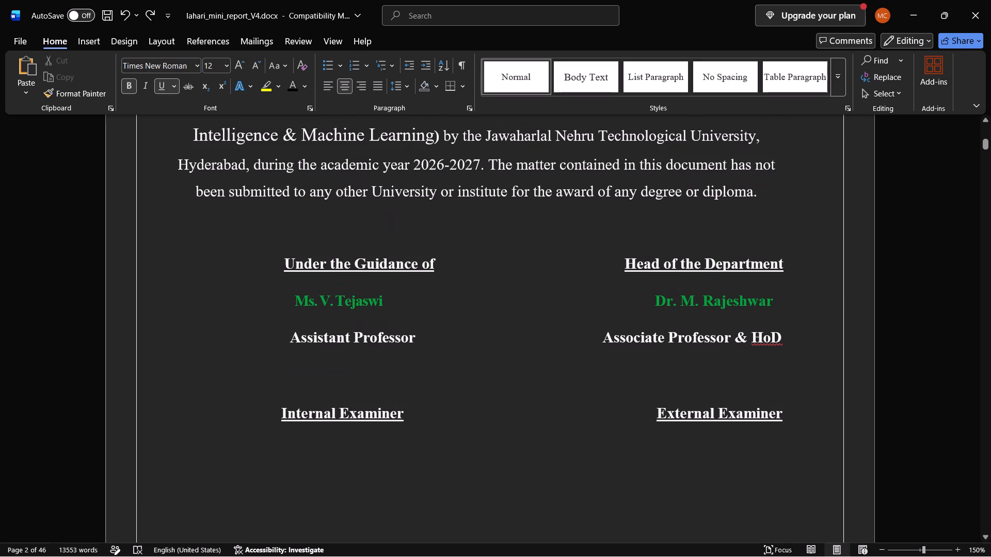
{"action": "scroll", "coordinate": [476, 312], "scroll_direction": "down", "scroll_amount": 8}
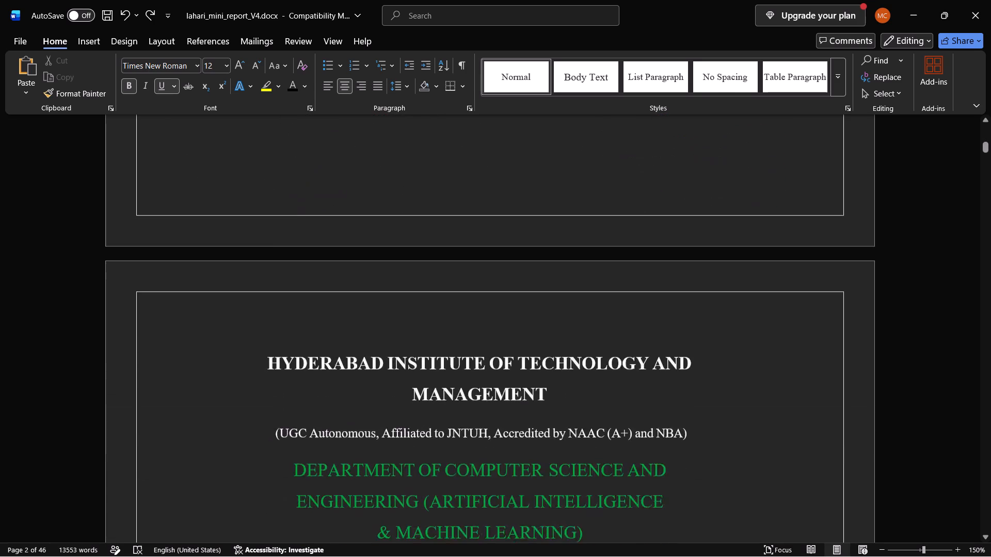
{"action": "scroll", "coordinate": [476, 312], "scroll_direction": "down", "scroll_amount": 12}
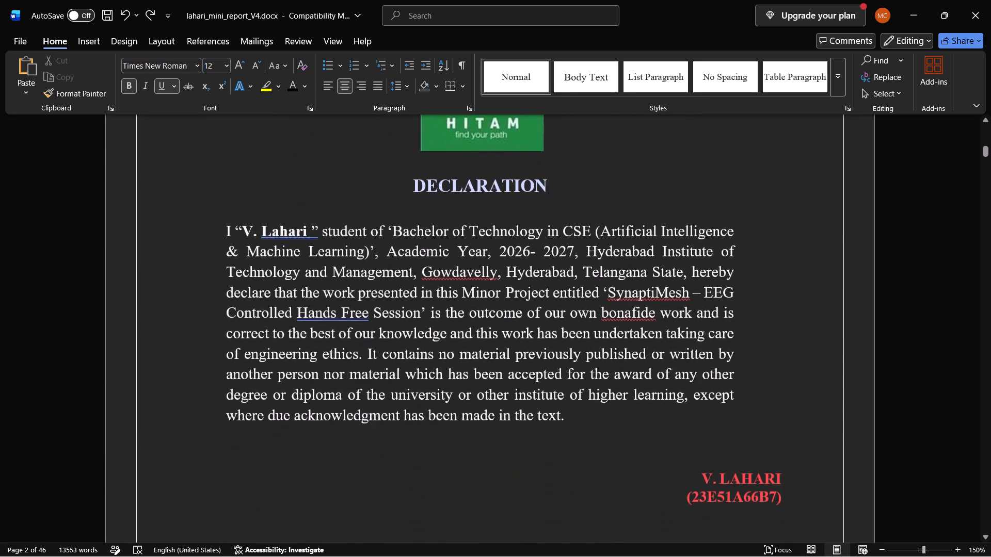
{"action": "scroll", "coordinate": [476, 312], "scroll_direction": "up", "scroll_amount": 4}
{"action": "scroll", "coordinate": [562, 373], "scroll_direction": "up", "scroll_amount": 3}
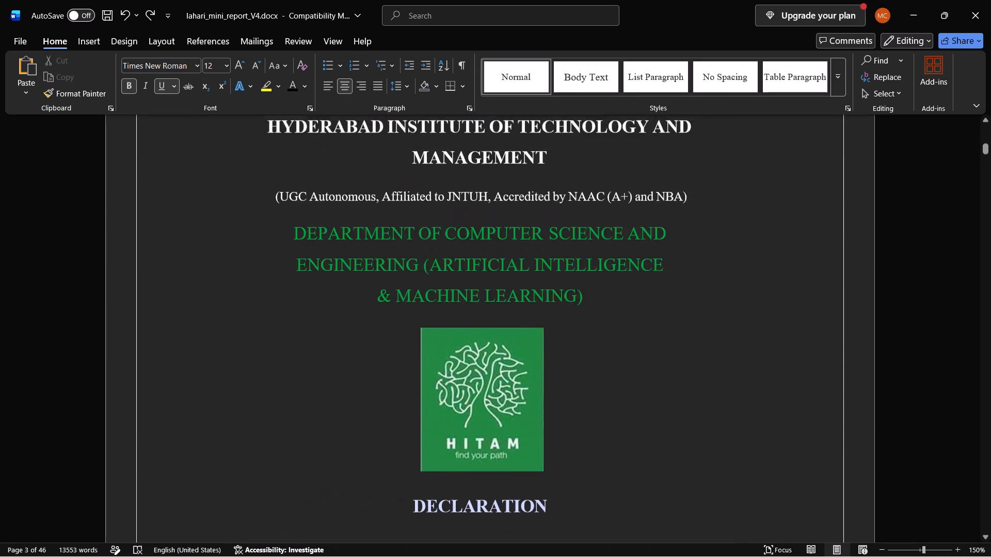
{"action": "scroll", "coordinate": [560, 370], "scroll_direction": "up", "scroll_amount": 3}
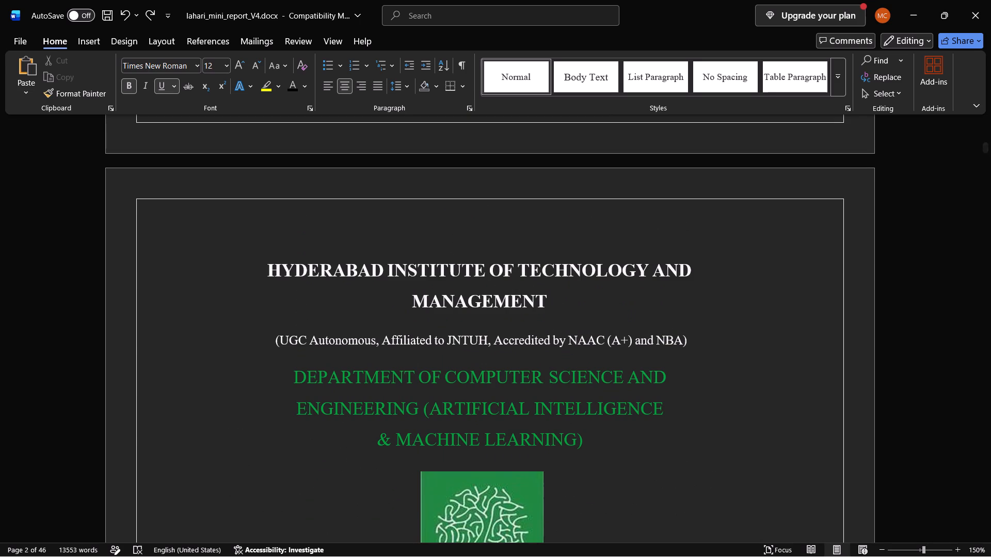
Replace the student's given name in the declaration's opening line with the new student's name, capitalised, with no space before the closing quotation mark.
{"action": "scroll", "coordinate": [559, 366], "scroll_direction": "down", "scroll_amount": 11}
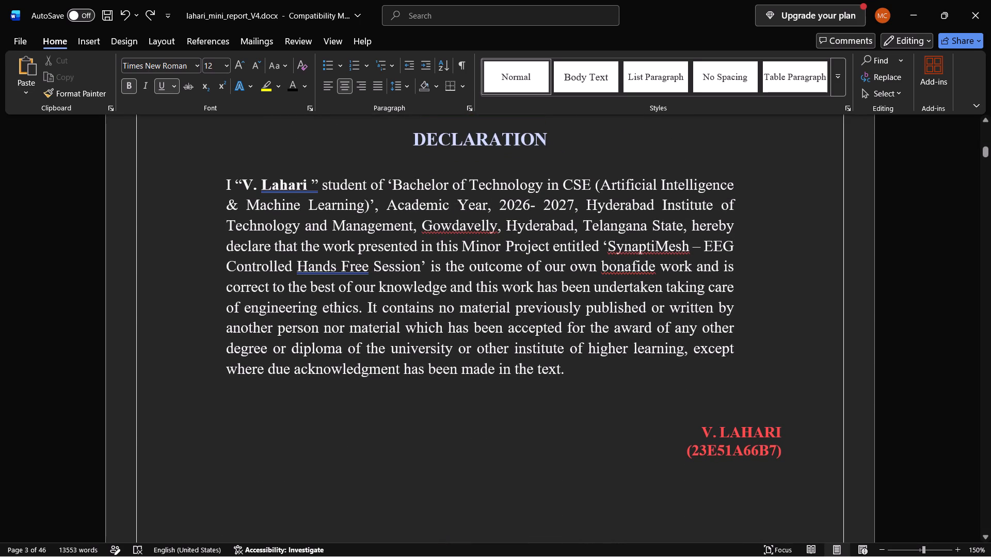
{"action": "left_click", "coordinate": [307, 188]}
{"action": "key", "text": "BackSpace"}
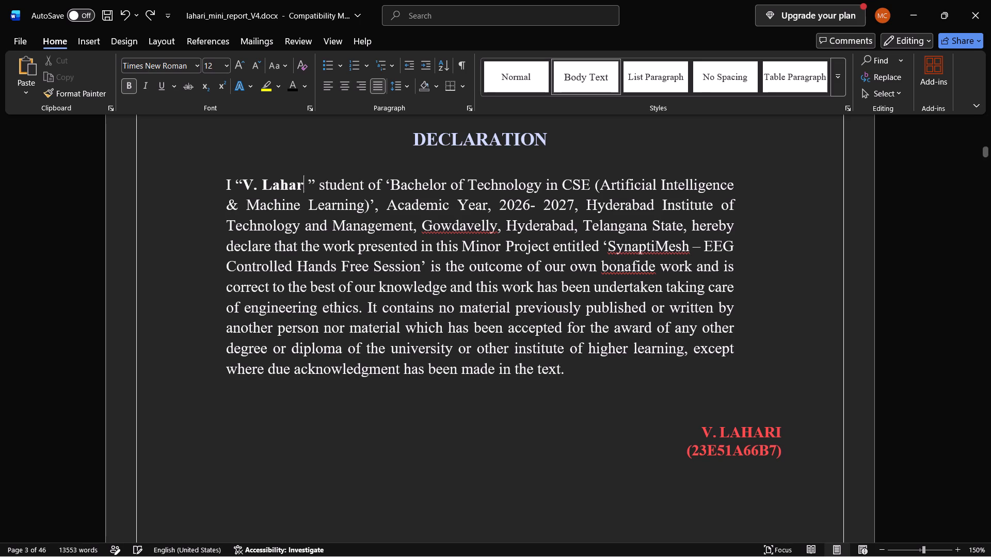
{"action": "key", "text": "BackSpace"}
{"action": "key", "text": "BackSpace"}
{"action": "key", "text": "BackSpace"}
{"action": "key", "text": "BackSpace"}
{"action": "key", "text": "BackSpace"}
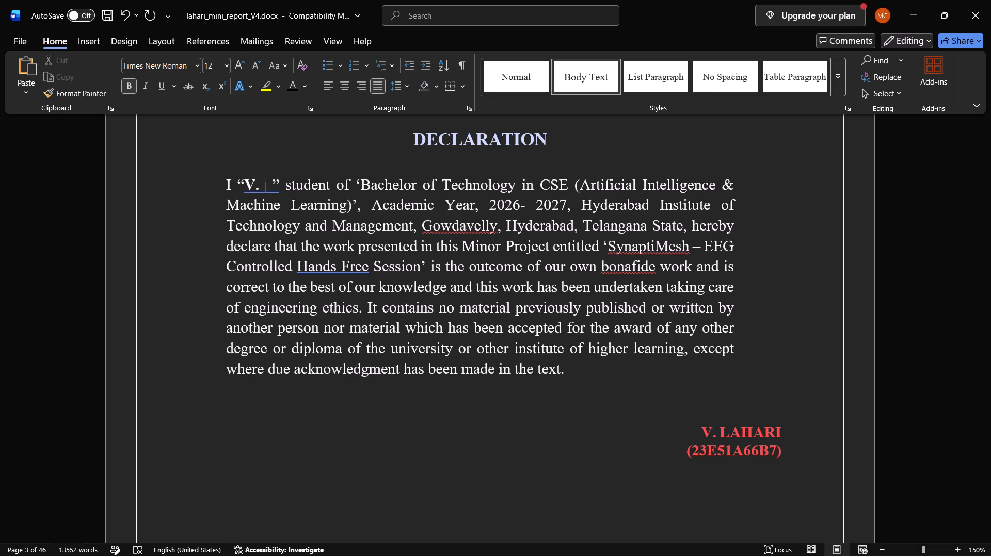
{"action": "key", "text": "Right"}
{"action": "key", "text": "BackSpace"}
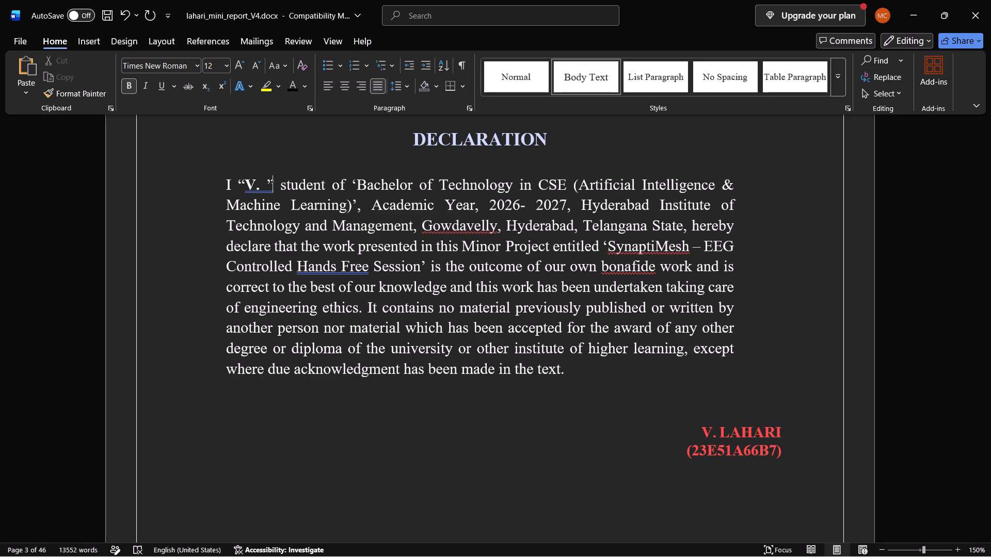
{"action": "key", "text": "BackSpace"}
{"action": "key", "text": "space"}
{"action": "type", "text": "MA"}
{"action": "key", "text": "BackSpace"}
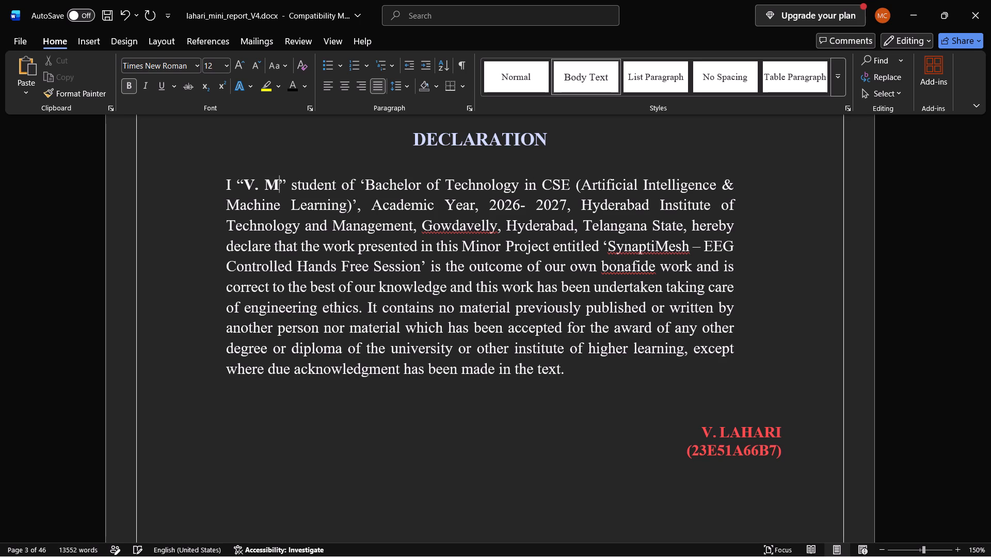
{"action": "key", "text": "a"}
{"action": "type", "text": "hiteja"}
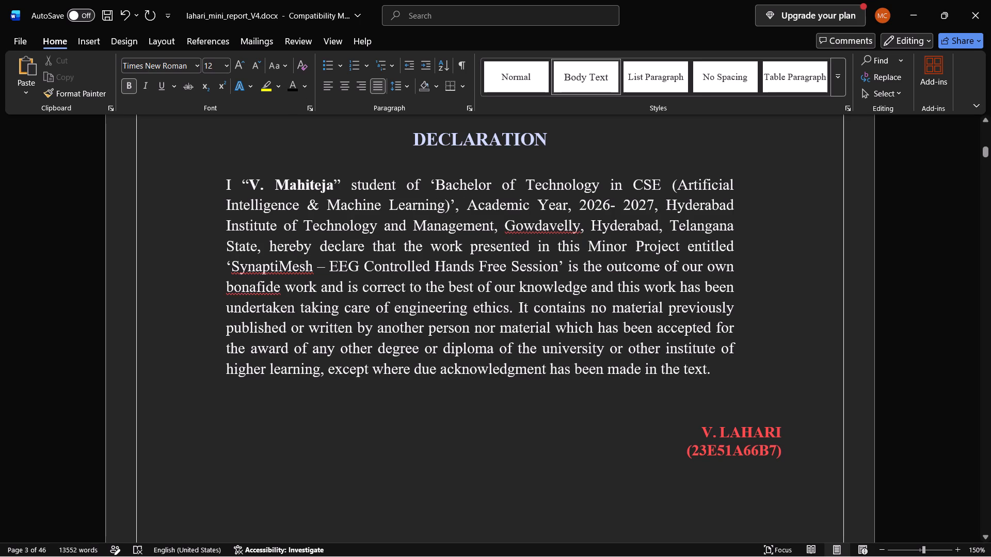
Remove the space between the initial "V." and the student's given name in the declaration paragraph.
{"action": "left_click", "coordinate": [268, 181]}
{"action": "key", "text": "Right"}
{"action": "key", "text": "BackSpace"}
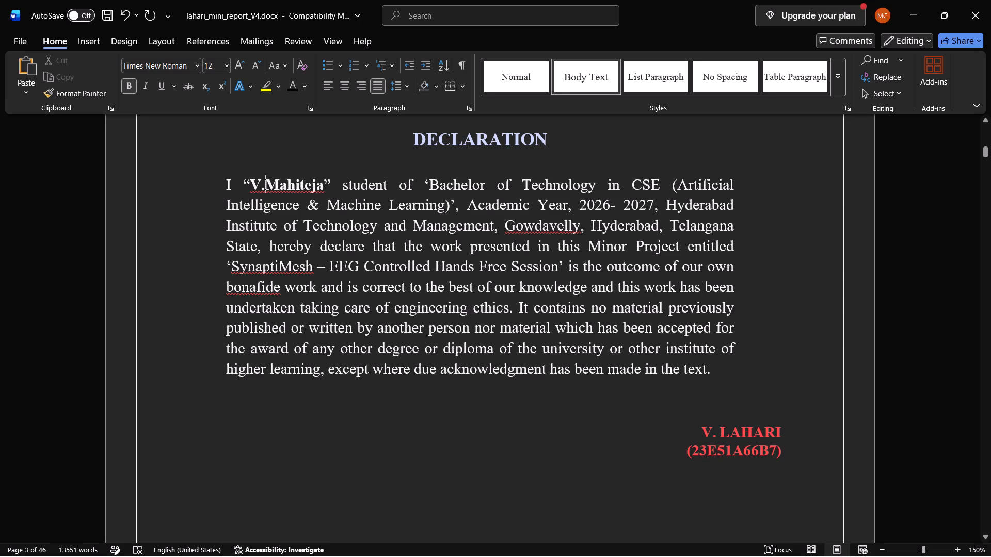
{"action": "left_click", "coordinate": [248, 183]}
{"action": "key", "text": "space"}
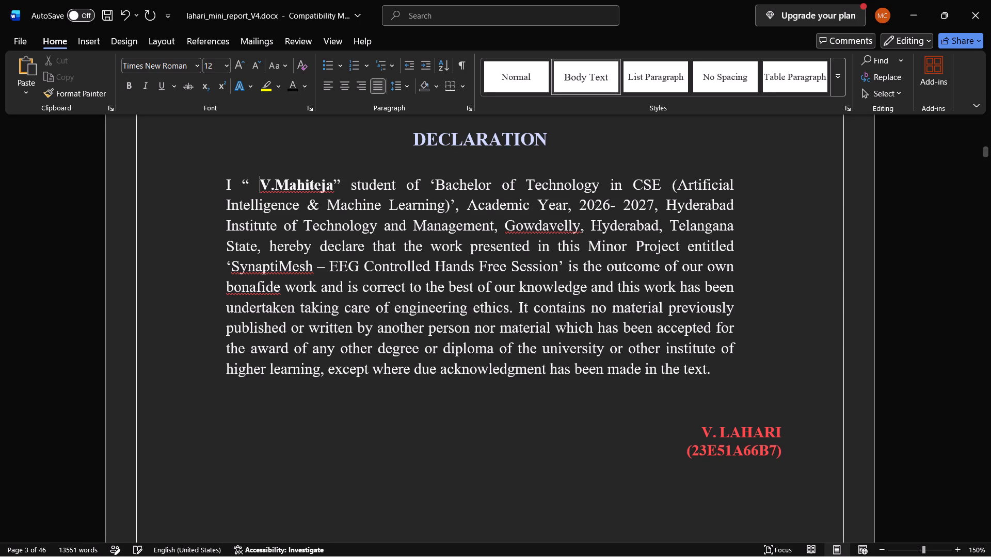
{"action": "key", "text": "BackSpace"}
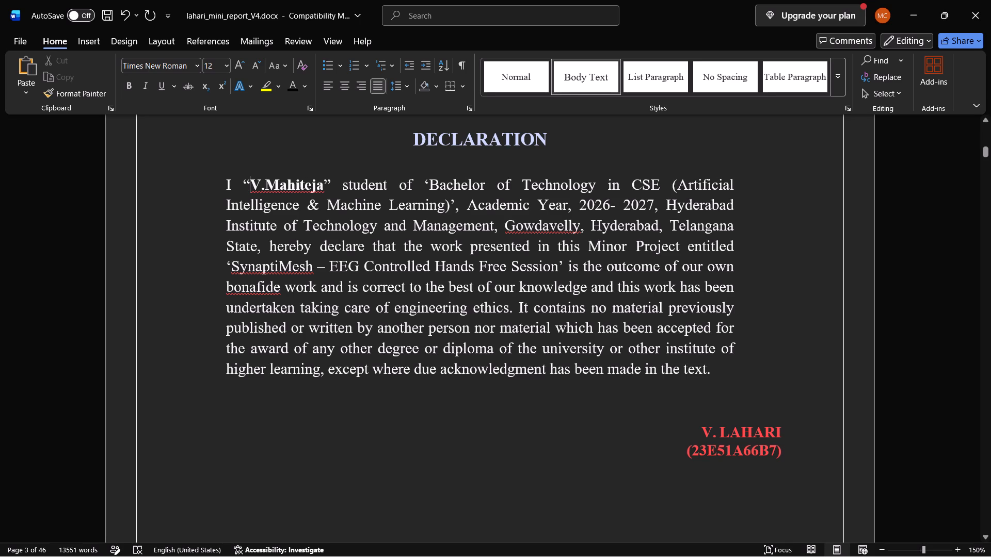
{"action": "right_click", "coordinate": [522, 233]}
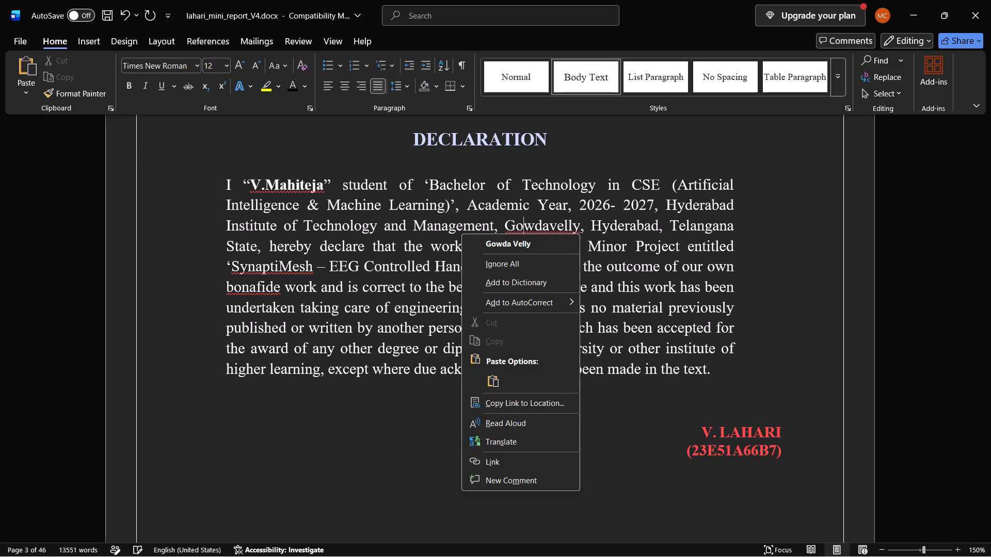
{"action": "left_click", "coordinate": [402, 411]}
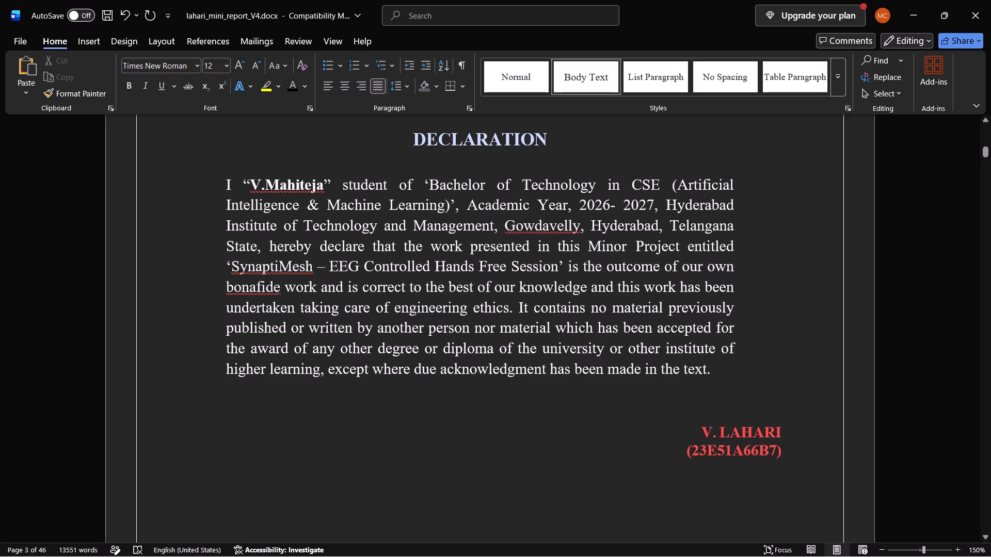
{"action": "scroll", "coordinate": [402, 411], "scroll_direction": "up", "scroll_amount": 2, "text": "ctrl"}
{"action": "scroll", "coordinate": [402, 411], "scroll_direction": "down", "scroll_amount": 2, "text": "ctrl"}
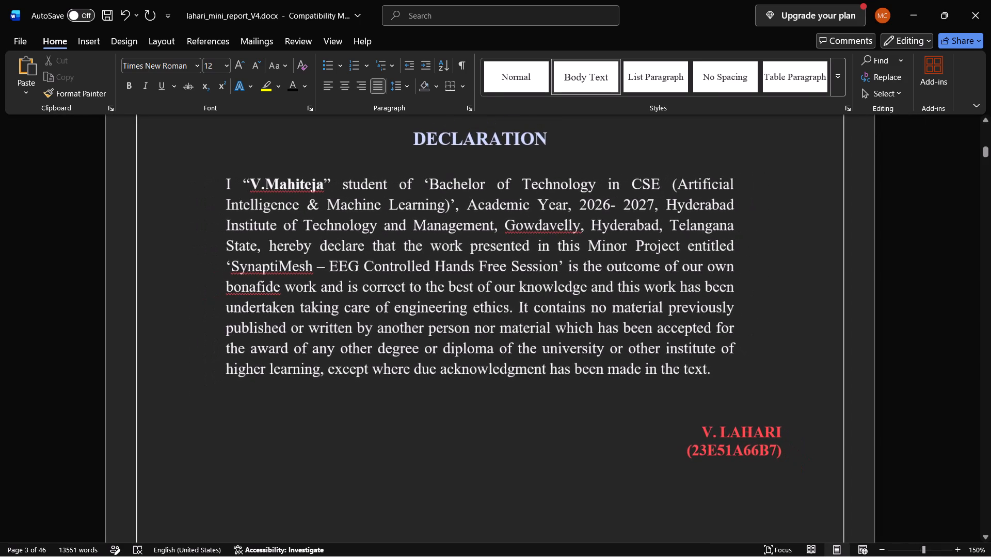
Replace the given name in the declaration's signature with the new student's given name in capitals, running directly into the bracketed hall ticket number.
{"action": "scroll", "coordinate": [646, 385], "scroll_direction": "down", "scroll_amount": 2}
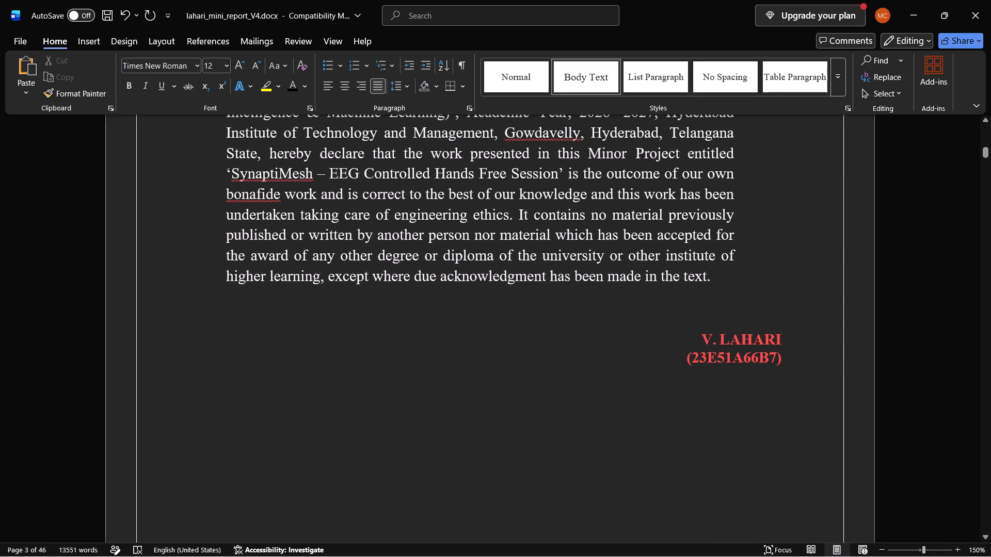
{"action": "left_click", "coordinate": [790, 340]}
{"action": "key", "text": "BackSpace"}
{"action": "key", "text": "BackSpace"}
{"action": "key", "text": "BackSpace"}
{"action": "key", "text": "BackSpace"}
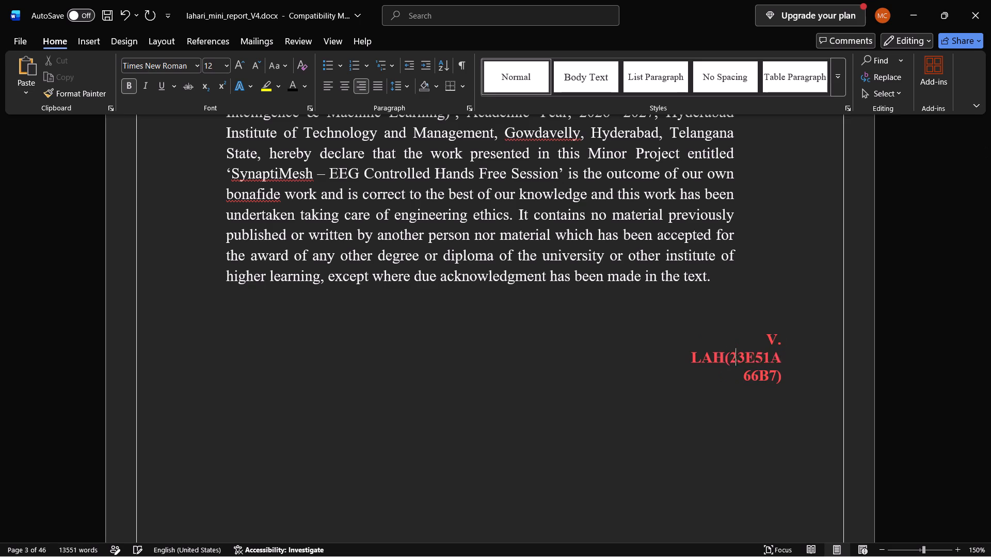
{"action": "key", "text": "BackSpace"}
{"action": "key", "text": "BackSpace"}
{"action": "key", "text": "BackSpace"}
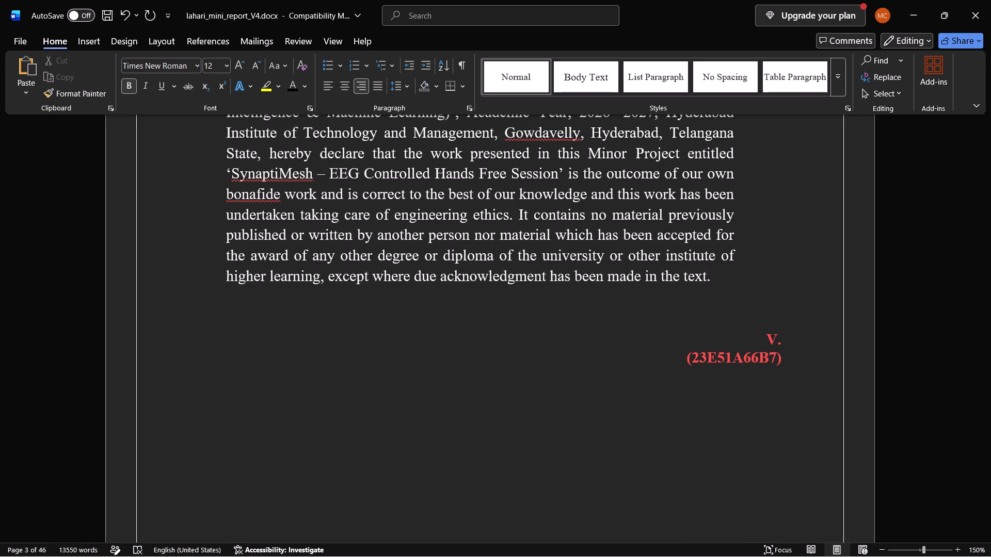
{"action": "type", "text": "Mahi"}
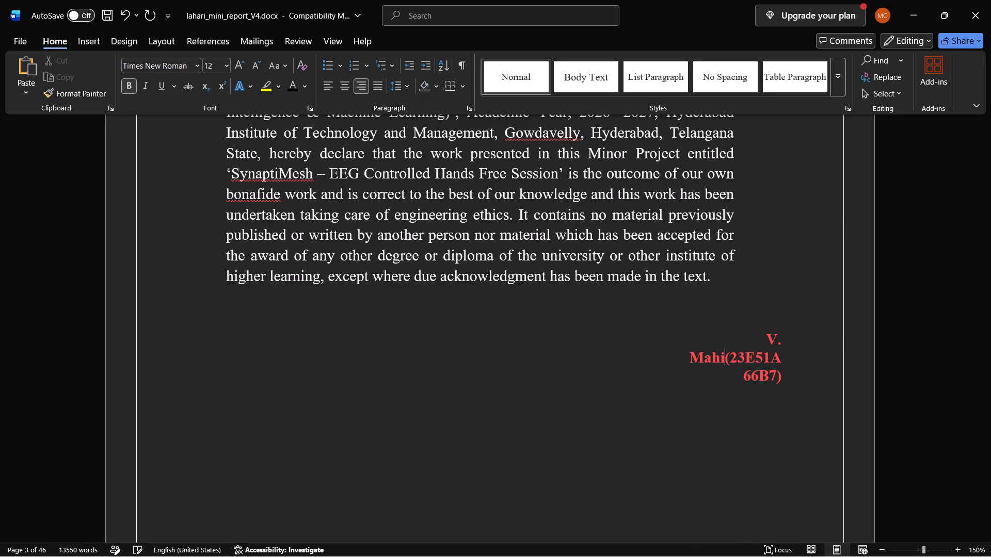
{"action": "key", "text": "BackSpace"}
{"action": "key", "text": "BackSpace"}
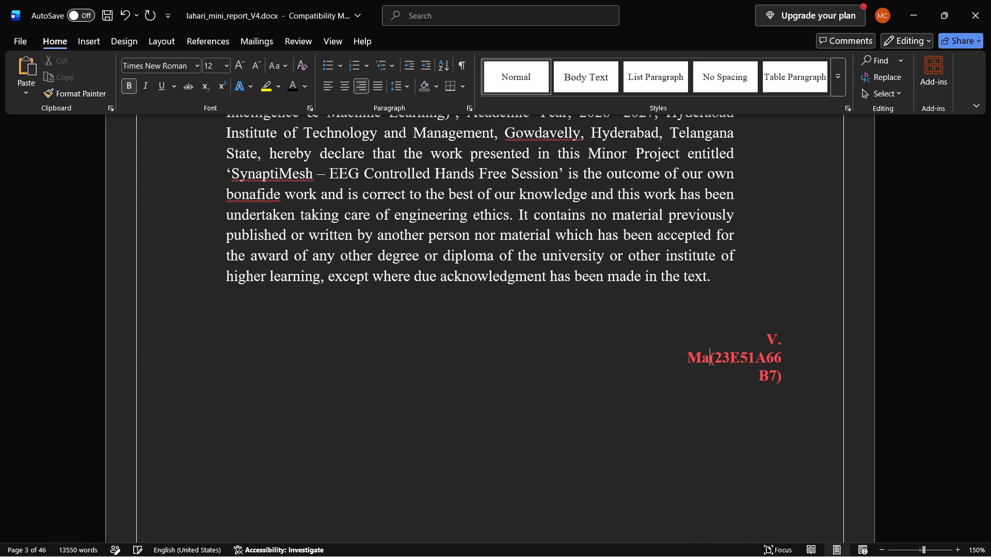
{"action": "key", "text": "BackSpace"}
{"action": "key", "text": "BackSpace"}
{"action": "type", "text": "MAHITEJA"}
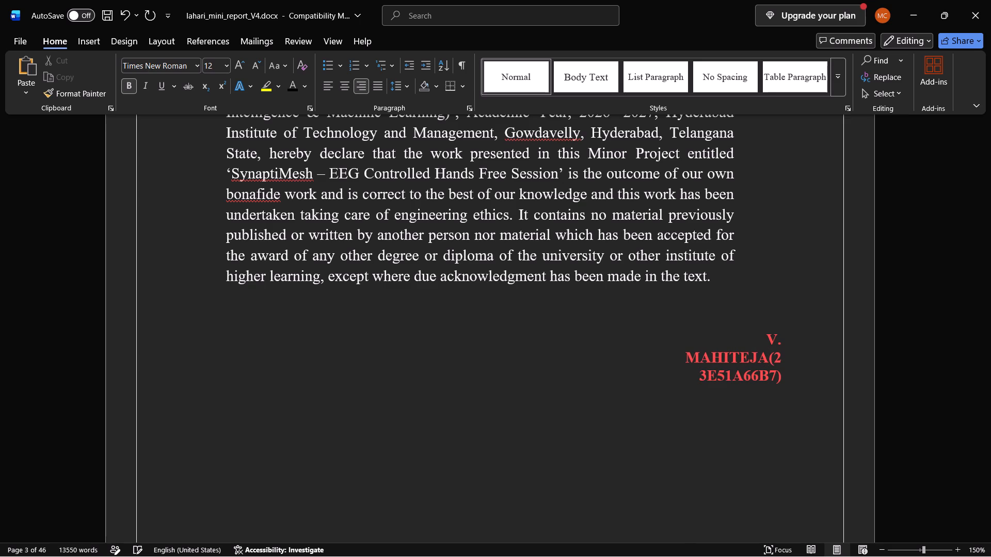
Set the font size of the declaration's signature name and hall ticket number to 11.
{"action": "left_click_drag", "start_coordinate": [790, 387], "coordinate": [660, 335]}
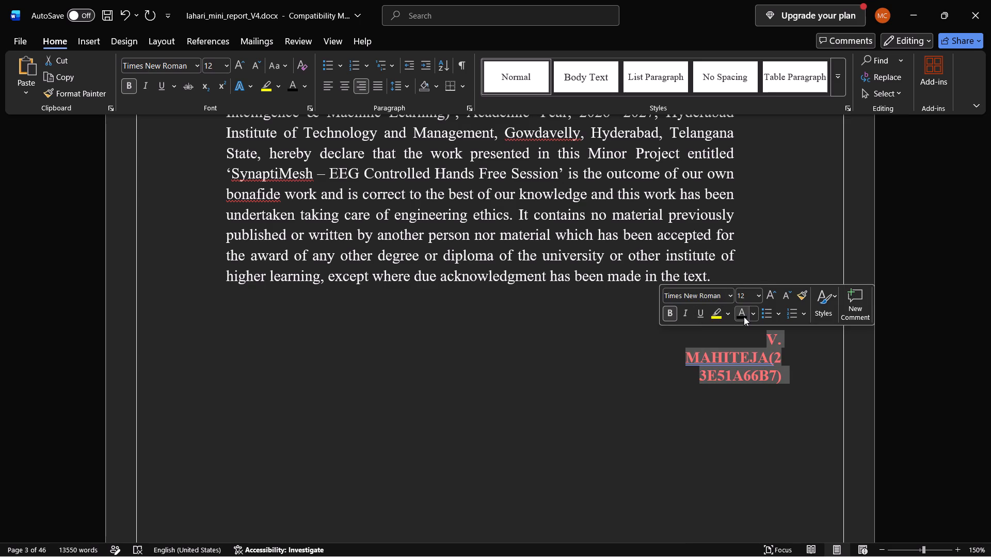
{"action": "left_click", "coordinate": [746, 298]}
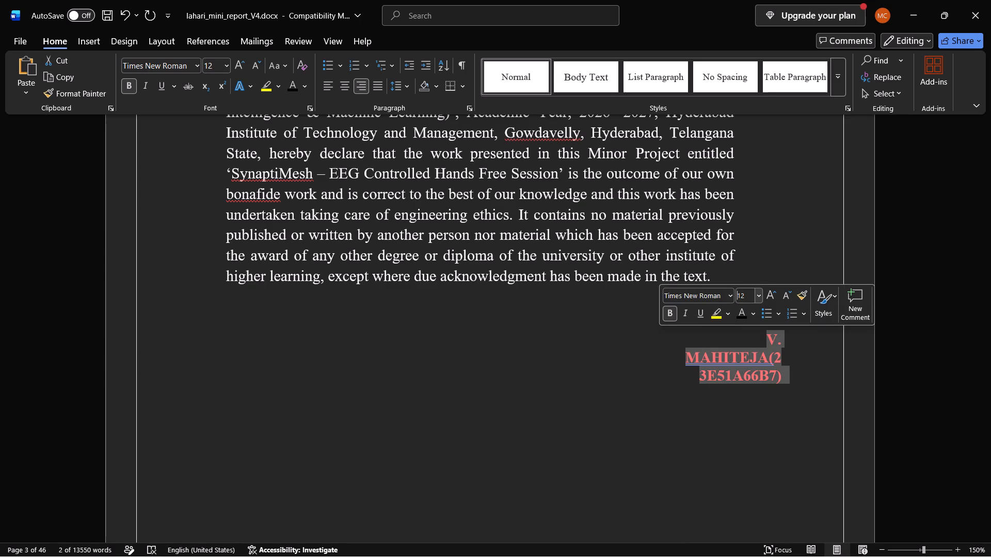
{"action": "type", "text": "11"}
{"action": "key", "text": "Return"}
{"action": "left_click", "coordinate": [750, 398]}
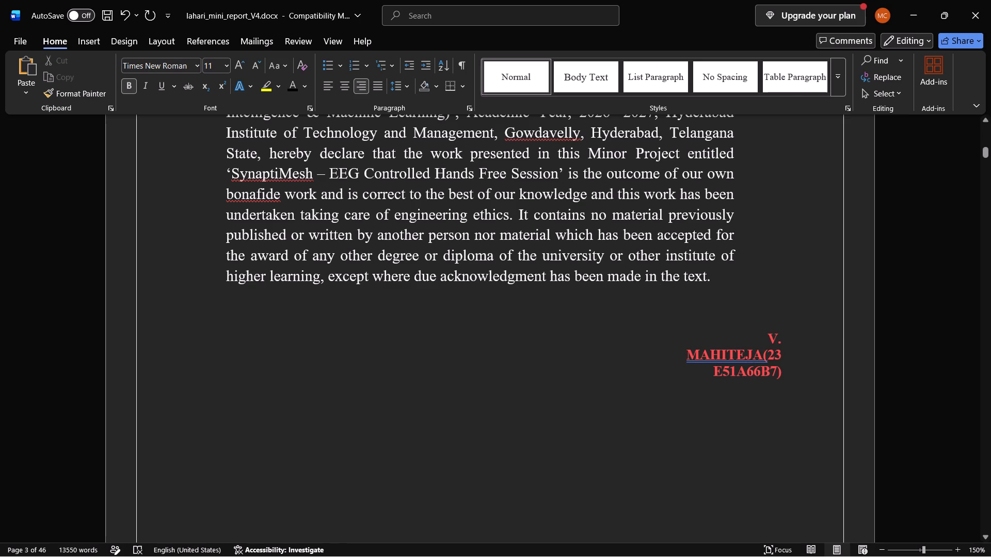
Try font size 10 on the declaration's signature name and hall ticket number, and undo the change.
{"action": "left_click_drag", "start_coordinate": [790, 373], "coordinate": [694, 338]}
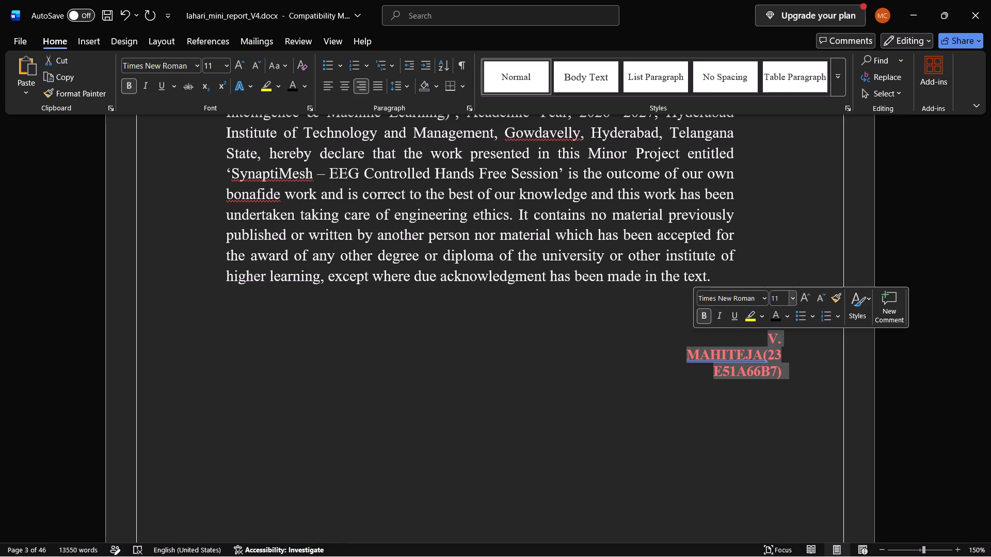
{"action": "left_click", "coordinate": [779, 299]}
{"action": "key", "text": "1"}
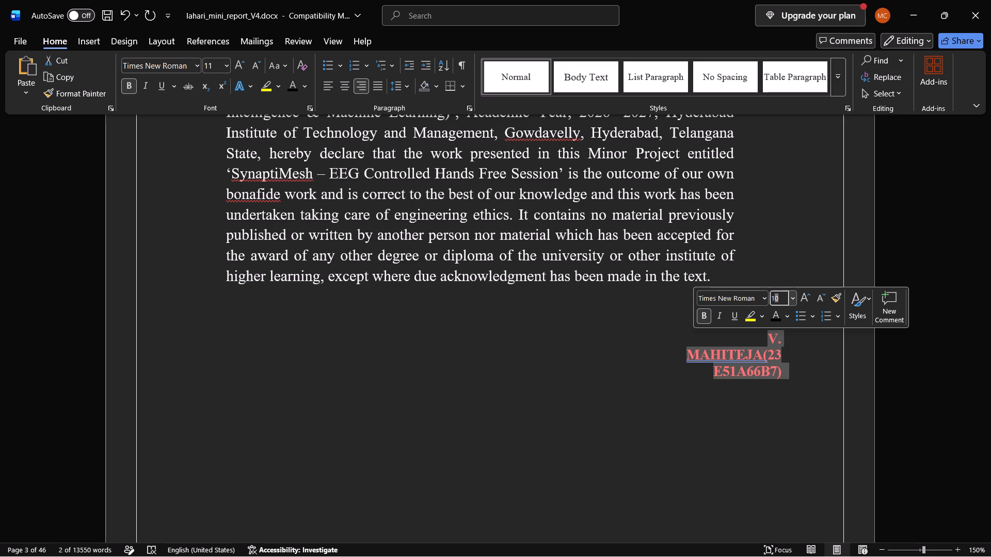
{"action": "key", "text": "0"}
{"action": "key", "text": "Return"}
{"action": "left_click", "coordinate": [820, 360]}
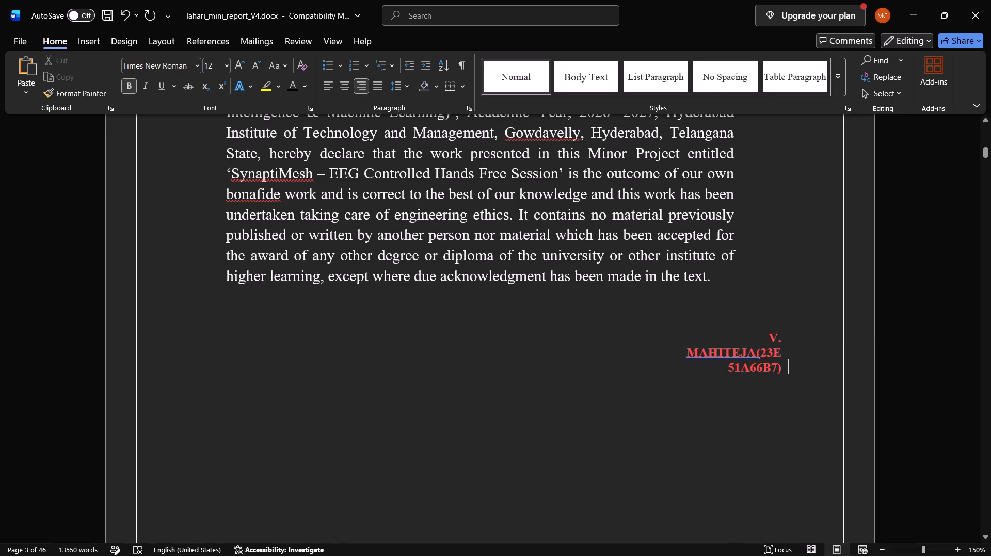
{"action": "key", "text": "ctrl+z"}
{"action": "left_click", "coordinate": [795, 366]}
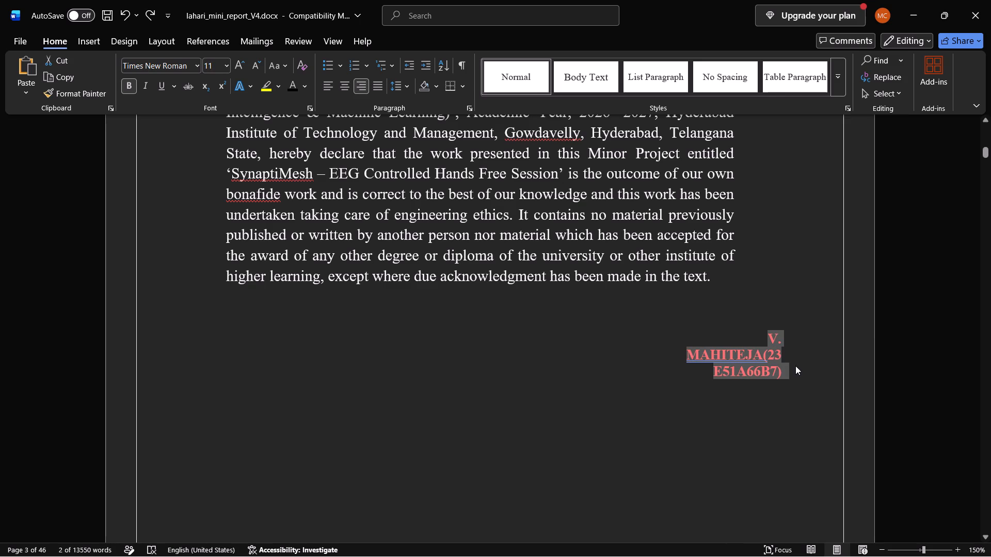
Try right and centre alignment on the declaration's signature block and the blank line above it, and settle on justified alignment.
{"action": "left_click_drag", "start_coordinate": [798, 388], "coordinate": [689, 317]}
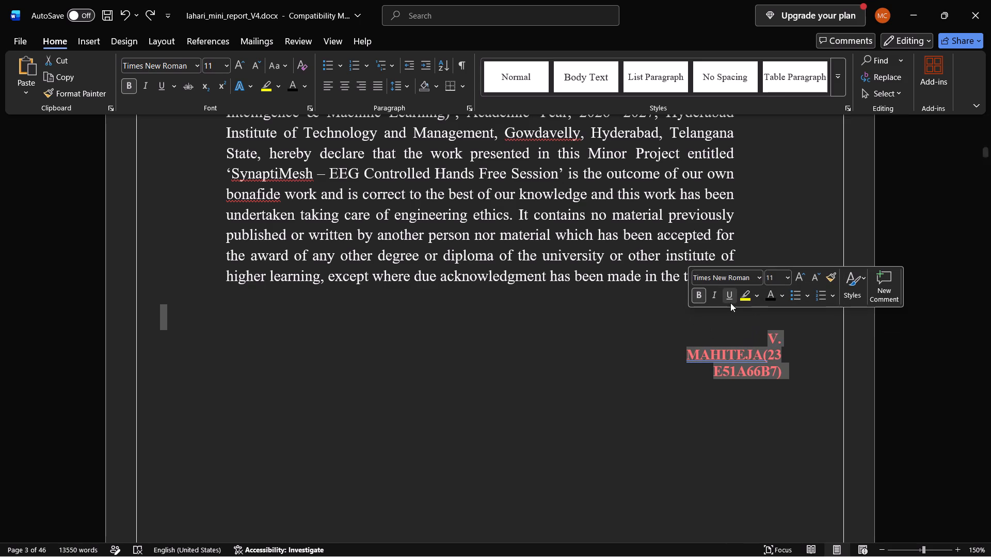
{"action": "left_click_drag", "start_coordinate": [782, 341], "coordinate": [784, 340]}
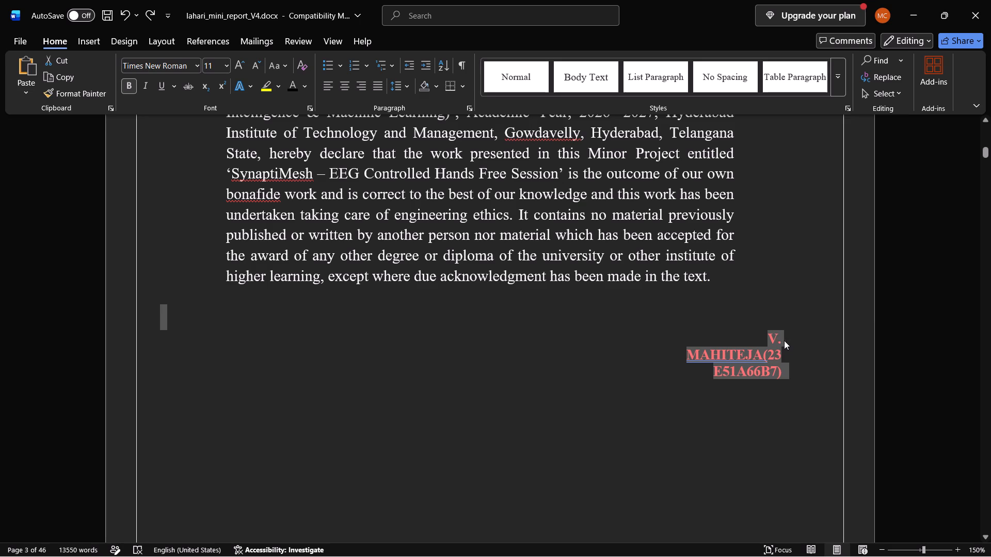
{"action": "left_click_drag", "start_coordinate": [784, 340], "coordinate": [811, 342]}
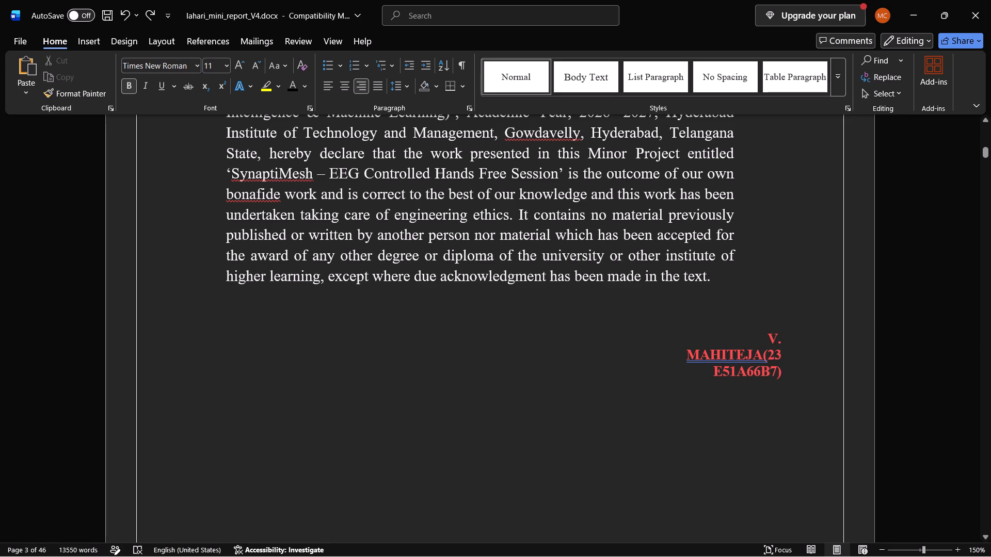
{"action": "left_click_drag", "start_coordinate": [801, 392], "coordinate": [704, 318]}
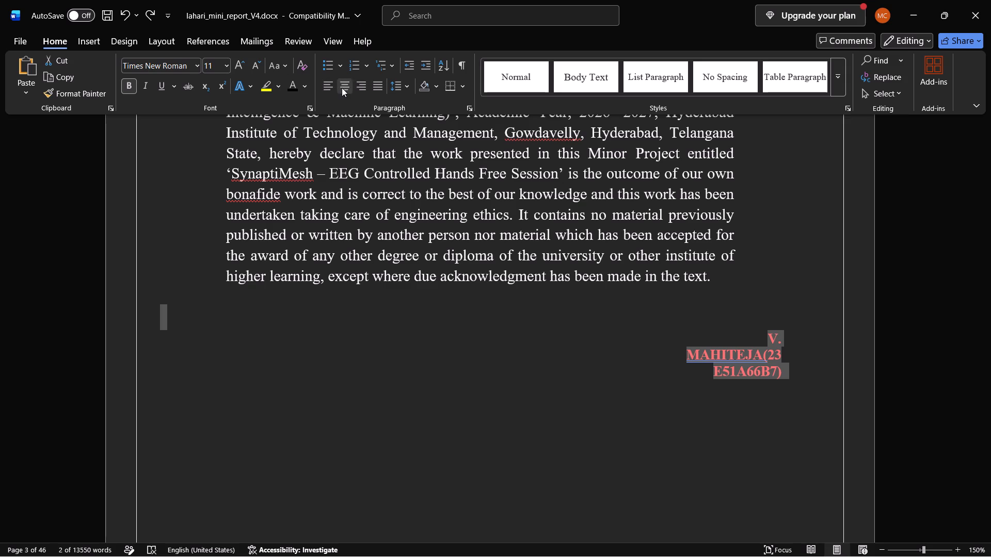
{"action": "left_click", "coordinate": [359, 85]}
{"action": "double_click", "coordinate": [359, 85]}
{"action": "left_click", "coordinate": [359, 85]}
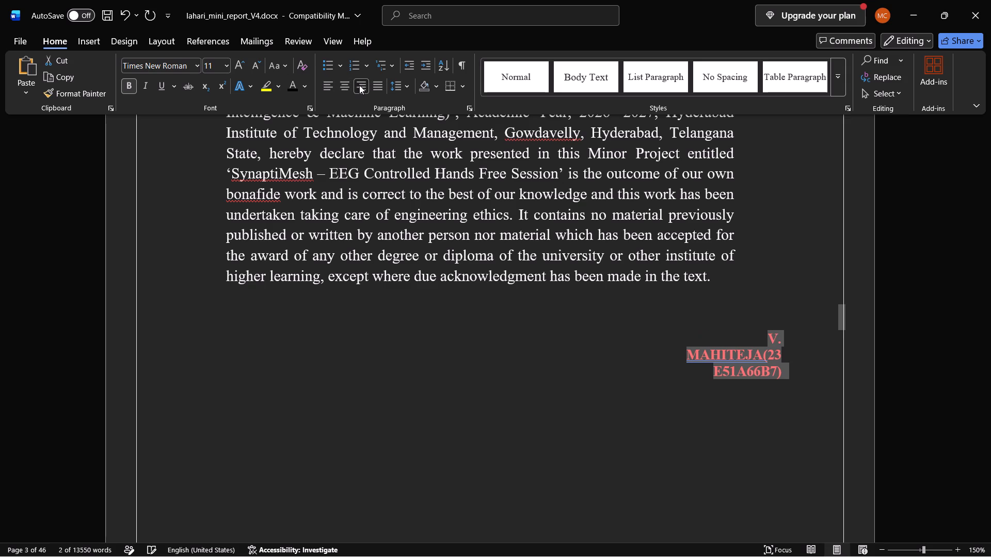
{"action": "left_click", "coordinate": [359, 84]}
{"action": "left_click", "coordinate": [348, 88]}
{"action": "left_click", "coordinate": [348, 88]}
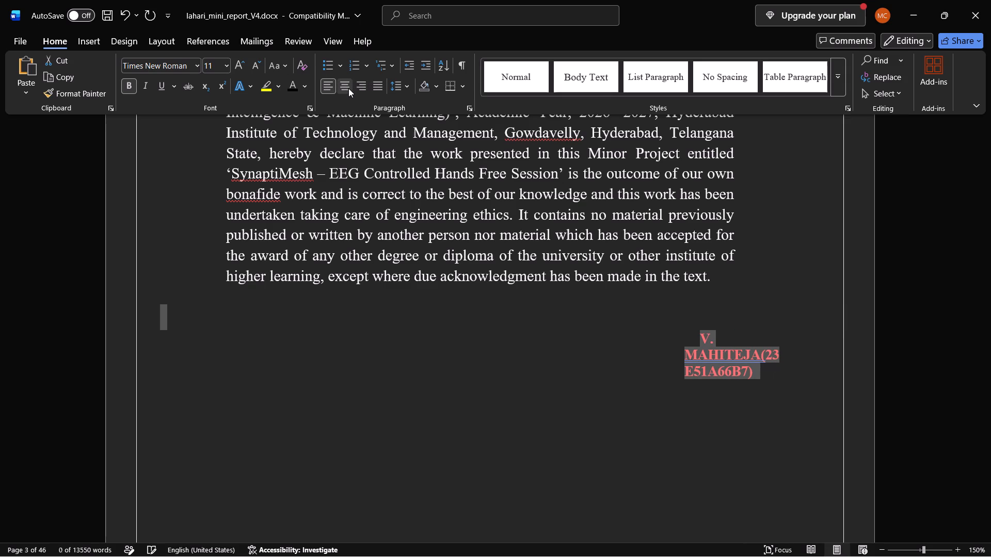
{"action": "left_click", "coordinate": [348, 88]}
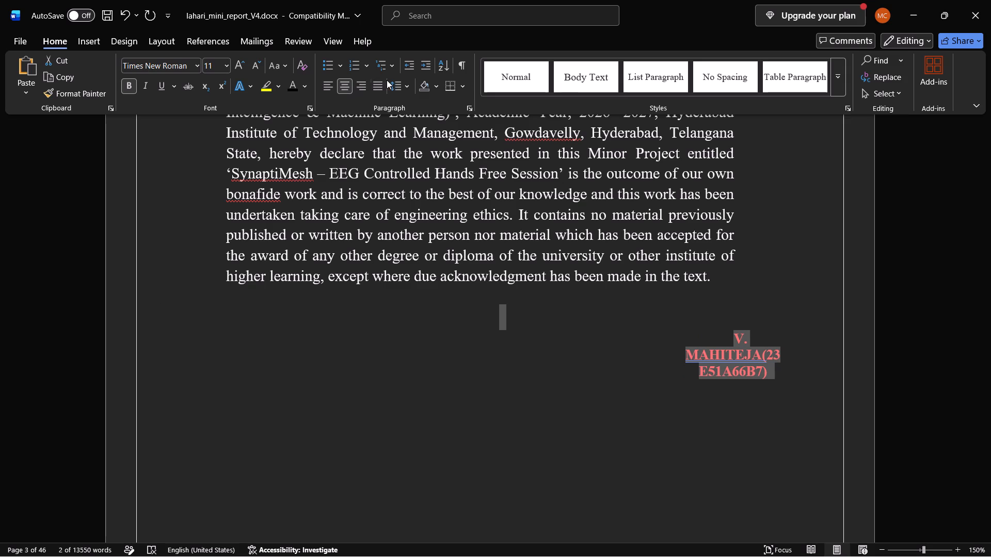
{"action": "left_click", "coordinate": [376, 83]}
{"action": "double_click", "coordinate": [376, 83]}
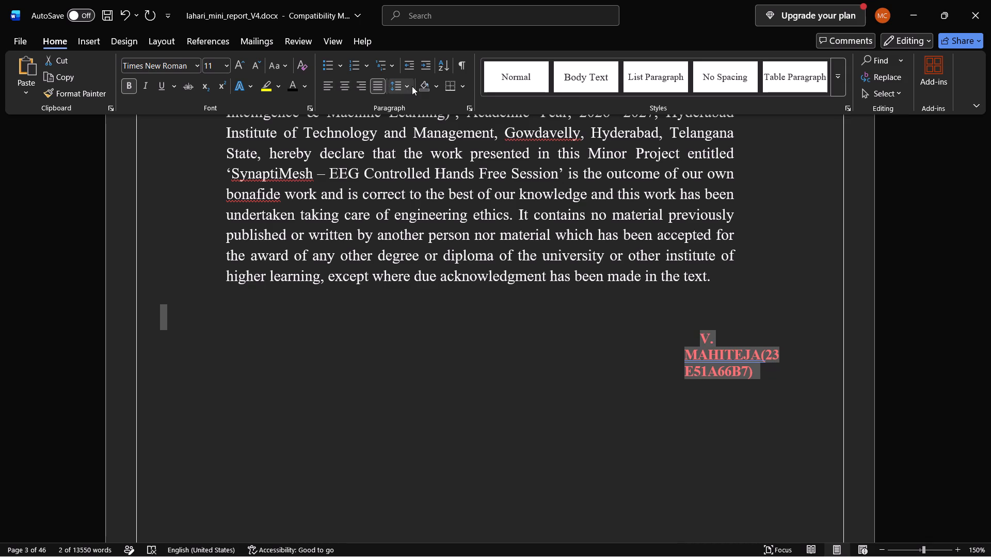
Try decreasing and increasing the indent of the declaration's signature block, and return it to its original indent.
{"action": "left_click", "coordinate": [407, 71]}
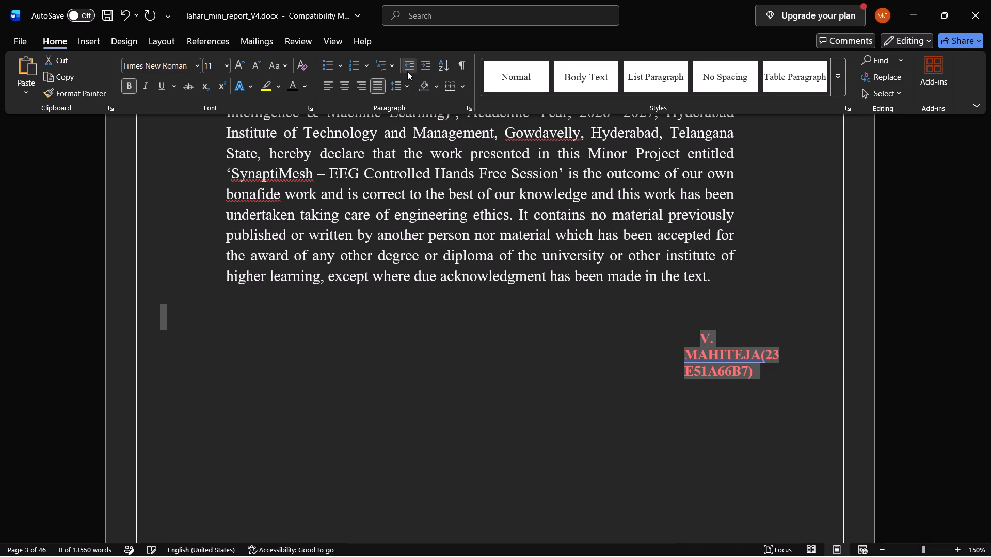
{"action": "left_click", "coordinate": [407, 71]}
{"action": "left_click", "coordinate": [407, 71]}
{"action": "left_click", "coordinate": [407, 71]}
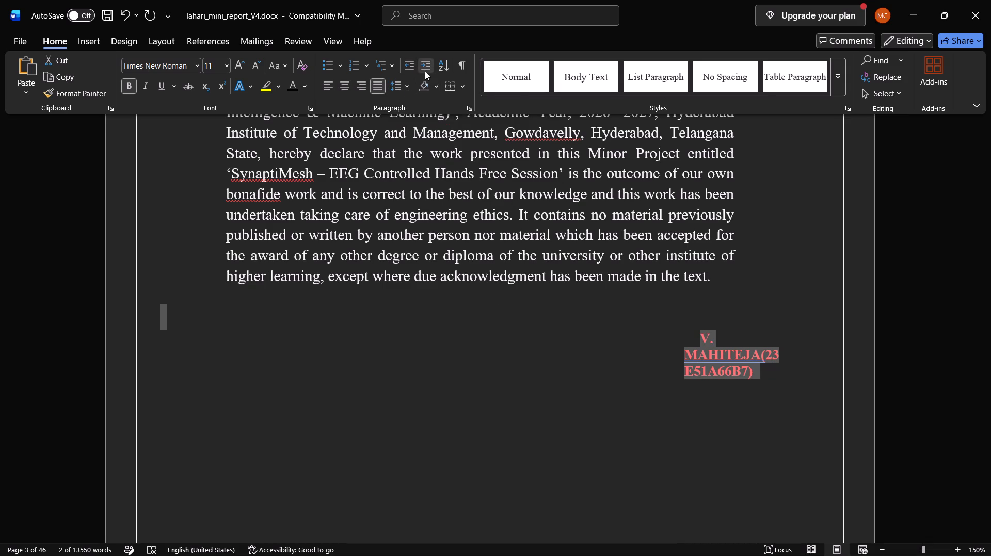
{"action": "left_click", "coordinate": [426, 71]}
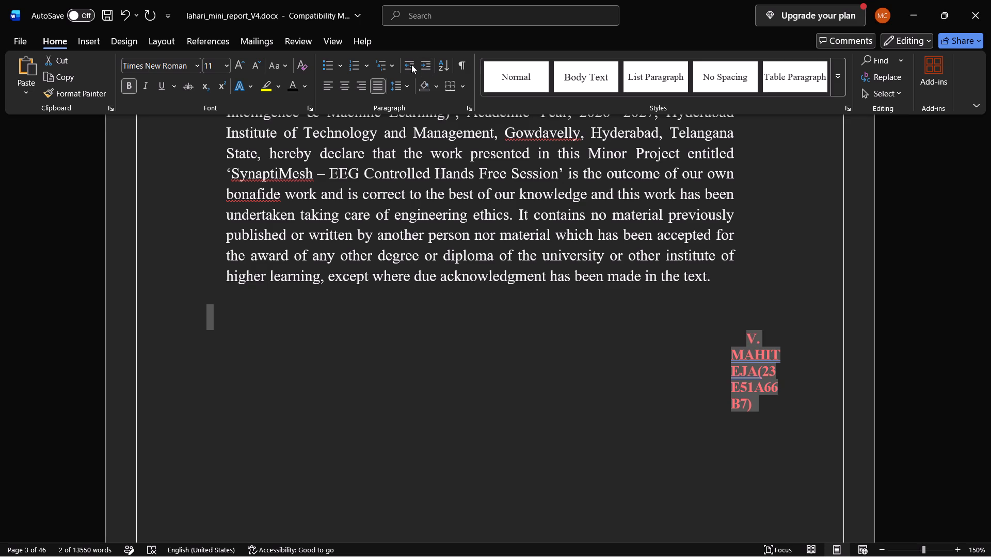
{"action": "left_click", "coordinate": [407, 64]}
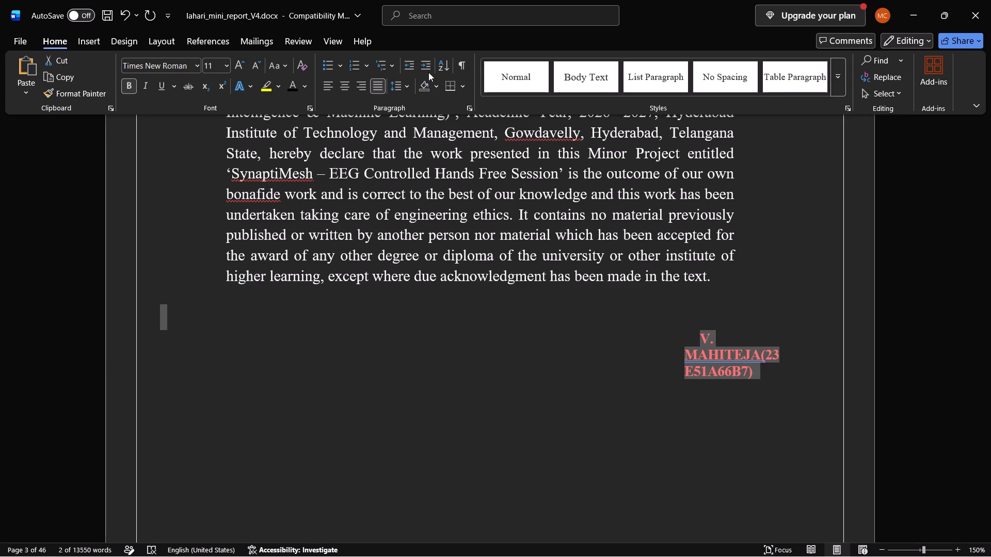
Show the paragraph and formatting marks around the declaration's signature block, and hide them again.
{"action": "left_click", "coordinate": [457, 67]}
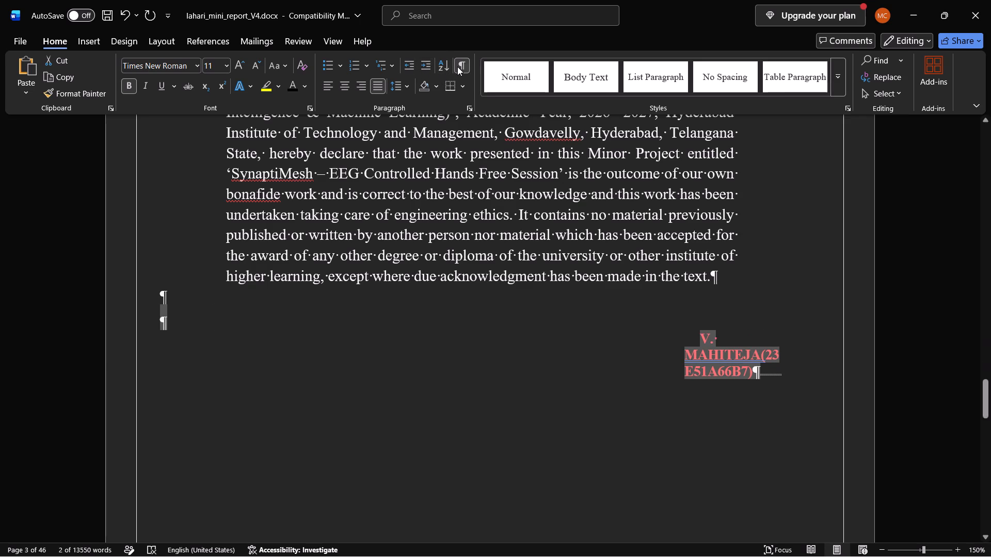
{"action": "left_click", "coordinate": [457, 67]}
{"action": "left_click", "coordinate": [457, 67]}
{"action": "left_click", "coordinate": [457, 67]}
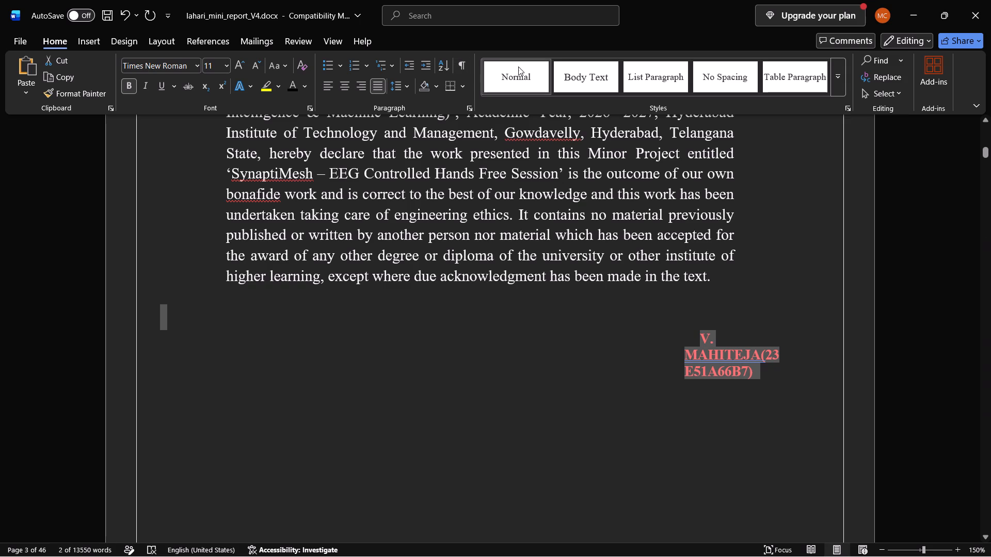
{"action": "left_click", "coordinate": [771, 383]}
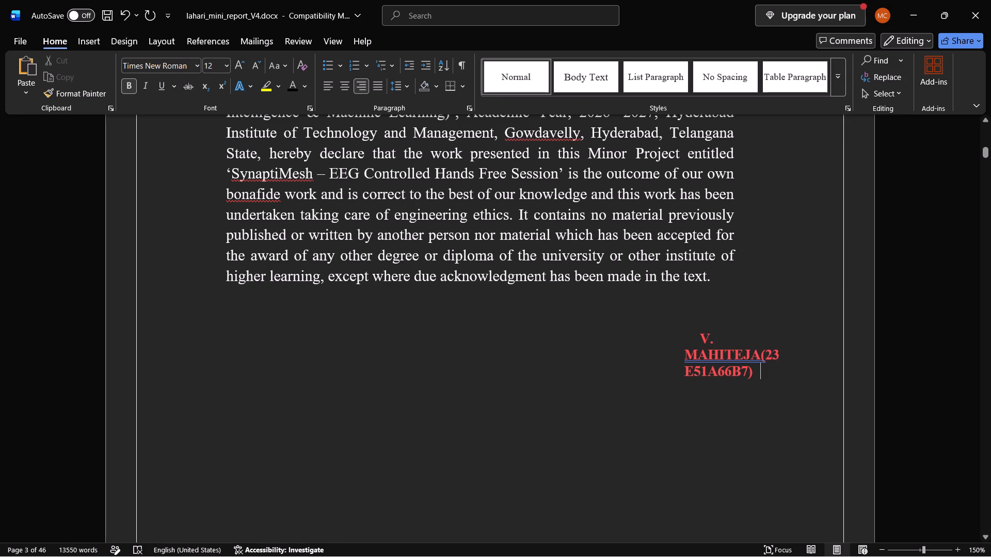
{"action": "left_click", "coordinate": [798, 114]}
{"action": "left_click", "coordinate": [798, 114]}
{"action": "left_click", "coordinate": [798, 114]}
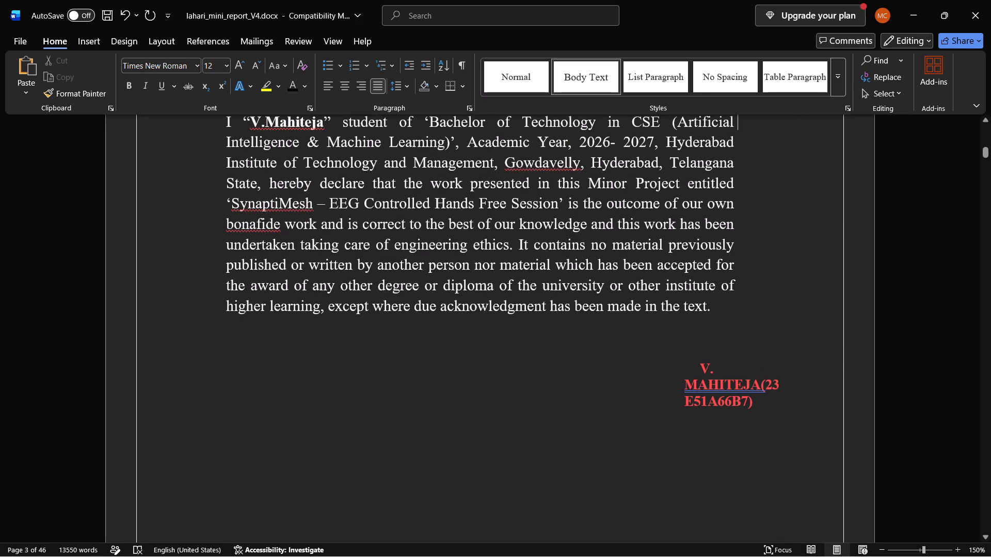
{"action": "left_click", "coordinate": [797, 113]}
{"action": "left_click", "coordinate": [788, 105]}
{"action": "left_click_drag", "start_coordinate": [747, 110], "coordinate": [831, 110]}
Replace the hall ticket number in the declaration's signature block with the new student's number, keeping the parentheses.
{"action": "scroll", "coordinate": [915, 114], "scroll_direction": "up", "scroll_amount": 15}
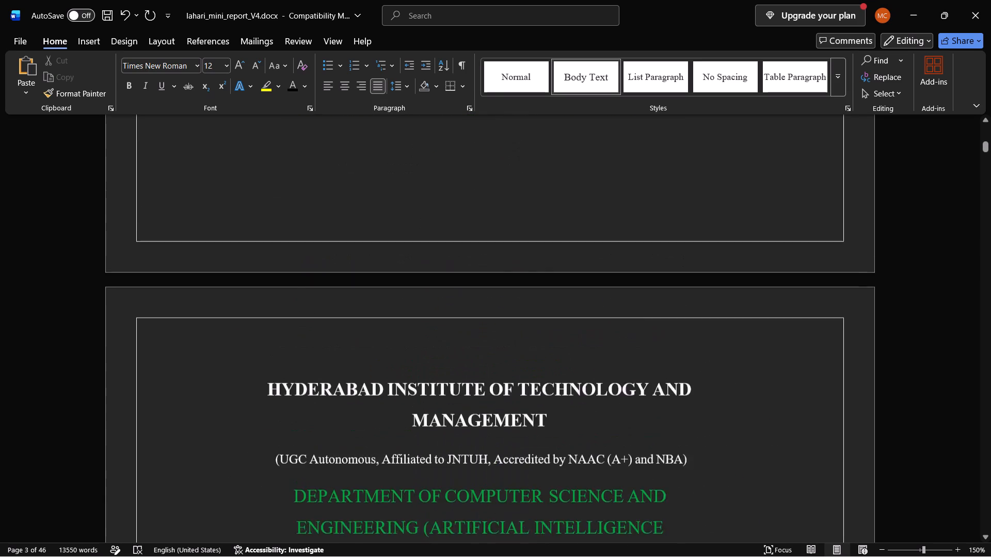
{"action": "scroll", "coordinate": [879, 138], "scroll_direction": "down", "scroll_amount": 2}
{"action": "scroll", "coordinate": [674, 169], "scroll_direction": "down", "scroll_amount": 6}
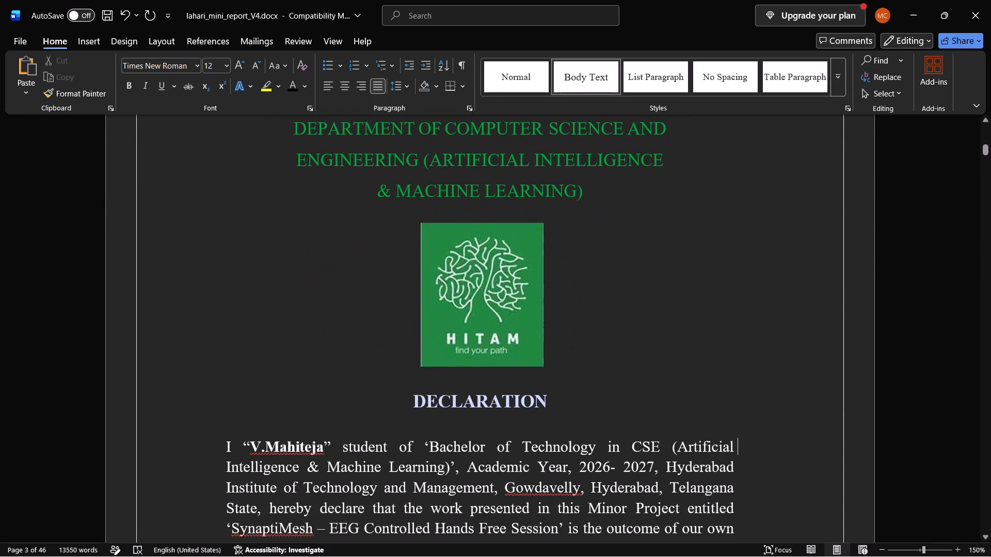
{"action": "scroll", "coordinate": [672, 177], "scroll_direction": "down", "scroll_amount": 11}
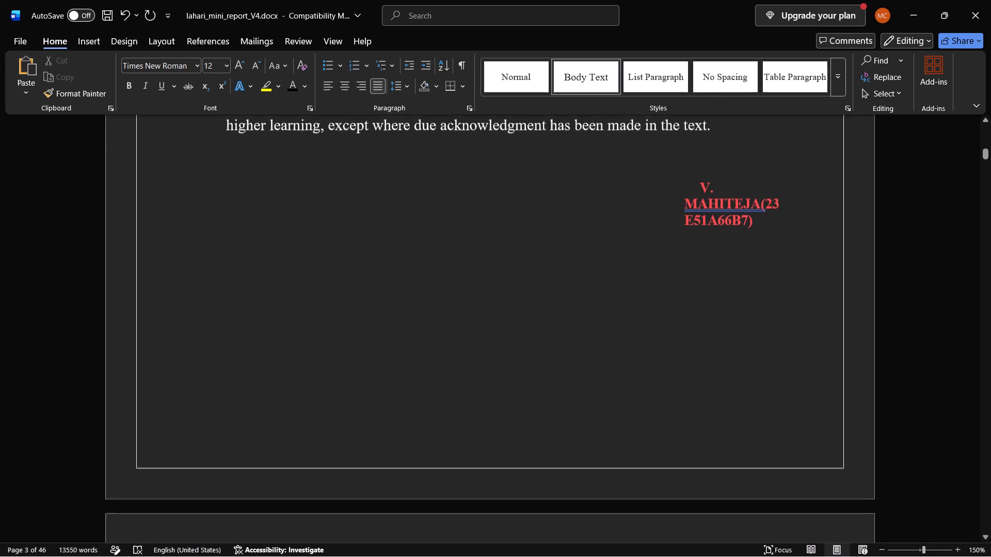
{"action": "left_click", "coordinate": [779, 205]}
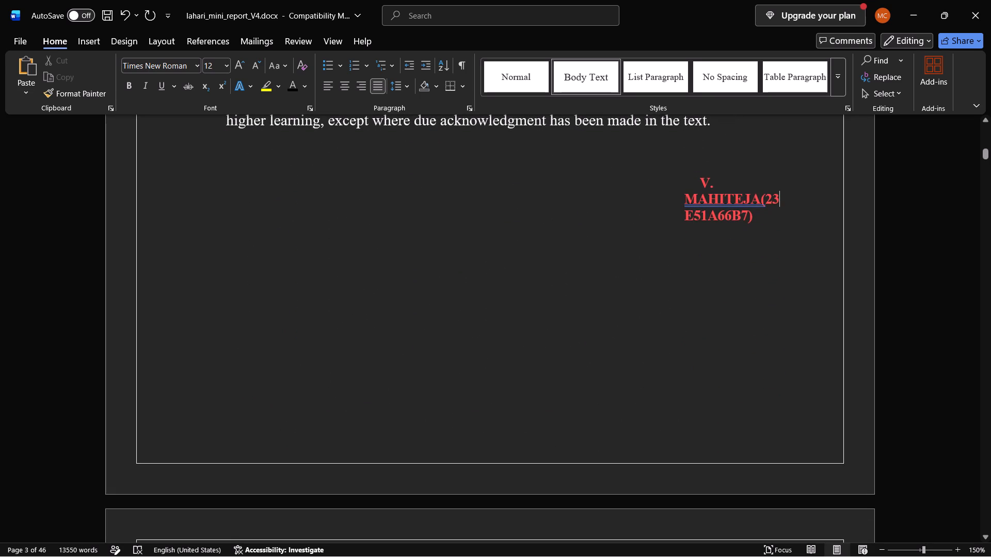
{"action": "left_click", "coordinate": [744, 219]}
{"action": "left_click", "coordinate": [749, 219]}
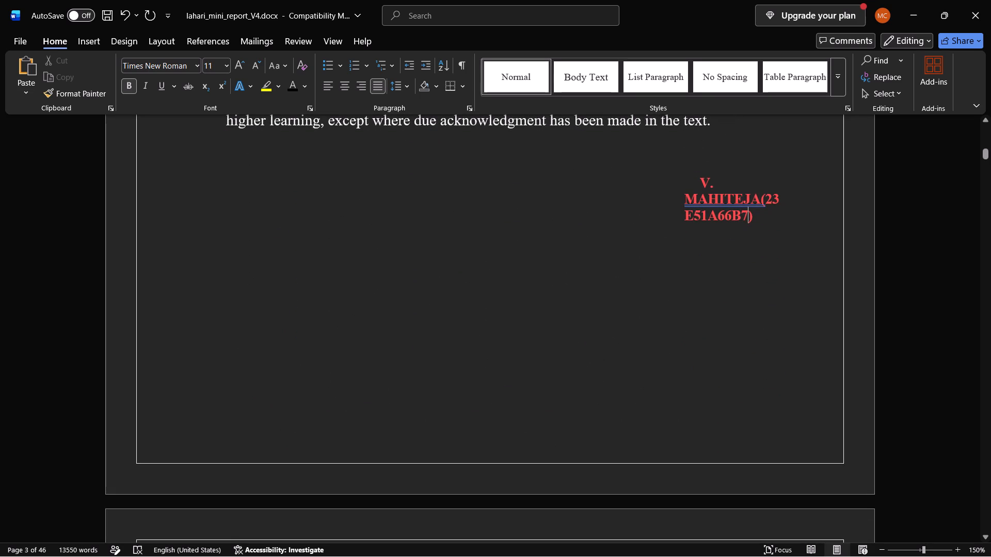
{"action": "key", "text": "BackSpace"}
{"action": "key", "text": "BackSpace"}
{"action": "key", "text": "BackSpace"}
{"action": "key", "text": "BackSpace"}
{"action": "key", "text": "BackSpace"}
{"action": "key", "text": "BackSpace"}
{"action": "key", "text": "BackSpace"}
{"action": "key", "text": "BackSpace"}
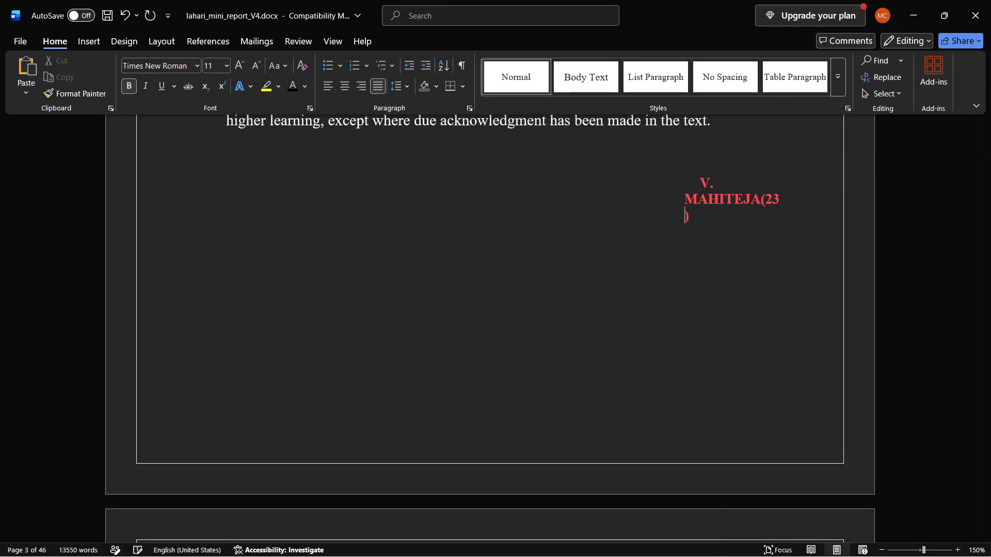
{"action": "key", "text": "BackSpace"}
{"action": "key", "text": "BackSpace"}
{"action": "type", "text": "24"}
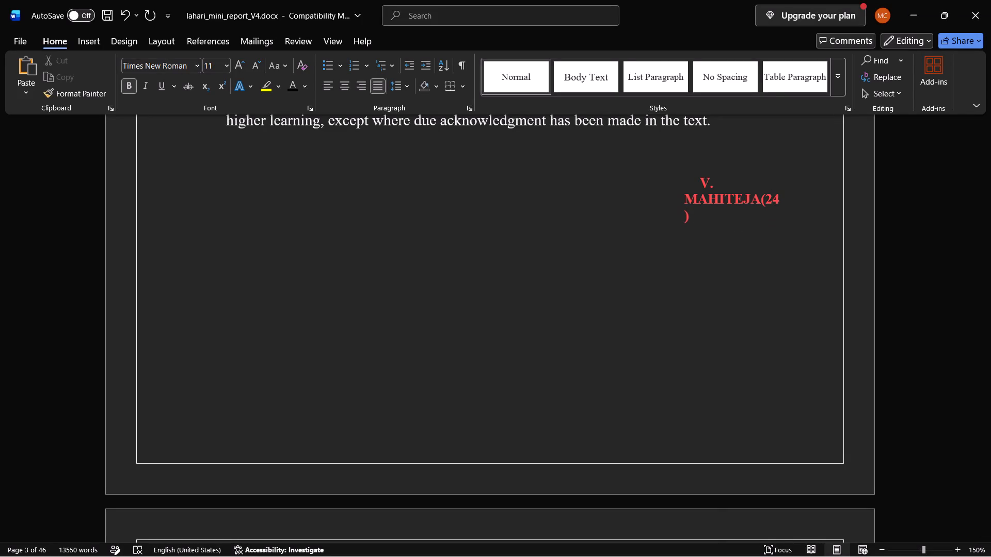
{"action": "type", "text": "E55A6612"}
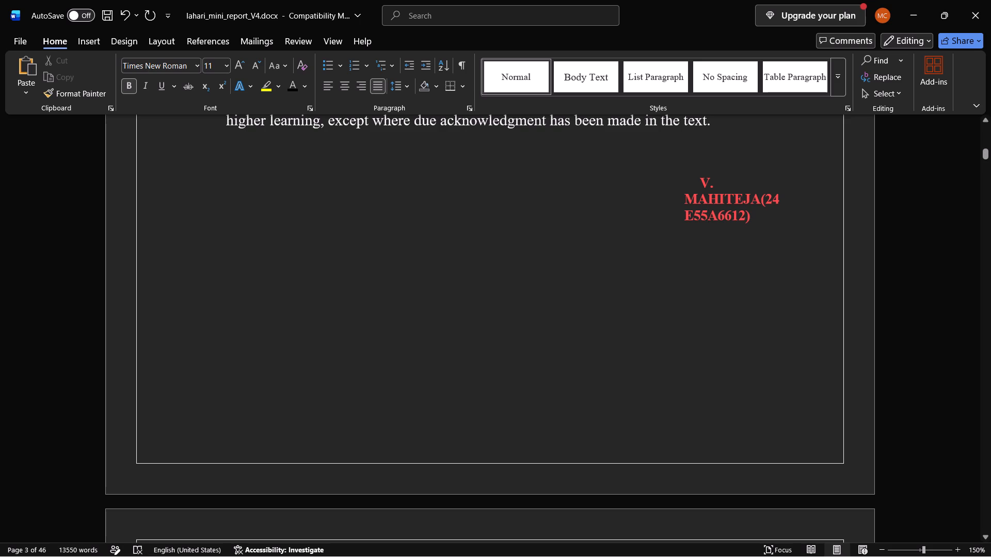
Apply the Normal style to the declaration's signature name and hall ticket number.
{"action": "left_click_drag", "start_coordinate": [756, 223], "coordinate": [656, 177]}
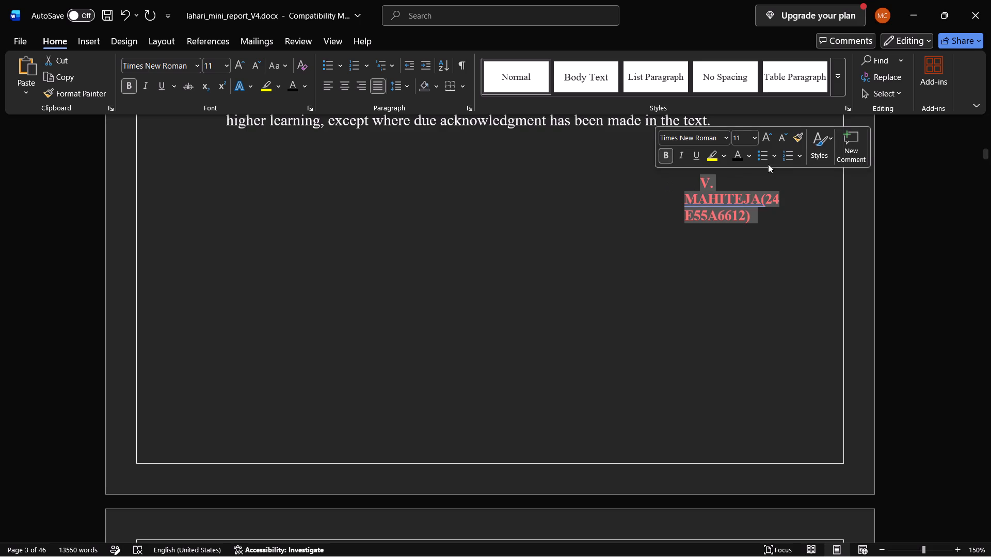
{"action": "left_click", "coordinate": [830, 144]}
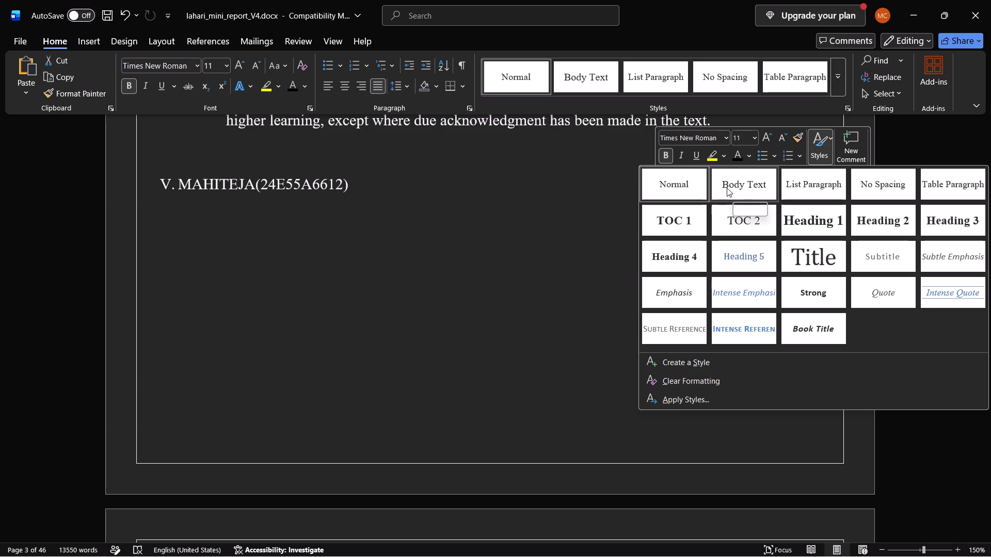
{"action": "left_click", "coordinate": [684, 185]}
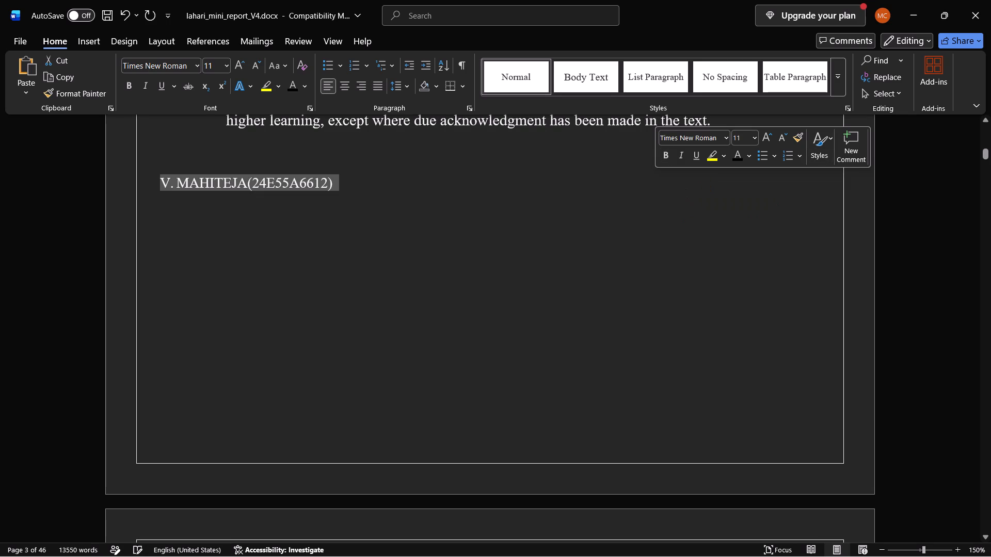
{"action": "left_click", "coordinate": [642, 230]}
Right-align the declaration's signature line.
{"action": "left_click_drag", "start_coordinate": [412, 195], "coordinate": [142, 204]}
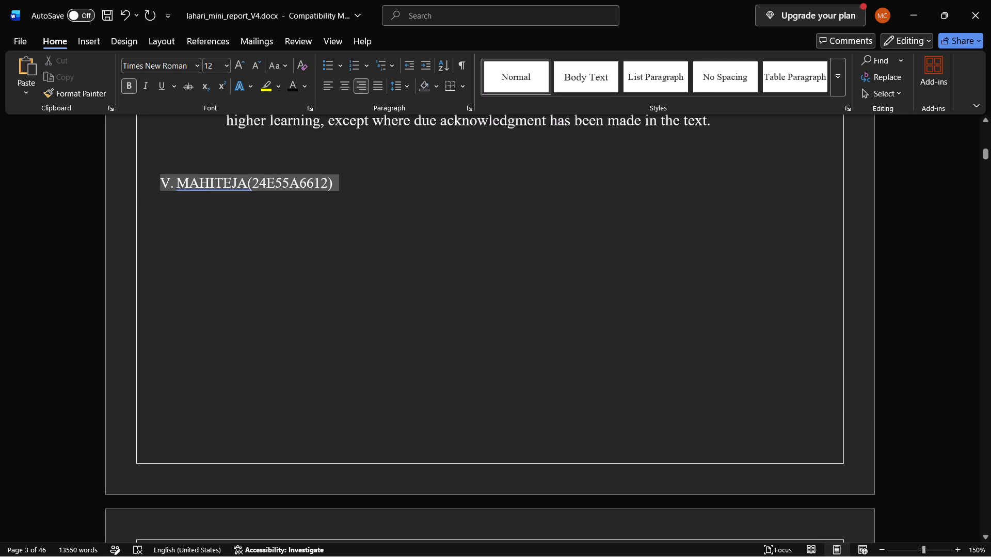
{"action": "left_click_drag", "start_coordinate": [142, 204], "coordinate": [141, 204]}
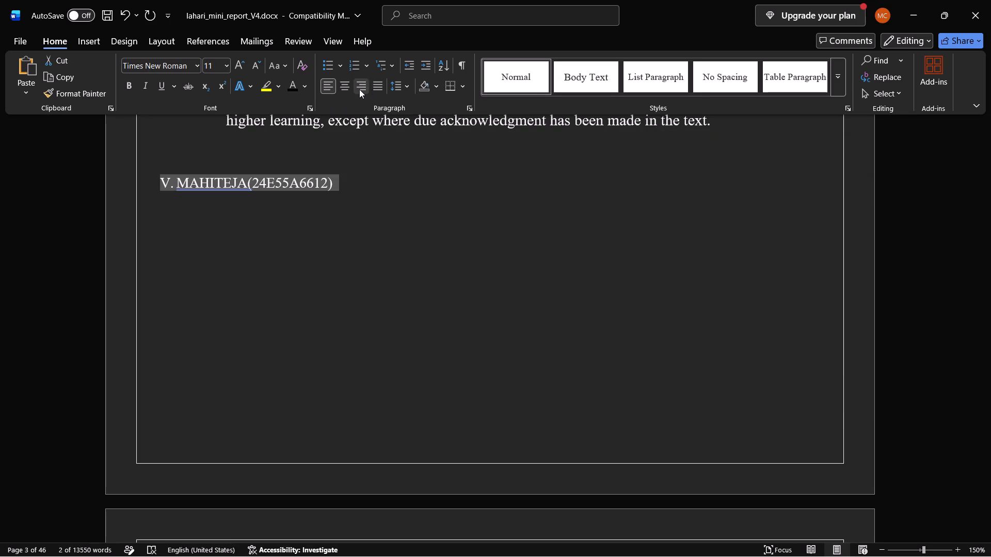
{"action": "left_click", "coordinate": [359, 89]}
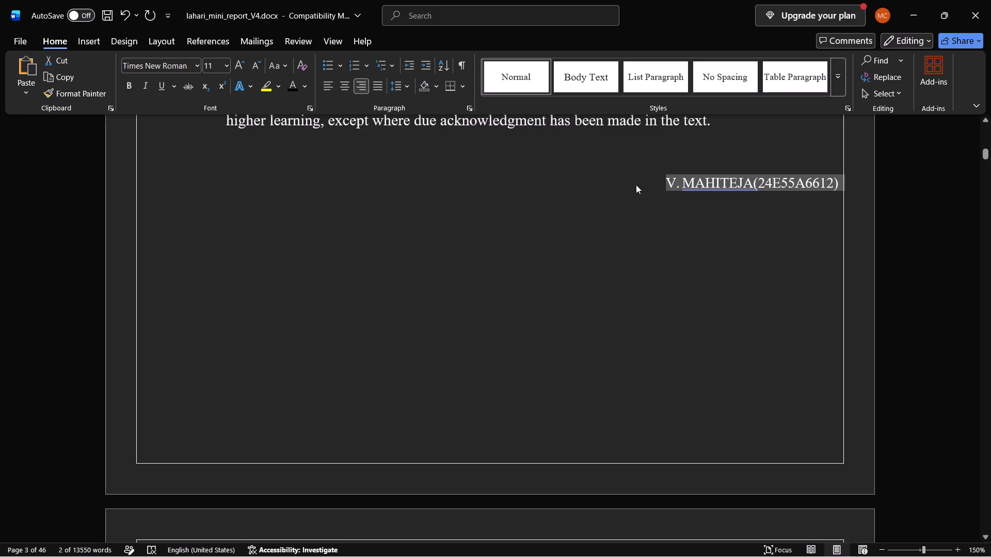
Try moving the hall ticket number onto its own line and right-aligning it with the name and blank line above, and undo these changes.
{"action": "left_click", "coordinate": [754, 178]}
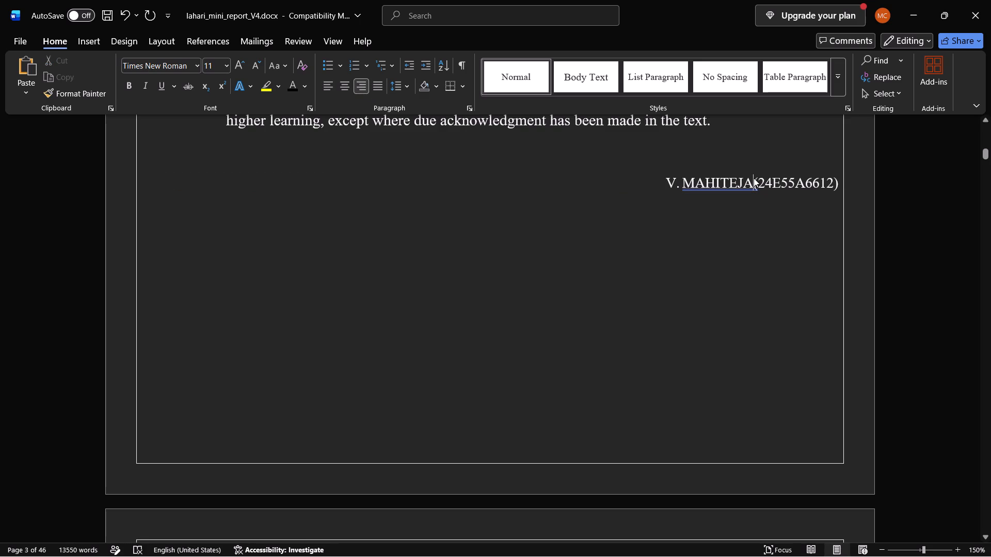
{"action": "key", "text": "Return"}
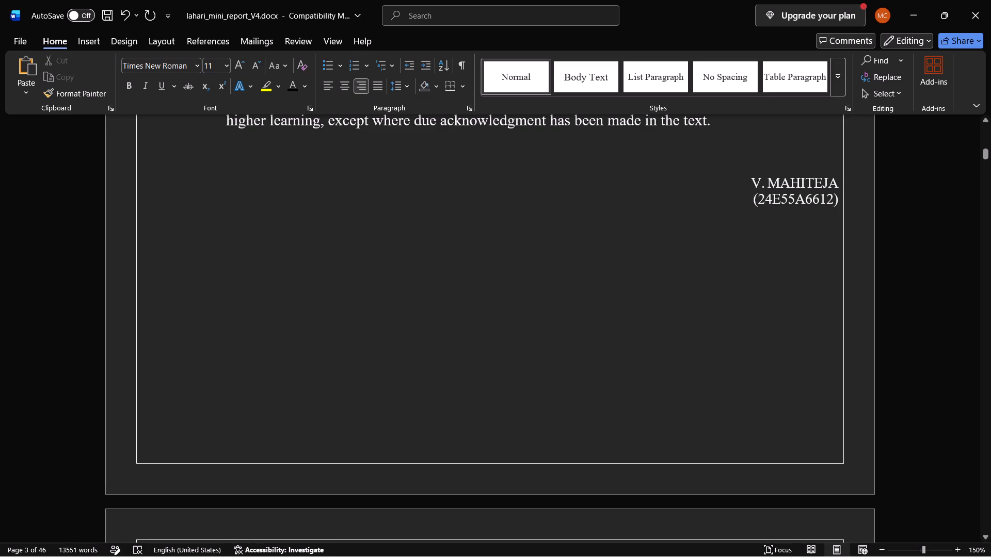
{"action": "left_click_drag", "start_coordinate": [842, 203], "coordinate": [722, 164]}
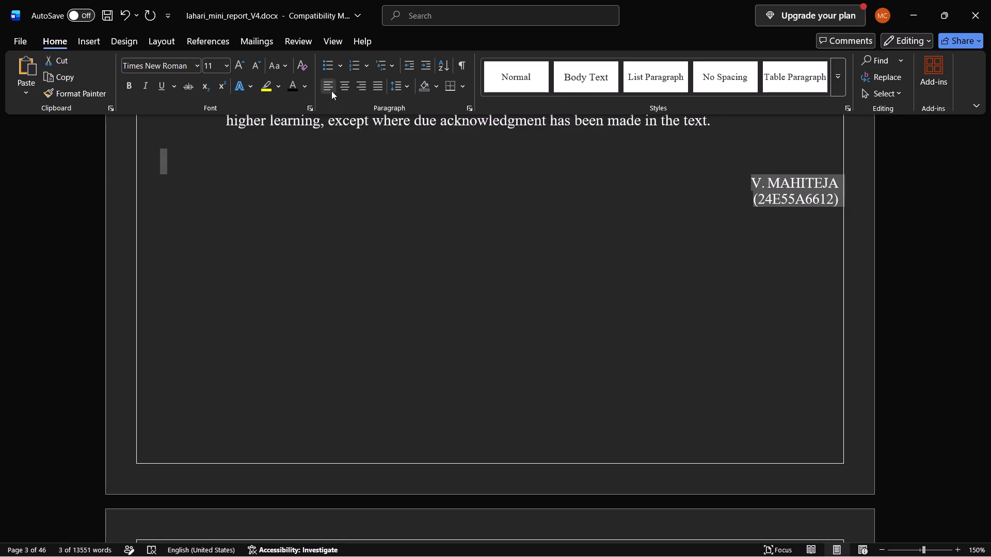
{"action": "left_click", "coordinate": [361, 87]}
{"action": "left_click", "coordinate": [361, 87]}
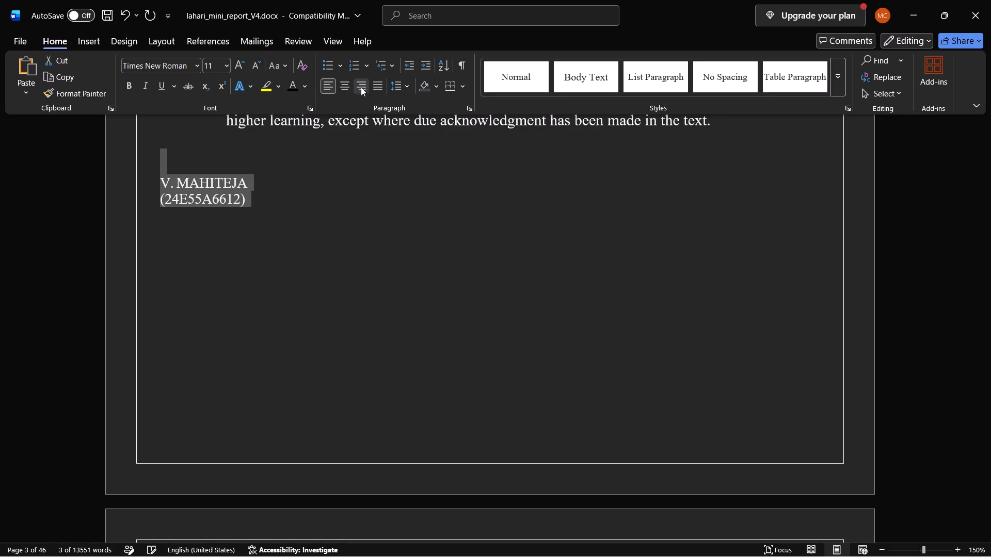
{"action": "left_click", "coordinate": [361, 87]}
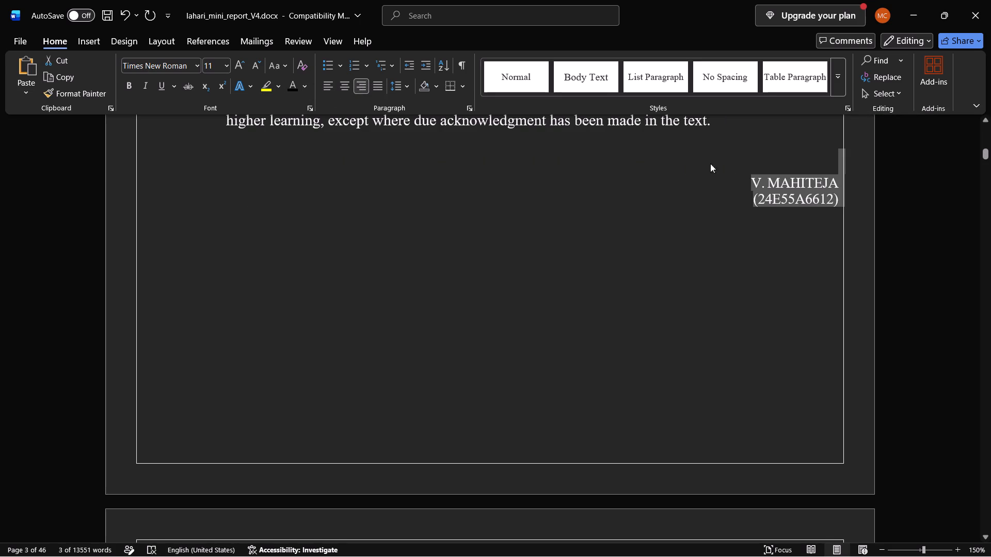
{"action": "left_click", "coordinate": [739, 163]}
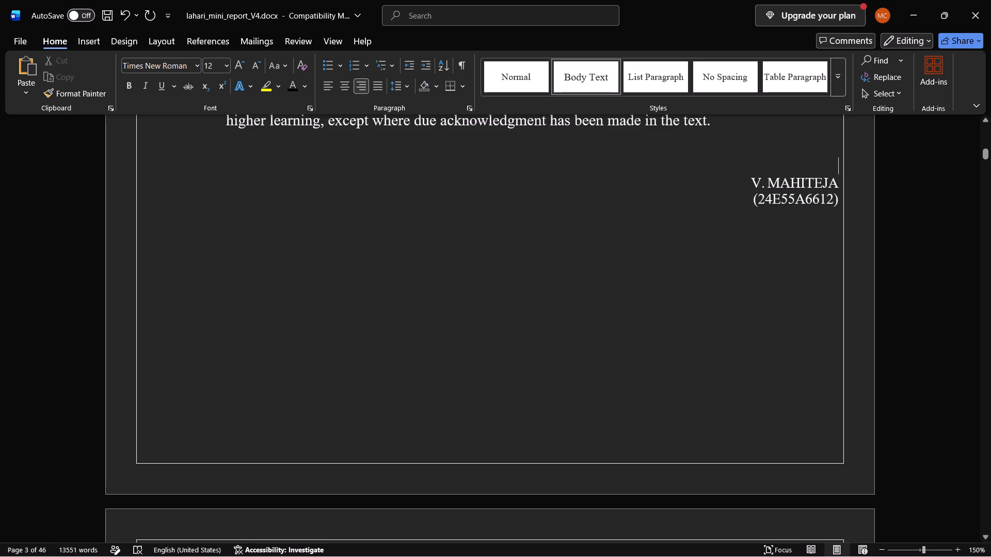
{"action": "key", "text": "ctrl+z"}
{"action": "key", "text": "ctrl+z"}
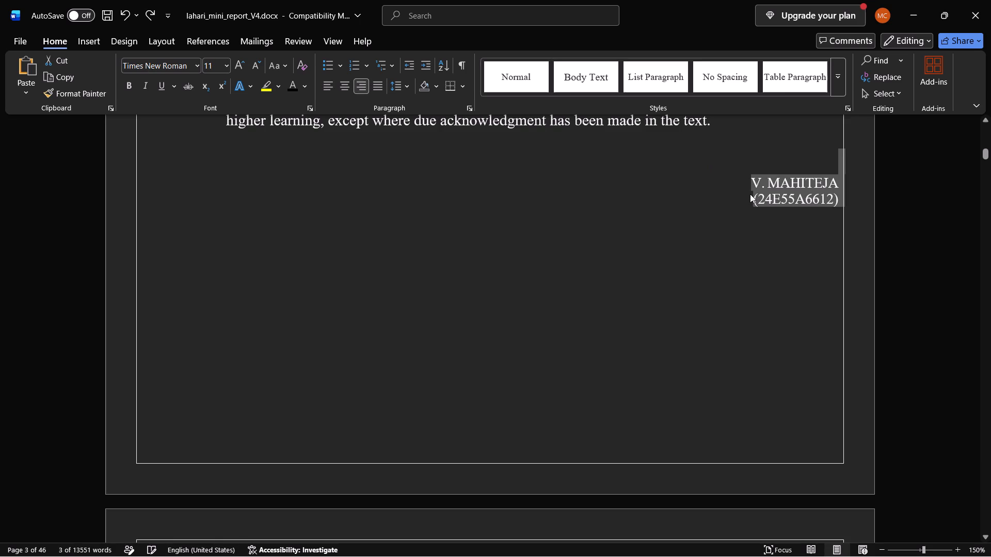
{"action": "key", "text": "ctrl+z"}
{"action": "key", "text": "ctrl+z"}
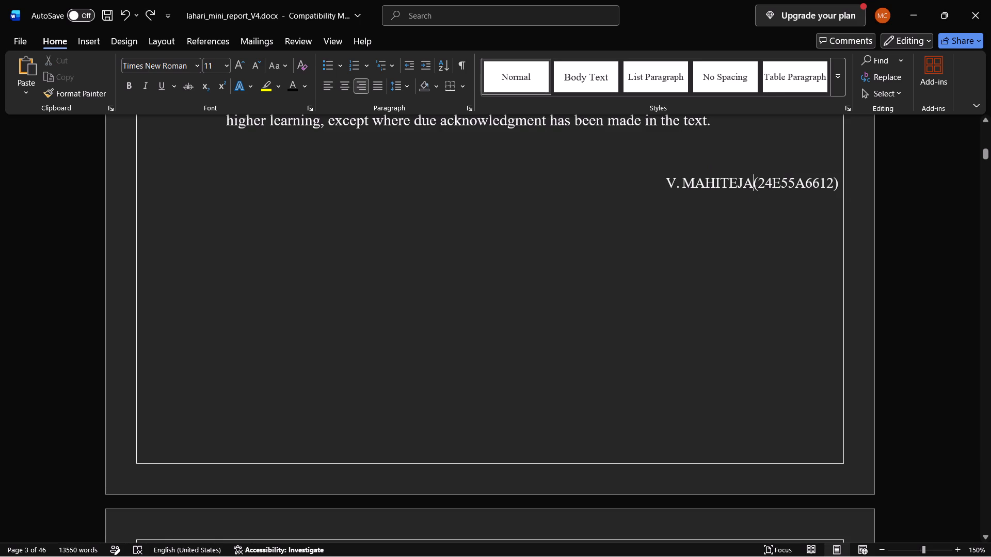
Change the declaration's signature line to centre alignment.
{"action": "left_click", "coordinate": [667, 188]}
{"action": "key", "text": "BackSpace"}
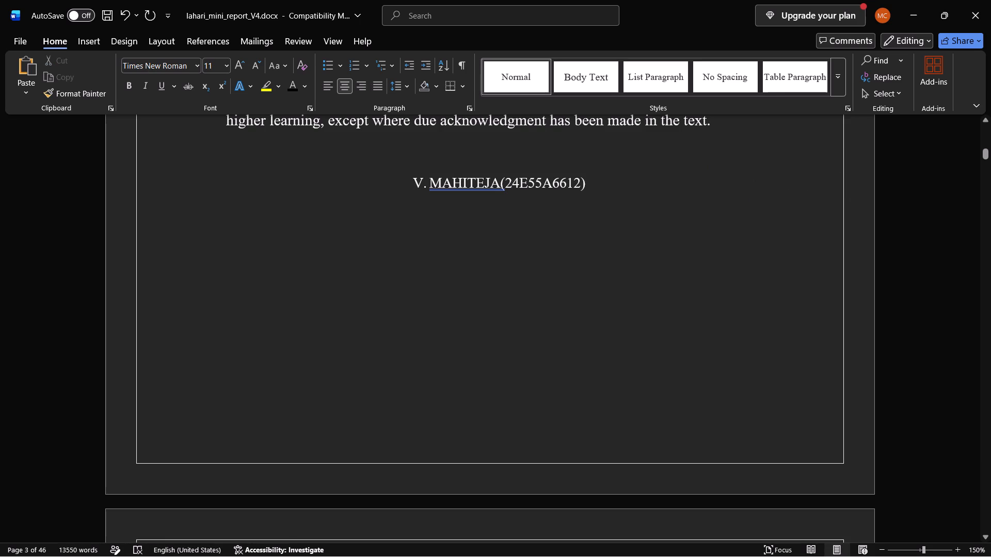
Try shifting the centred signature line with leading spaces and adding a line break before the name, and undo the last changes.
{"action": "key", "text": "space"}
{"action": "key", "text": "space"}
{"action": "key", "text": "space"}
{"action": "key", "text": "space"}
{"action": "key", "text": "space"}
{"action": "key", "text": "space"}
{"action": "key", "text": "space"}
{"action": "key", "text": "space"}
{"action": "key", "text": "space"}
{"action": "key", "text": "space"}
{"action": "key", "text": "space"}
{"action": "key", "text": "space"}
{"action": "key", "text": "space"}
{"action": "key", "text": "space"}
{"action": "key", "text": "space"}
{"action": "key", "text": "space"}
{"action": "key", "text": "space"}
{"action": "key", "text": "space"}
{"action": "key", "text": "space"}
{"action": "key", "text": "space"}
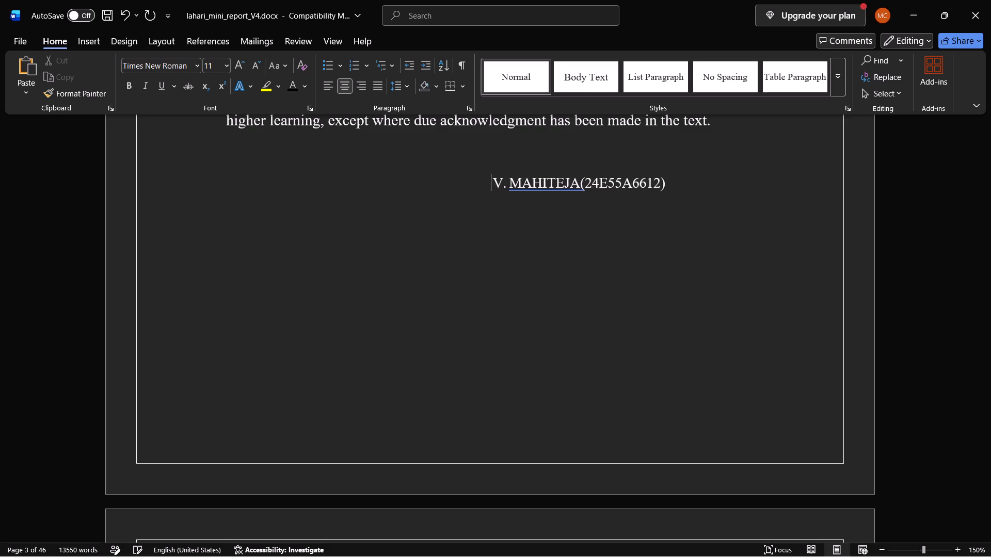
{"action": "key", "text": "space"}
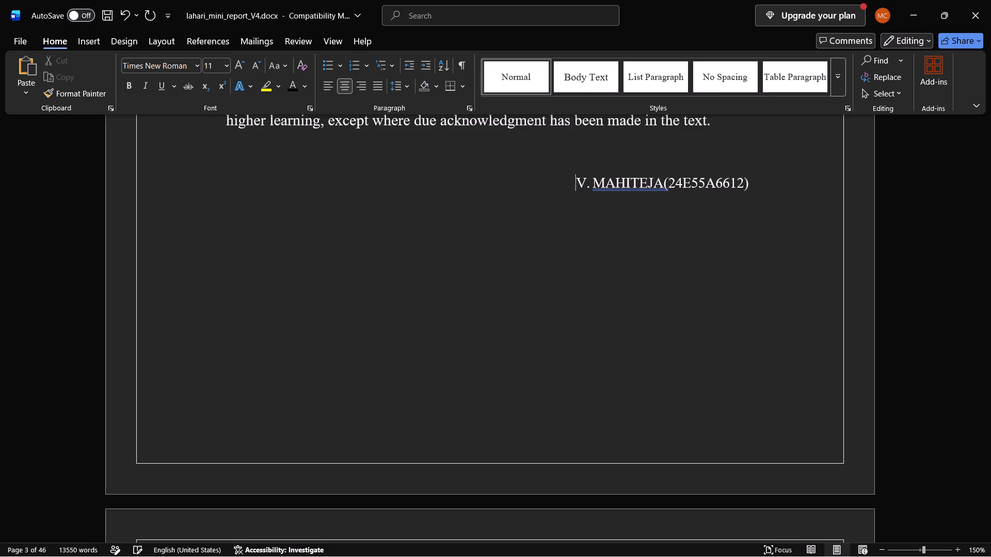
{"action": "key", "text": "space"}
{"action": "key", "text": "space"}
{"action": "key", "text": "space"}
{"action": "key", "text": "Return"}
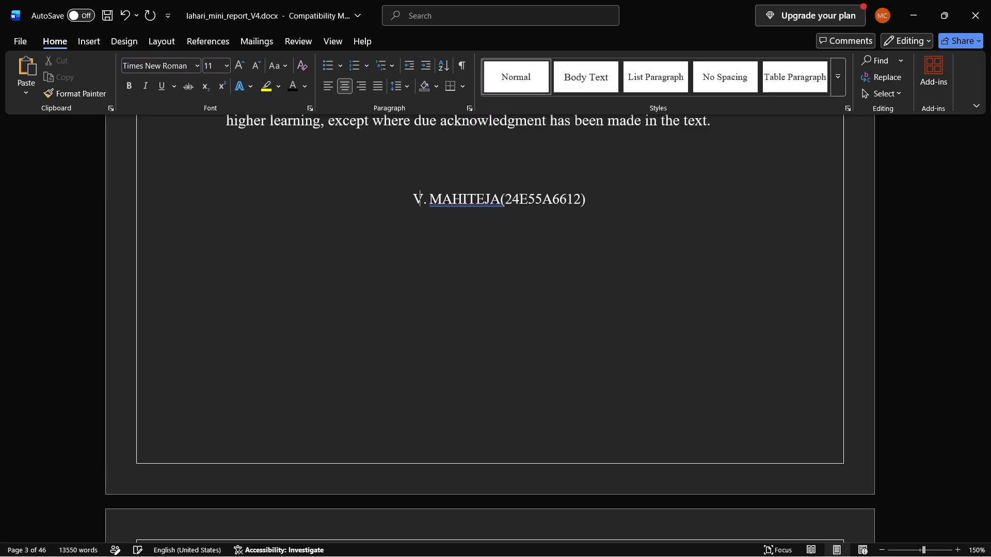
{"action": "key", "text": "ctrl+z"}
Shift the declaration's centred signature line toward the page's right border by adding leading spaces before the name.
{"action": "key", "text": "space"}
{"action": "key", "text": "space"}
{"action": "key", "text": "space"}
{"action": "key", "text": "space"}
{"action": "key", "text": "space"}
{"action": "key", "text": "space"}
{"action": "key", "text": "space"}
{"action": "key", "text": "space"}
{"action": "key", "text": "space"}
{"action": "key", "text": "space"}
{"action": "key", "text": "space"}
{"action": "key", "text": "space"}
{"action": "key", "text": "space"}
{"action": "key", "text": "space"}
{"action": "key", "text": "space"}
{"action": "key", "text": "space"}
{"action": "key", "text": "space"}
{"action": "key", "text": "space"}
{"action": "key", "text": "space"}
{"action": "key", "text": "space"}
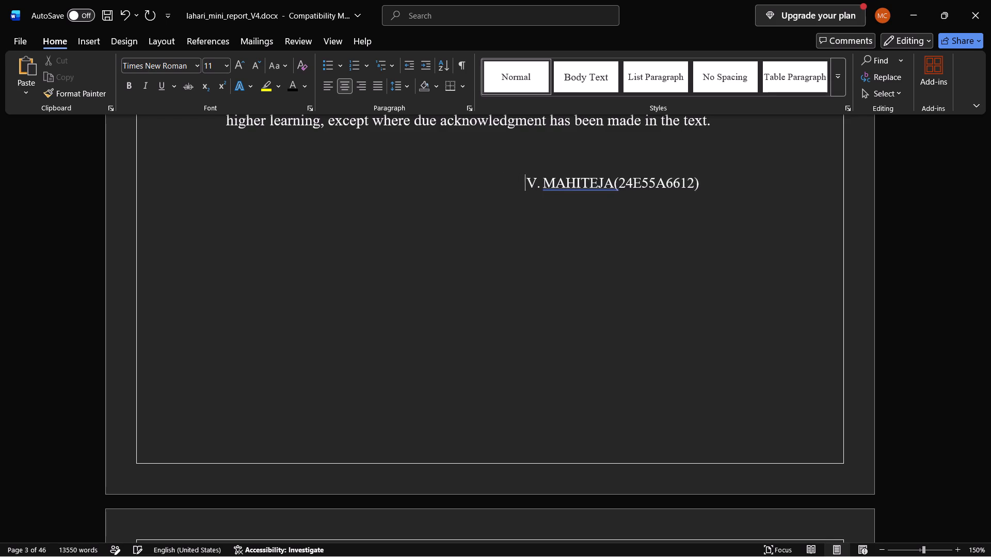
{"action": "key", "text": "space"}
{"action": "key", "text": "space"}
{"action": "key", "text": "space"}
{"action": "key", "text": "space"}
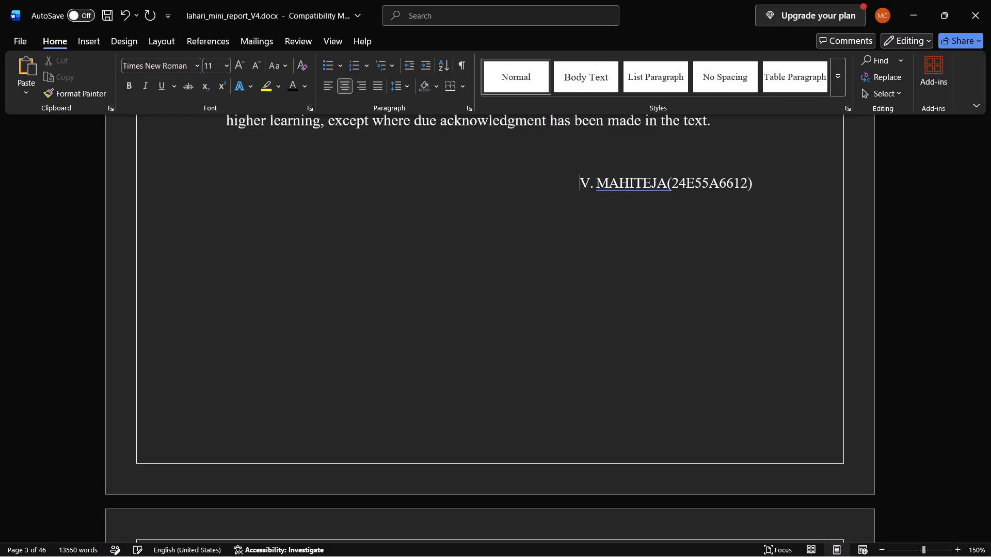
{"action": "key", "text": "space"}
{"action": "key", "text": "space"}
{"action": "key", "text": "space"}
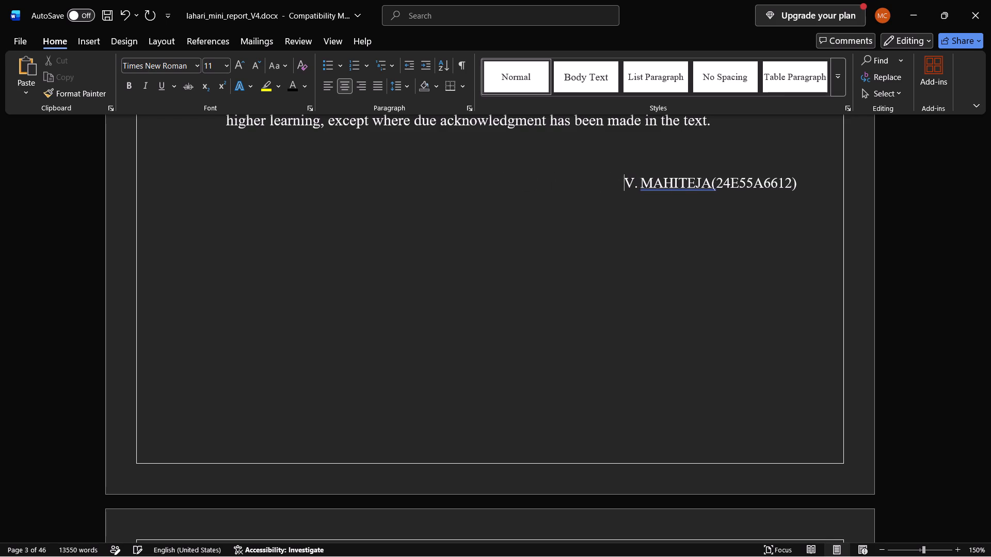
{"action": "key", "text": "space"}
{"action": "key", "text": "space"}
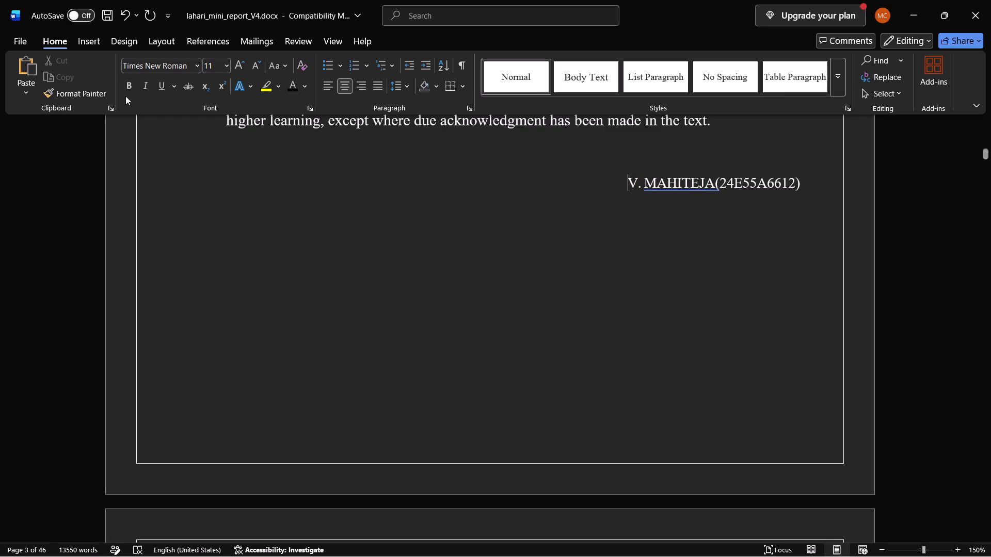
{"action": "left_click", "coordinate": [713, 183]}
{"action": "left_click", "coordinate": [609, 184]}
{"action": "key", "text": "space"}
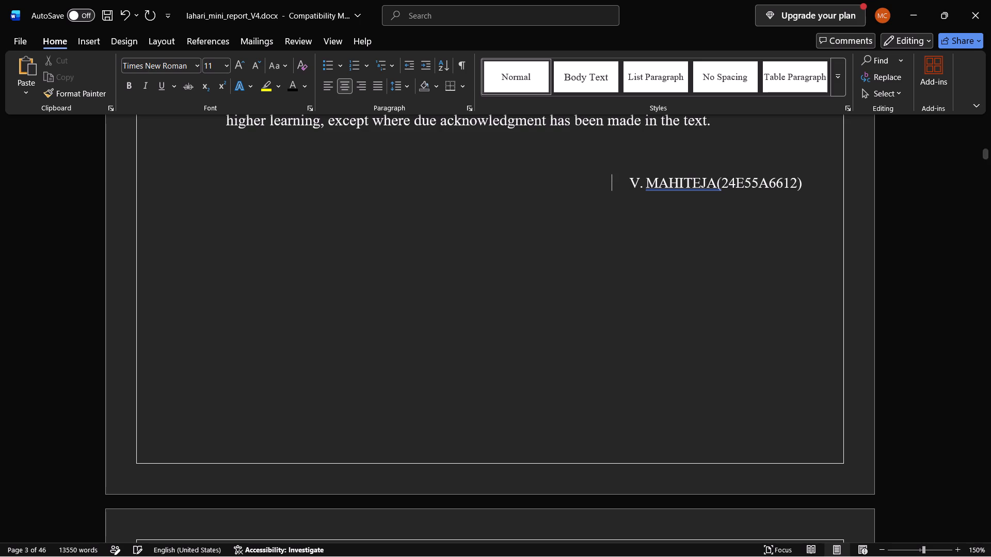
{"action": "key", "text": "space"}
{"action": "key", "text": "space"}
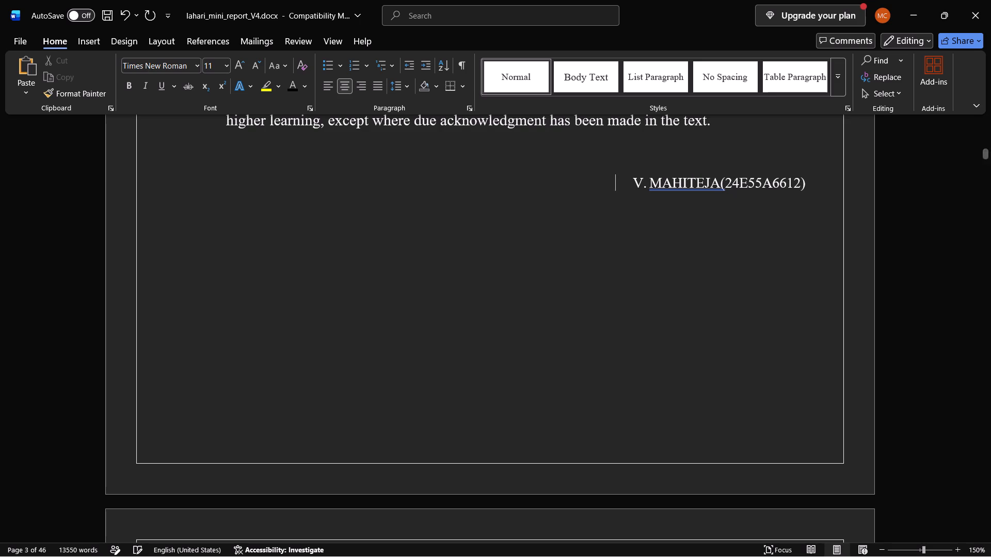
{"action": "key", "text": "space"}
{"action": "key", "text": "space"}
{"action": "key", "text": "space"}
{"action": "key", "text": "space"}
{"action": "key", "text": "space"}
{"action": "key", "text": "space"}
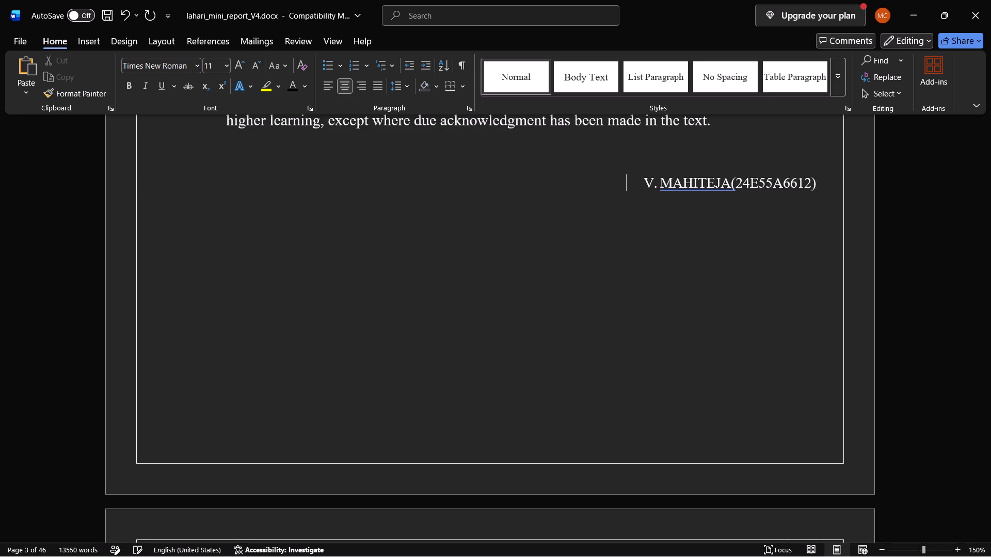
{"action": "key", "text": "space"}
Move the declaration's hall ticket number onto its own line and space it over to sit beneath the student's name.
{"action": "left_click", "coordinate": [733, 183]}
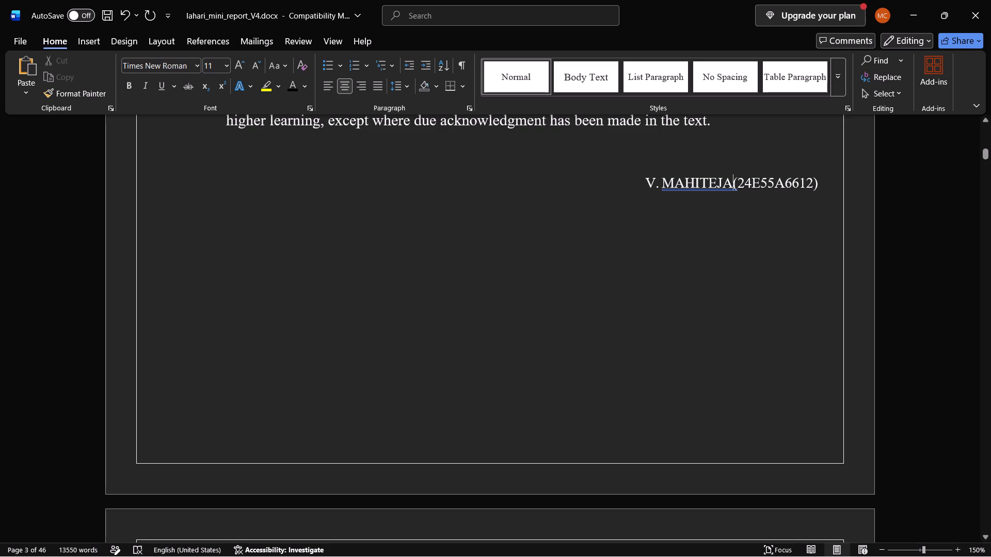
{"action": "key", "text": "Return"}
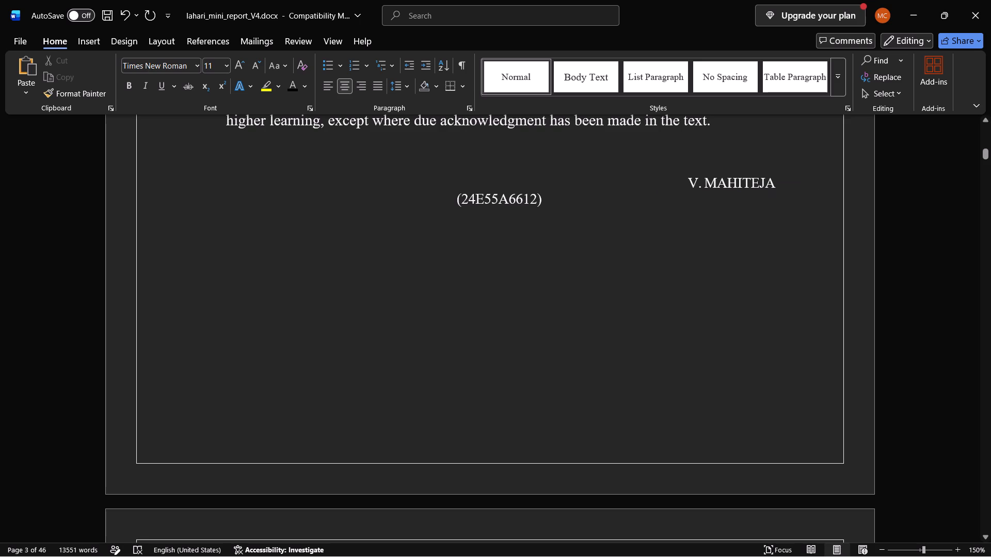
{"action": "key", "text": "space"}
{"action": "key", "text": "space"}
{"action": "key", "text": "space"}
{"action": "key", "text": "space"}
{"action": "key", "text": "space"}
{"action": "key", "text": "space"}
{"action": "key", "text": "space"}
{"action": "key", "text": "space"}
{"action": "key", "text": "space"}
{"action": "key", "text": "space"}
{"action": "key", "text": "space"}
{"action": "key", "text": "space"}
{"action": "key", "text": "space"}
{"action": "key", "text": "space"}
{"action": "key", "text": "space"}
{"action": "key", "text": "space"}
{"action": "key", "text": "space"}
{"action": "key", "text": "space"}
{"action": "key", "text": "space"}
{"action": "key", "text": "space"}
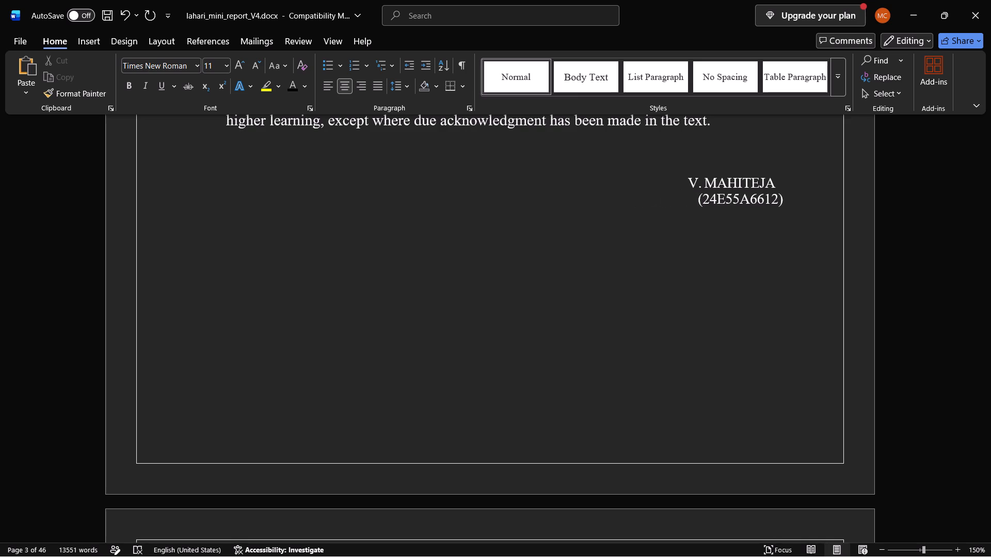
{"action": "key", "text": "BackSpace"}
{"action": "key", "text": "BackSpace"}
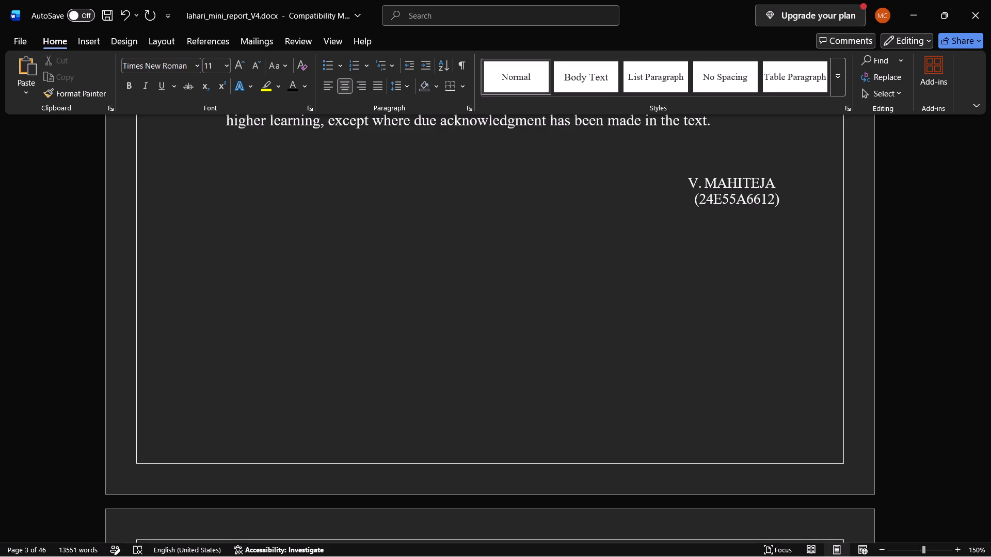
{"action": "key", "text": "BackSpace"}
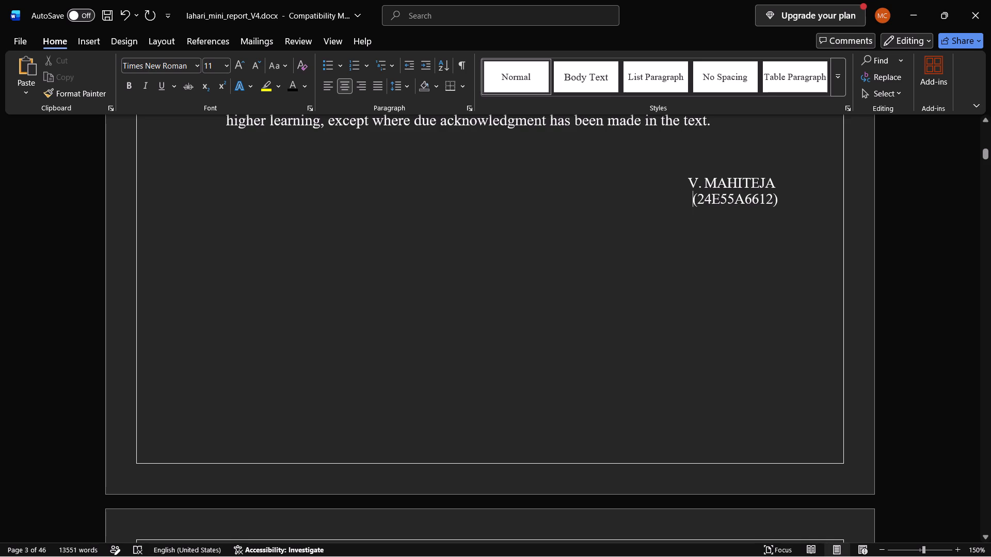
Insert a blank line between the student's name and hall ticket number in the declaration's signature.
{"action": "left_click", "coordinate": [778, 189]}
{"action": "key", "text": "Return"}
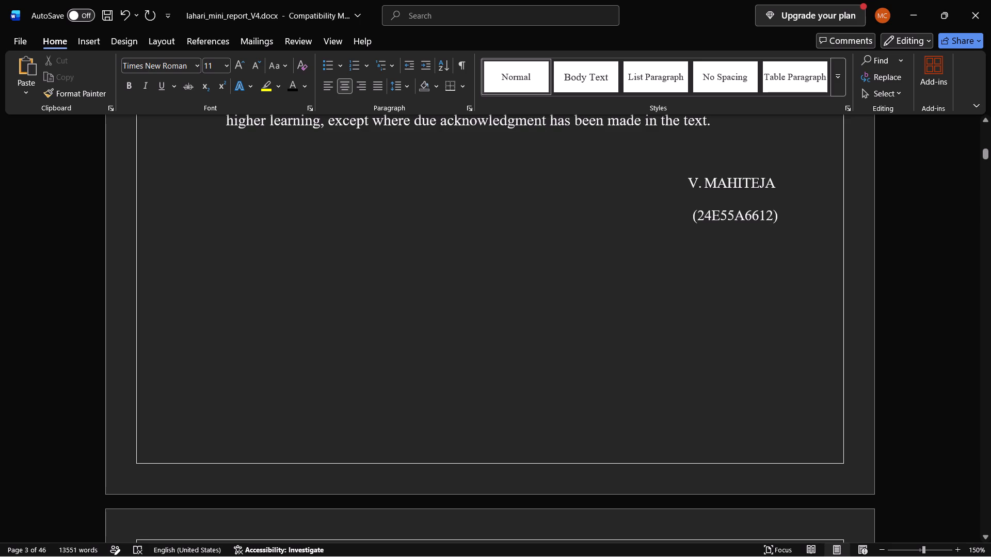
Set the font colour of the declaration's name and hall ticket number to standard red.
{"action": "left_click_drag", "start_coordinate": [783, 228], "coordinate": [681, 163]}
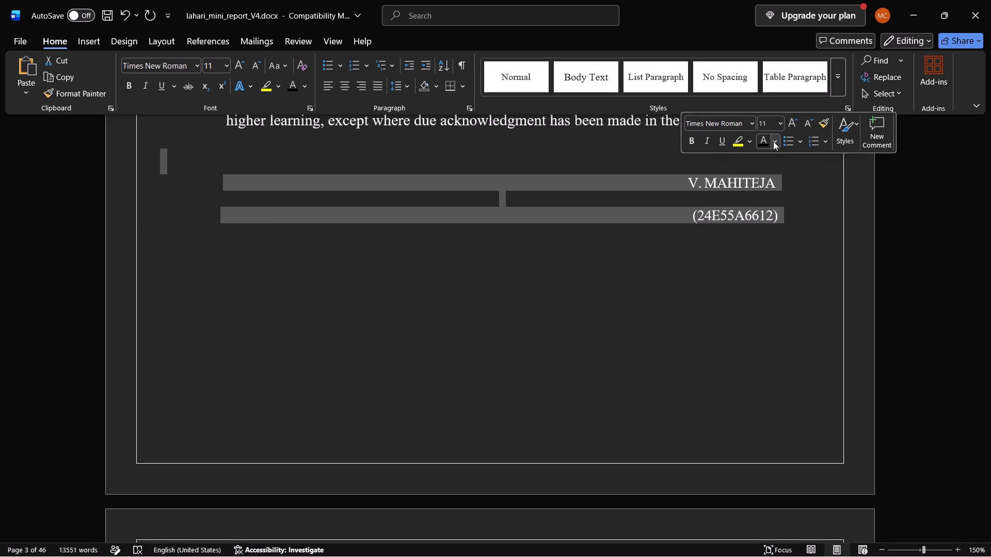
{"action": "left_click", "coordinate": [773, 141]}
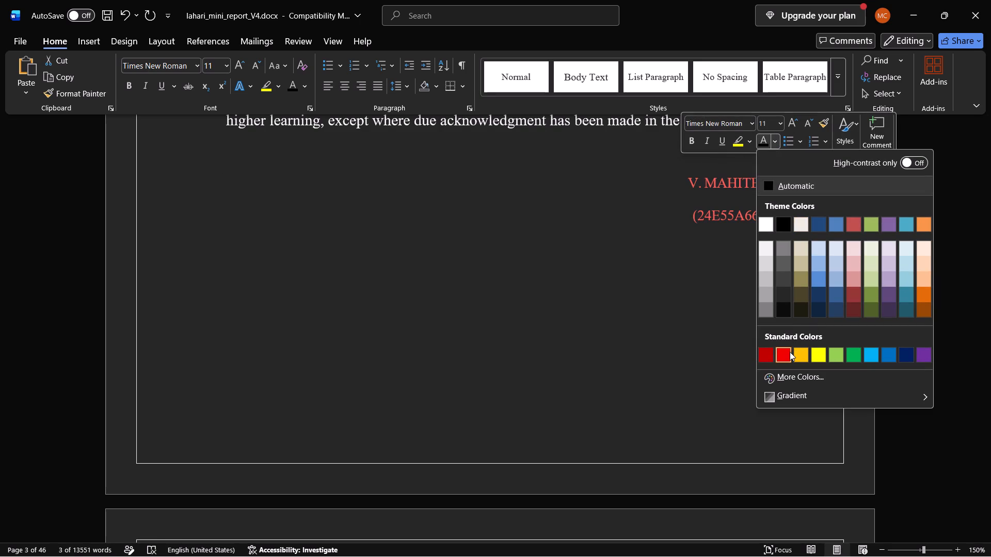
{"action": "left_click", "coordinate": [790, 352]}
{"action": "left_click", "coordinate": [663, 325]}
{"action": "left_click", "coordinate": [610, 272]}
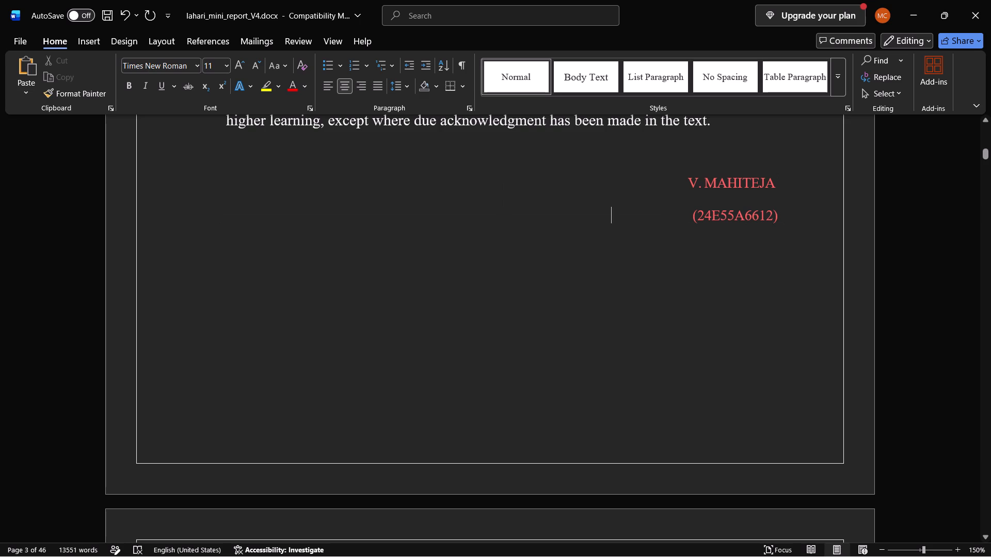
Review the declaration page and the acknowledgement page, including the acknowledgement's signature block.
{"action": "scroll", "coordinate": [610, 272], "scroll_direction": "up", "scroll_amount": 3}
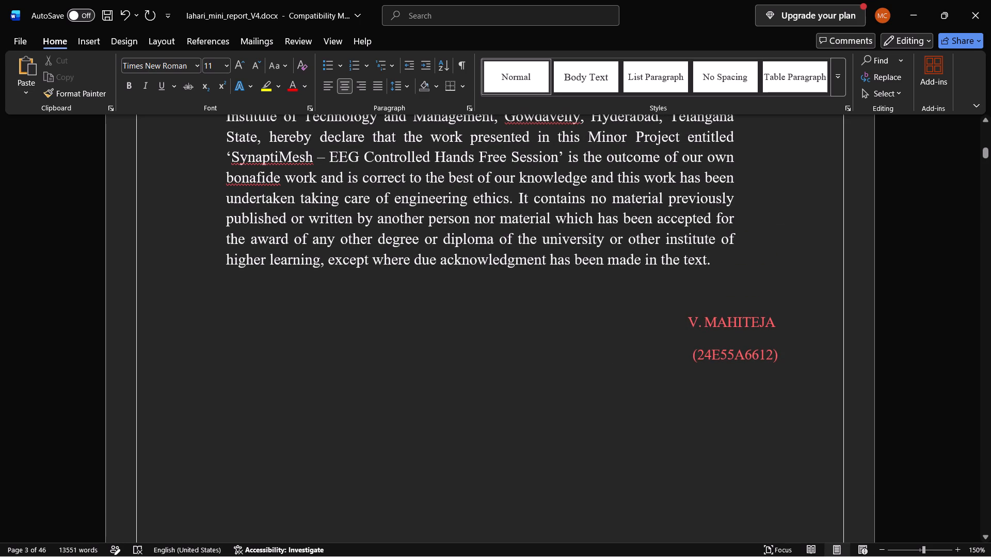
{"action": "scroll", "coordinate": [610, 272], "scroll_direction": "down", "scroll_amount": 1}
{"action": "scroll", "coordinate": [610, 272], "scroll_direction": "up", "scroll_amount": 4}
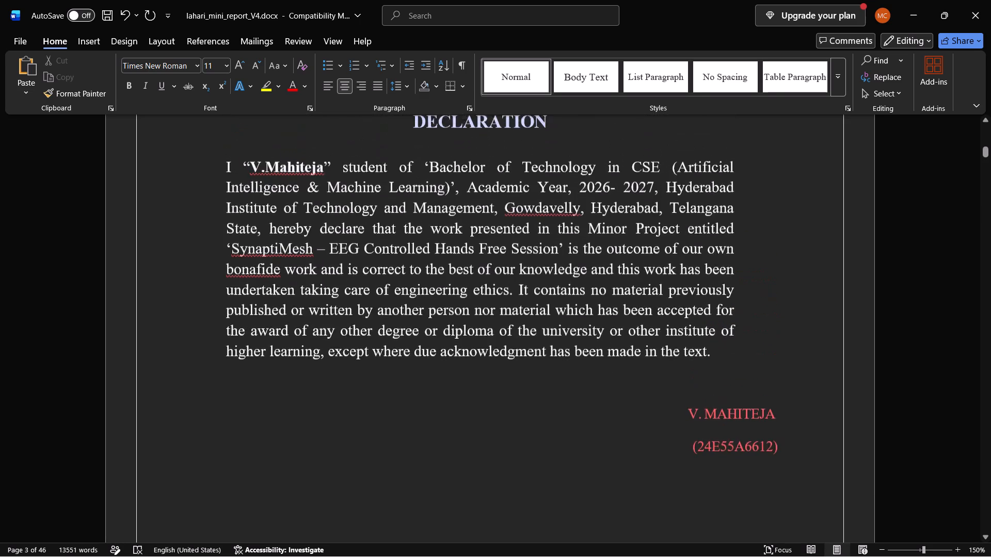
{"action": "scroll", "coordinate": [610, 272], "scroll_direction": "up", "scroll_amount": 3}
{"action": "scroll", "coordinate": [610, 272], "scroll_direction": "down", "scroll_amount": 15}
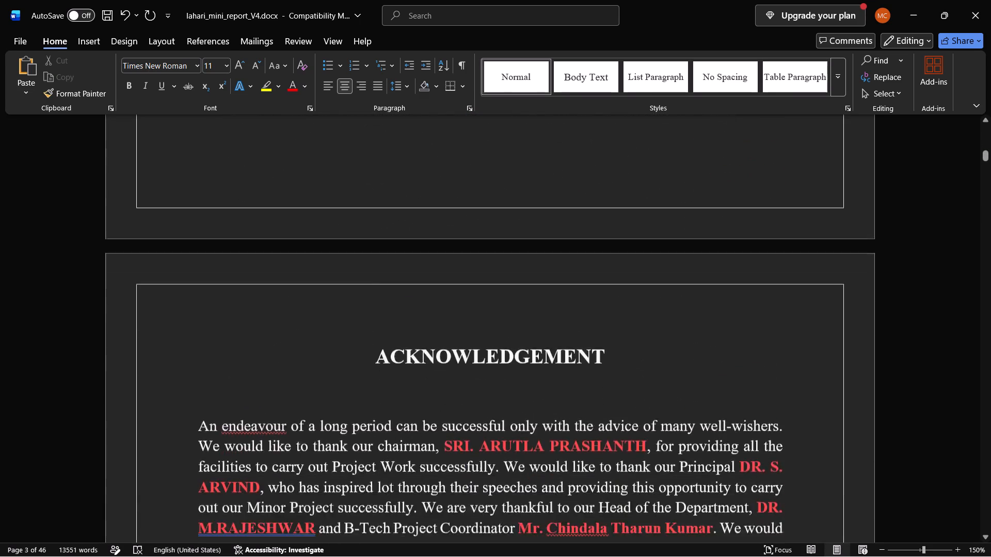
{"action": "scroll", "coordinate": [610, 272], "scroll_direction": "down", "scroll_amount": 4}
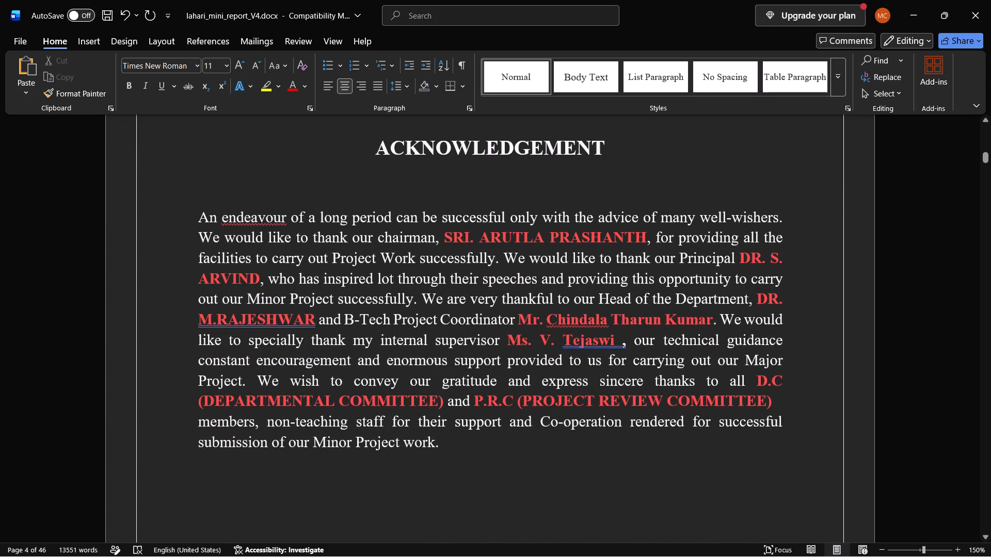
{"action": "scroll", "coordinate": [390, 256], "scroll_direction": "down", "scroll_amount": 7}
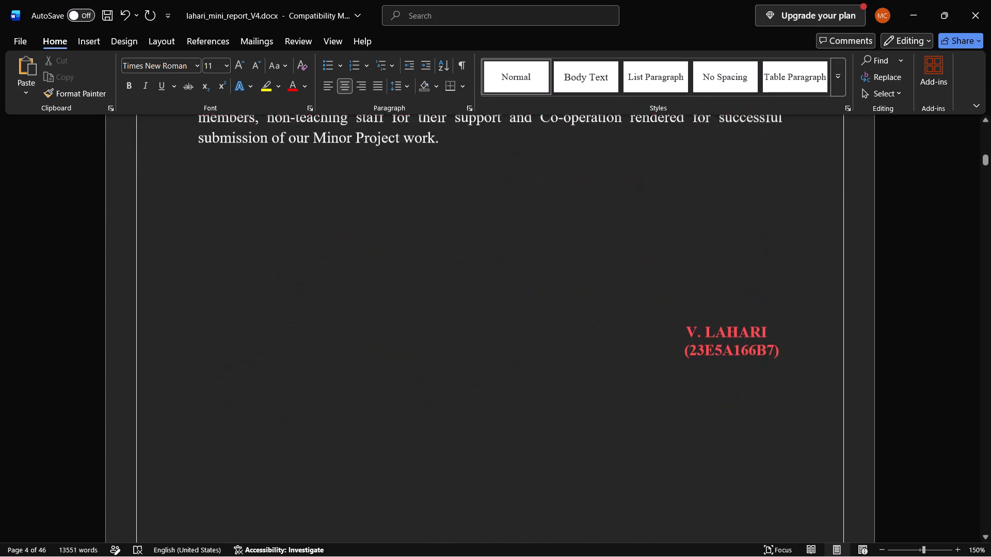
{"action": "scroll", "coordinate": [390, 256], "scroll_direction": "down", "scroll_amount": 4}
Set the declaration's name and hall ticket number to font size 12.
{"action": "scroll", "coordinate": [638, 239], "scroll_direction": "up", "scroll_amount": 4}
{"action": "scroll", "coordinate": [708, 280], "scroll_direction": "up", "scroll_amount": 4}
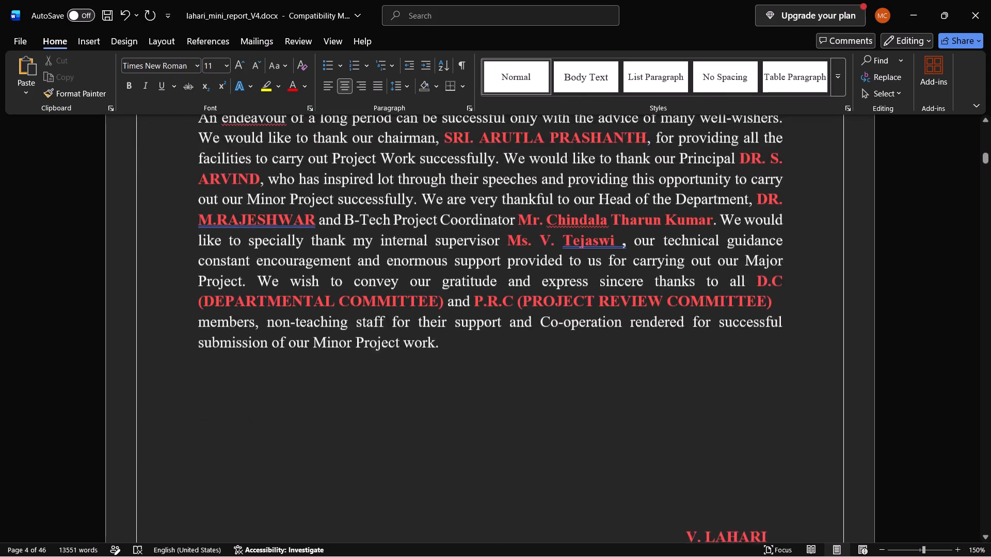
{"action": "scroll", "coordinate": [708, 280], "scroll_direction": "up", "scroll_amount": 14}
{"action": "left_click_drag", "start_coordinate": [794, 279], "coordinate": [780, 275]}
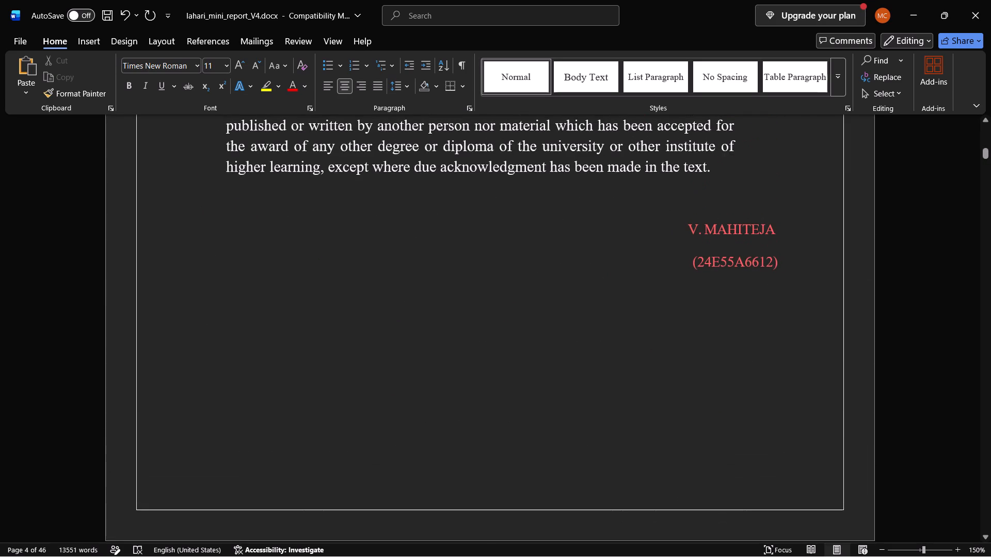
{"action": "left_click_drag", "start_coordinate": [780, 275], "coordinate": [667, 226]}
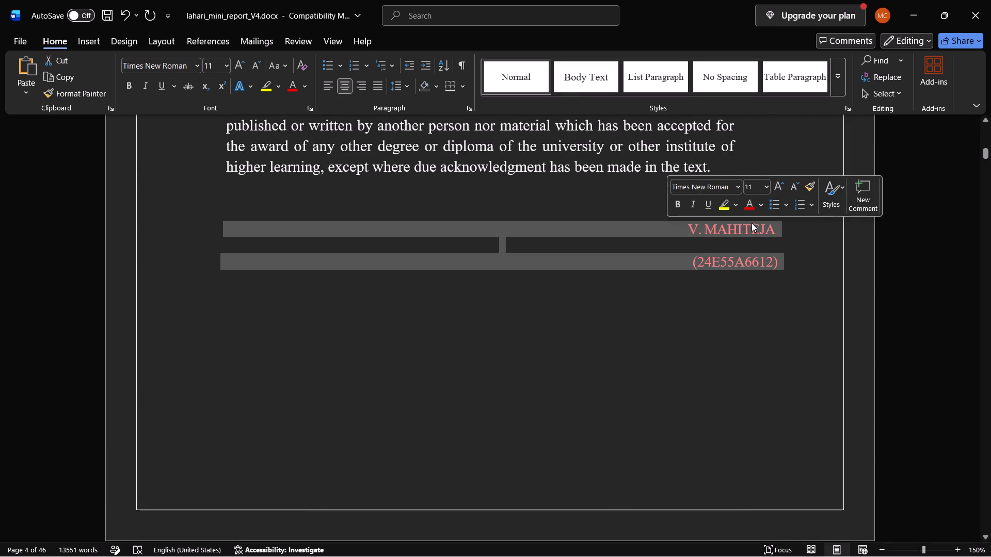
{"action": "left_click", "coordinate": [744, 191]}
{"action": "left_click", "coordinate": [748, 189]}
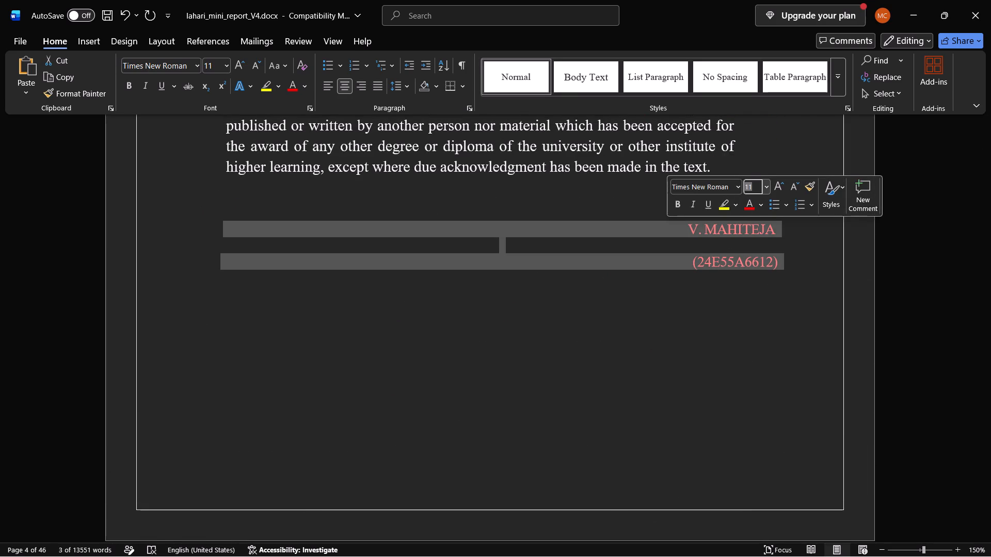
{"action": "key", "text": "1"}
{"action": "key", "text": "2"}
{"action": "key", "text": "Return"}
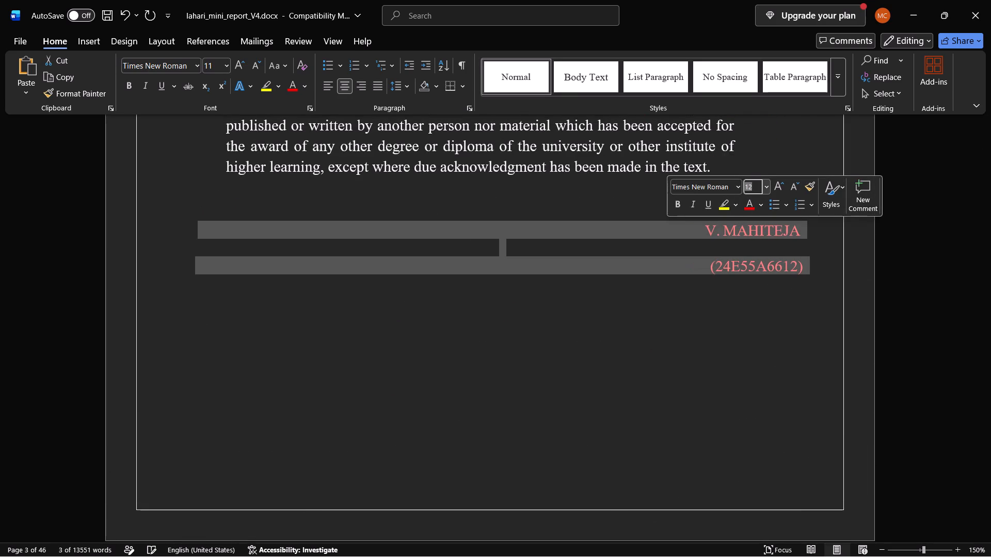
{"action": "left_click", "coordinate": [798, 289]}
Replace the previous student's name and number in the acknowledgement's signature with a copy of the declaration's signature lines.
{"action": "left_click_drag", "start_coordinate": [816, 269], "coordinate": [788, 263]}
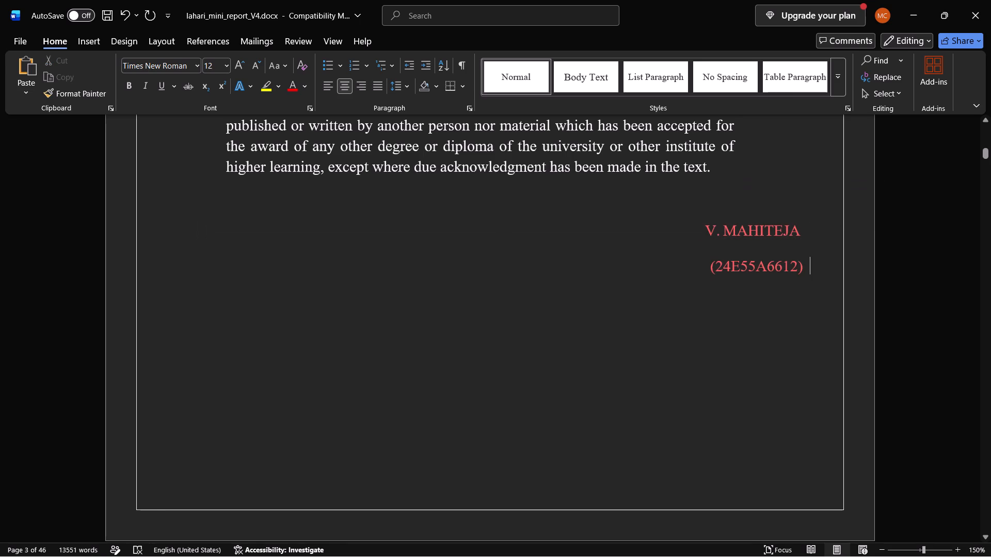
{"action": "left_click_drag", "start_coordinate": [788, 263], "coordinate": [708, 222]}
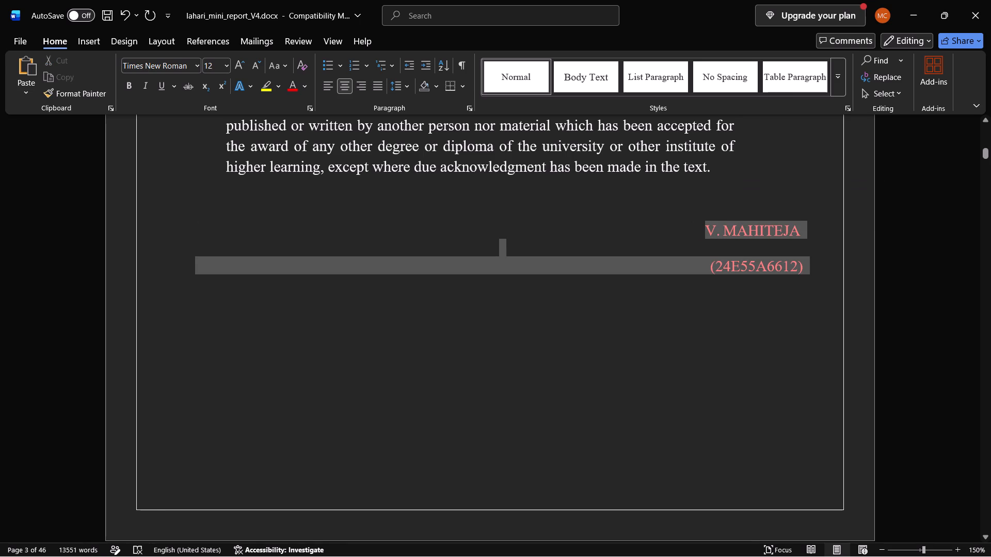
{"action": "left_click_drag", "start_coordinate": [708, 222], "coordinate": [704, 222]}
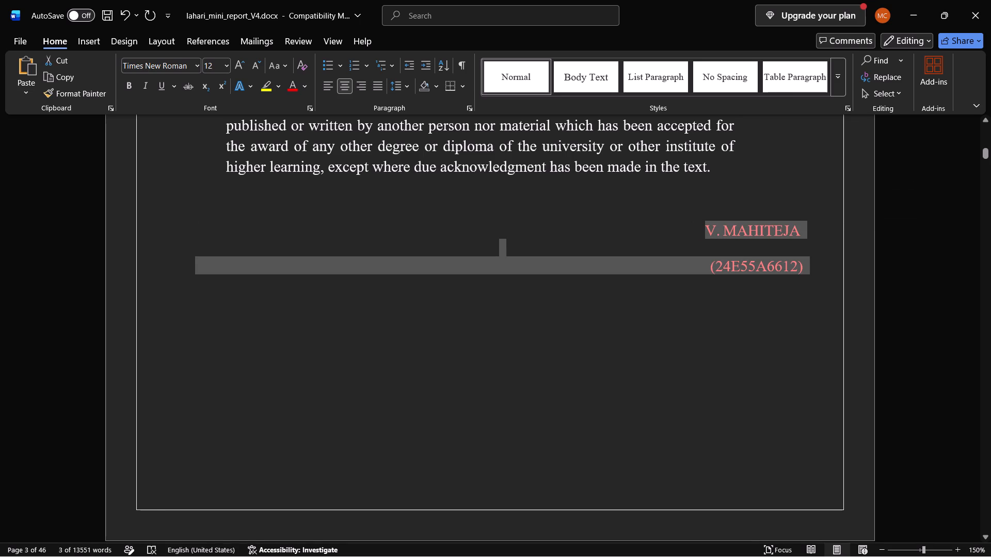
{"action": "key", "text": "ctrl+c"}
{"action": "scroll", "coordinate": [750, 317], "scroll_direction": "down", "scroll_amount": 19}
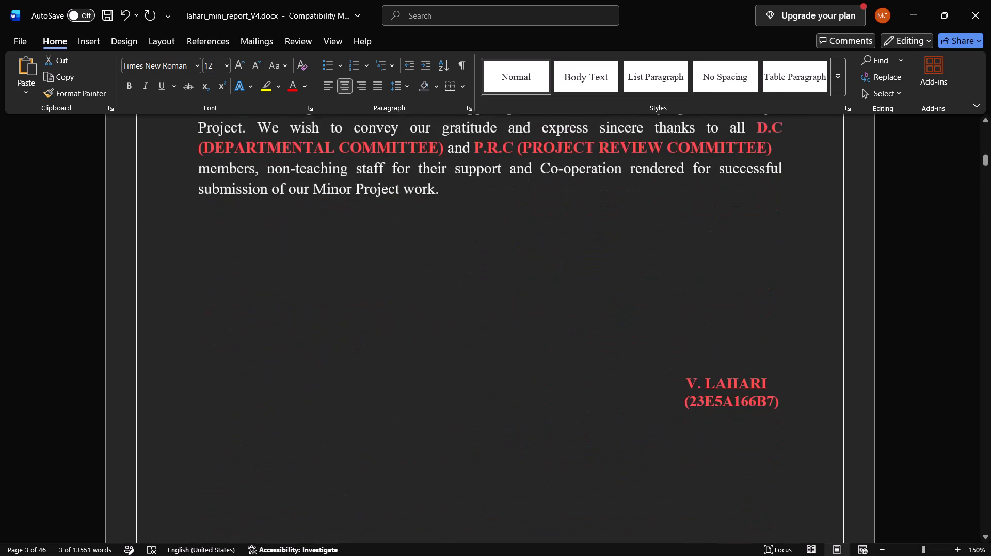
{"action": "scroll", "coordinate": [757, 348], "scroll_direction": "down", "scroll_amount": 1}
{"action": "left_click_drag", "start_coordinate": [779, 247], "coordinate": [662, 221]}
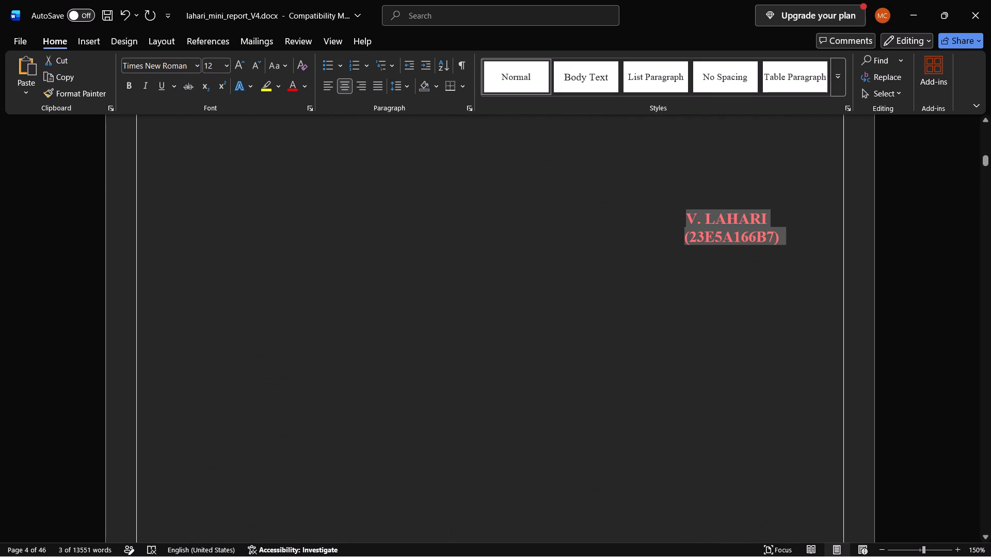
{"action": "left_click_drag", "start_coordinate": [662, 221], "coordinate": [662, 220]}
{"action": "key", "text": "ctrl+v"}
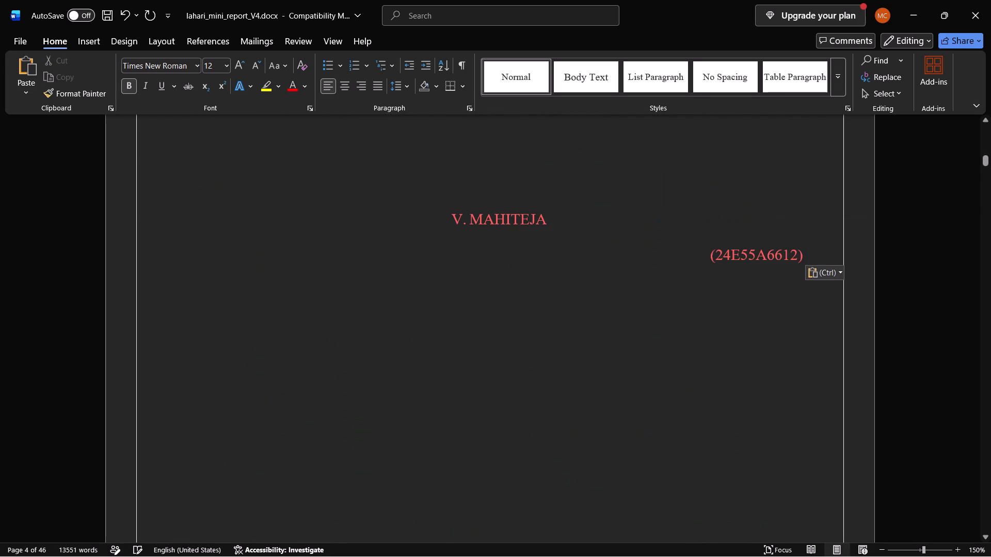
Indent the student's name in the acknowledgement's signature with leading spaces so it lines up above the hall ticket number.
{"action": "left_click", "coordinate": [449, 219]}
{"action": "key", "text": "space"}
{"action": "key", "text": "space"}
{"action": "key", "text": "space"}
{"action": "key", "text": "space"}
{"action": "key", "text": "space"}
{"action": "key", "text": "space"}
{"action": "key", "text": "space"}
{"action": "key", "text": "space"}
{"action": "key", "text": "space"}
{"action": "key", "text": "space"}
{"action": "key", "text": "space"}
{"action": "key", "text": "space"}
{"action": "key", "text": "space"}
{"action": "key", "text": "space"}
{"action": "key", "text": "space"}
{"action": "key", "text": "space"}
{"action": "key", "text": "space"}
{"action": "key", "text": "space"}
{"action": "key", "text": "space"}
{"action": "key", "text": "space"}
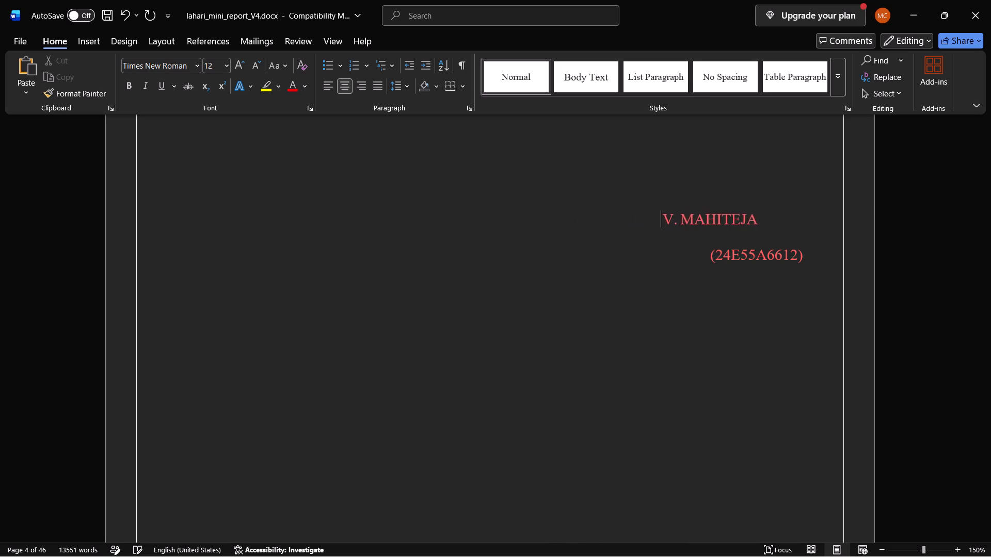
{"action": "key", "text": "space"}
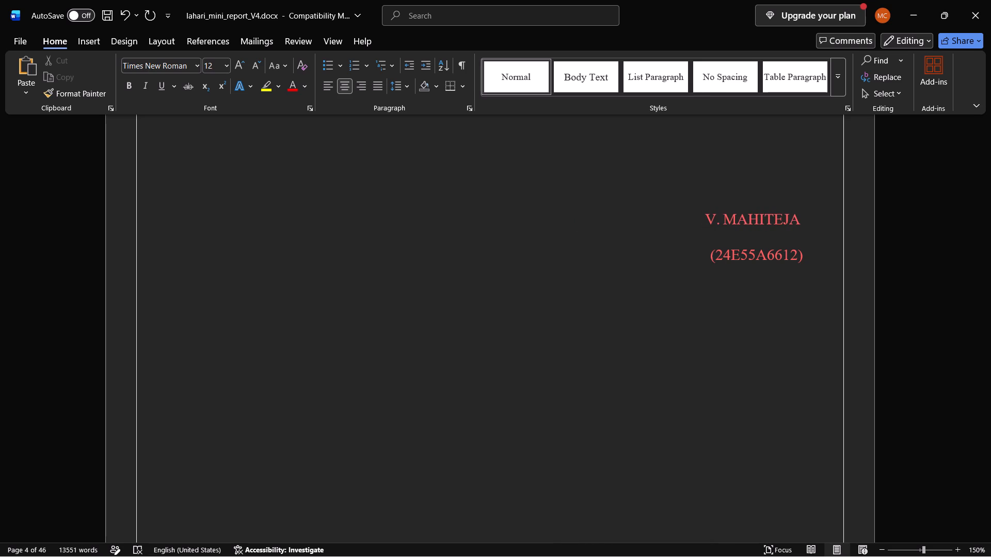
{"action": "key", "text": "BackSpace"}
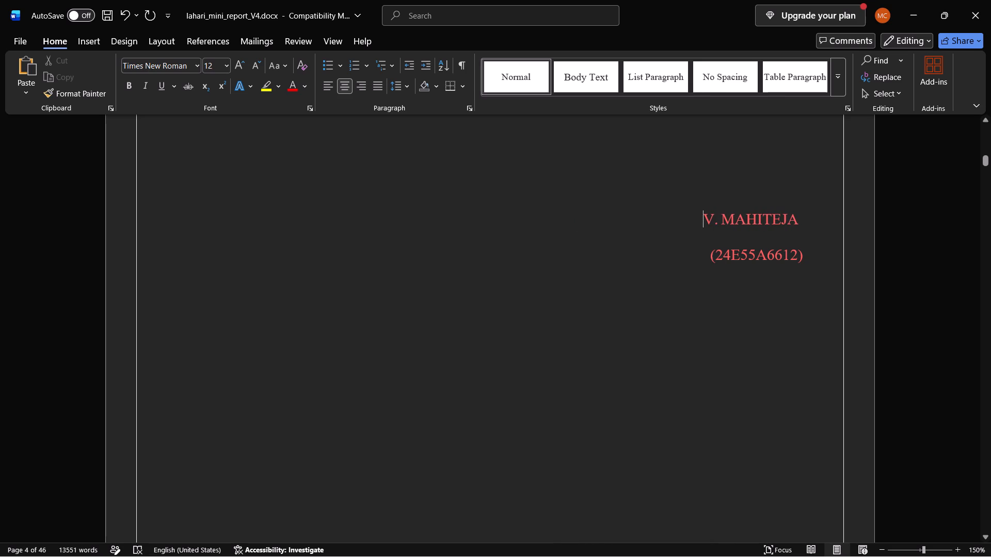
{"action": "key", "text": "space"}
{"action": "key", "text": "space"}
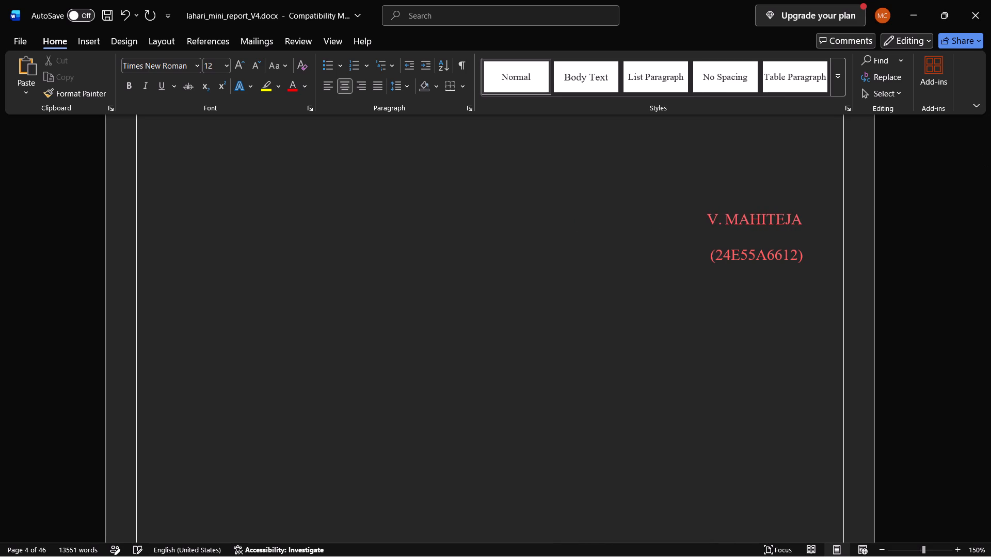
{"action": "key", "text": "BackSpace"}
{"action": "left_click", "coordinate": [693, 383]}
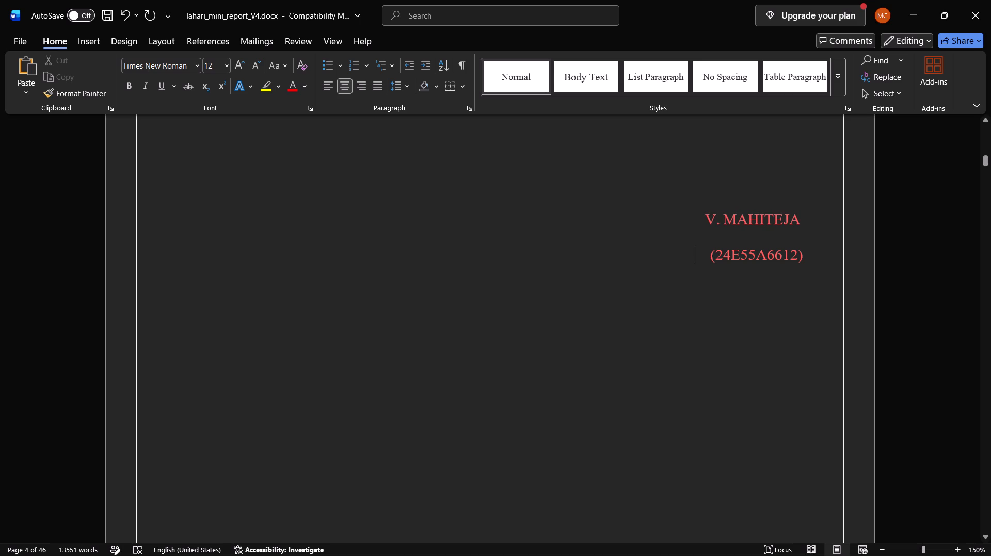
Review the cover, certificate, declaration and acknowledgement pages, including their signature blocks.
{"action": "scroll", "coordinate": [700, 350], "scroll_direction": "down", "scroll_amount": 2}
{"action": "scroll", "coordinate": [700, 350], "scroll_direction": "up", "scroll_amount": 4}
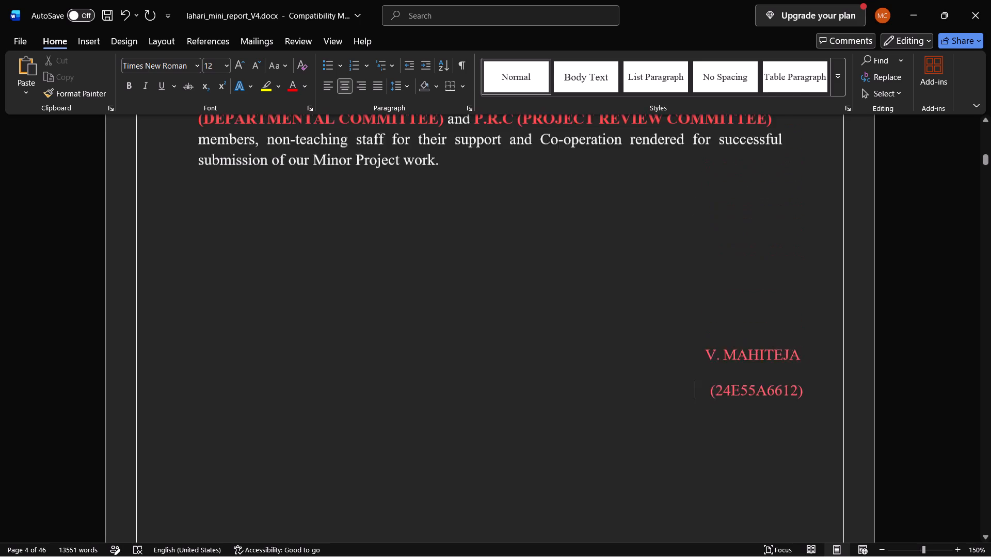
{"action": "scroll", "coordinate": [700, 350], "scroll_direction": "up", "scroll_amount": 4}
{"action": "scroll", "coordinate": [700, 350], "scroll_direction": "up", "scroll_amount": 17}
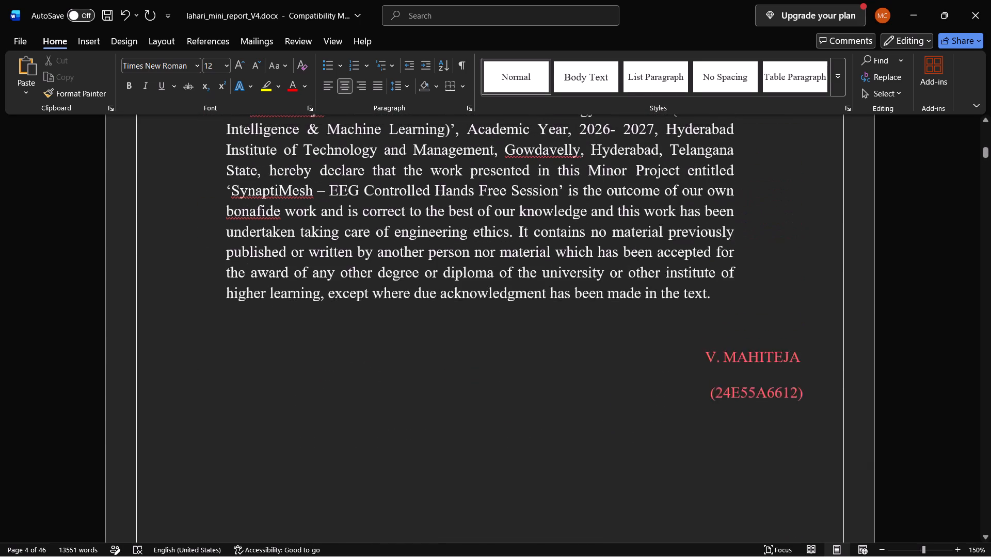
{"action": "scroll", "coordinate": [700, 350], "scroll_direction": "up", "scroll_amount": 20}
{"action": "scroll", "coordinate": [700, 350], "scroll_direction": "up", "scroll_amount": 1}
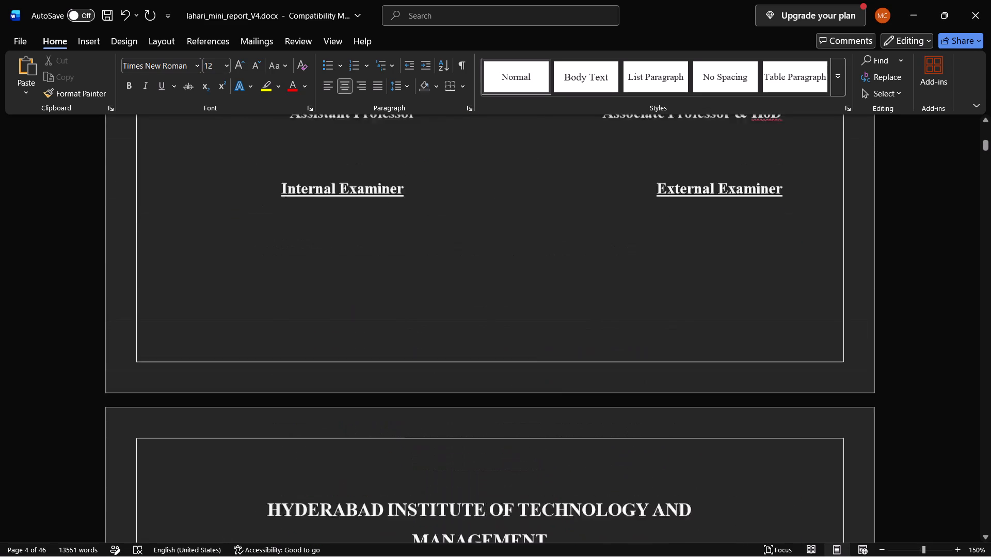
{"action": "scroll", "coordinate": [700, 350], "scroll_direction": "up", "scroll_amount": 18}
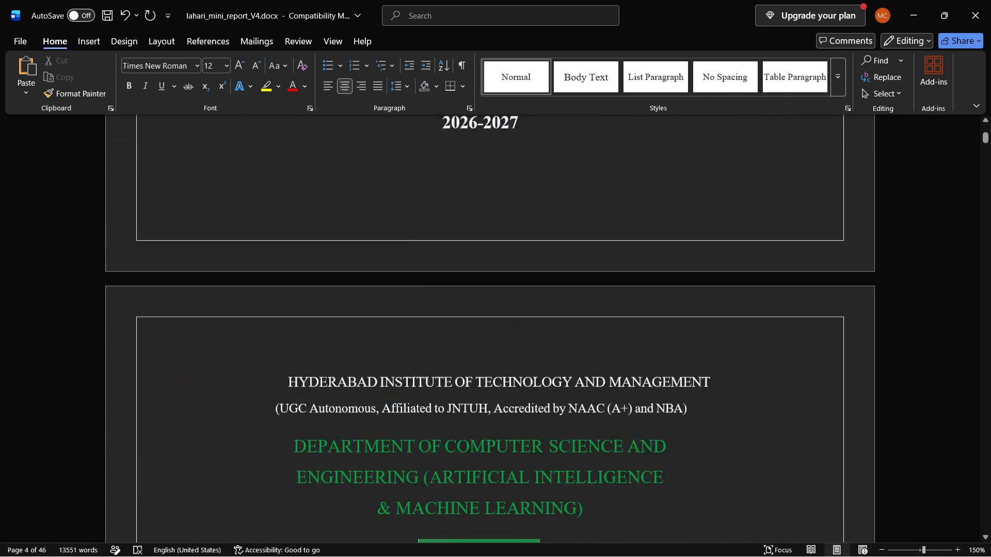
{"action": "scroll", "coordinate": [700, 350], "scroll_direction": "up", "scroll_amount": 20}
{"action": "scroll", "coordinate": [700, 350], "scroll_direction": "up", "scroll_amount": 9}
{"action": "scroll", "coordinate": [700, 350], "scroll_direction": "down", "scroll_amount": 12}
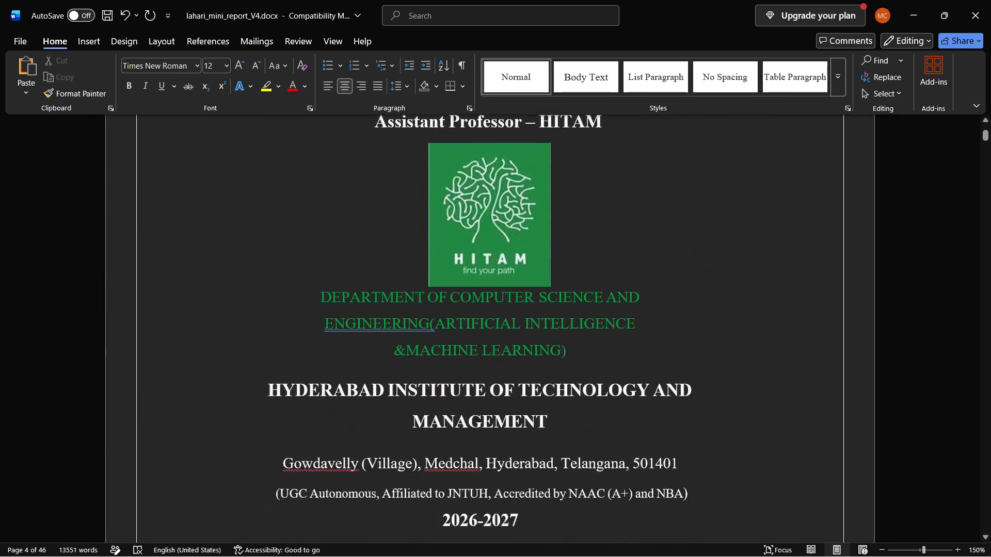
{"action": "scroll", "coordinate": [700, 350], "scroll_direction": "down", "scroll_amount": 12}
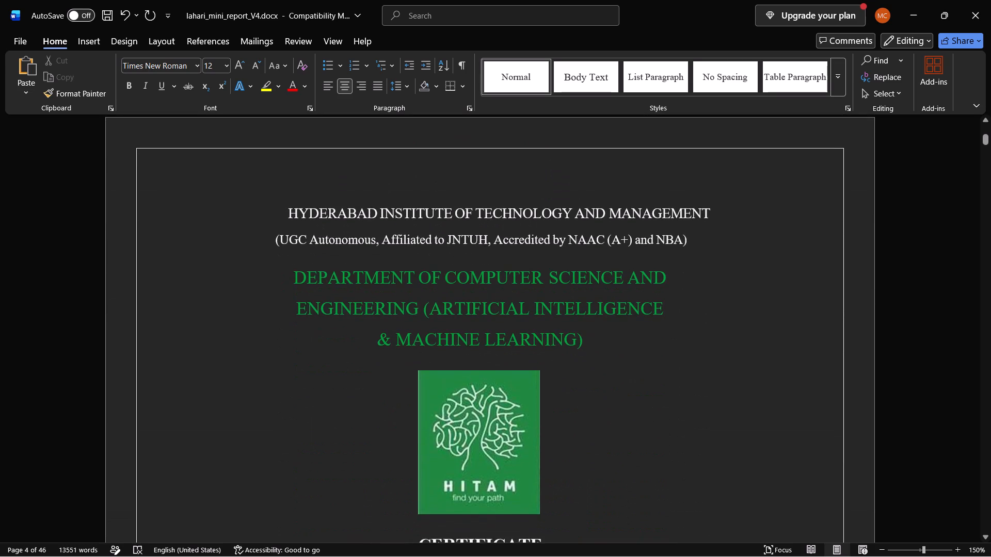
{"action": "scroll", "coordinate": [700, 350], "scroll_direction": "down", "scroll_amount": 15}
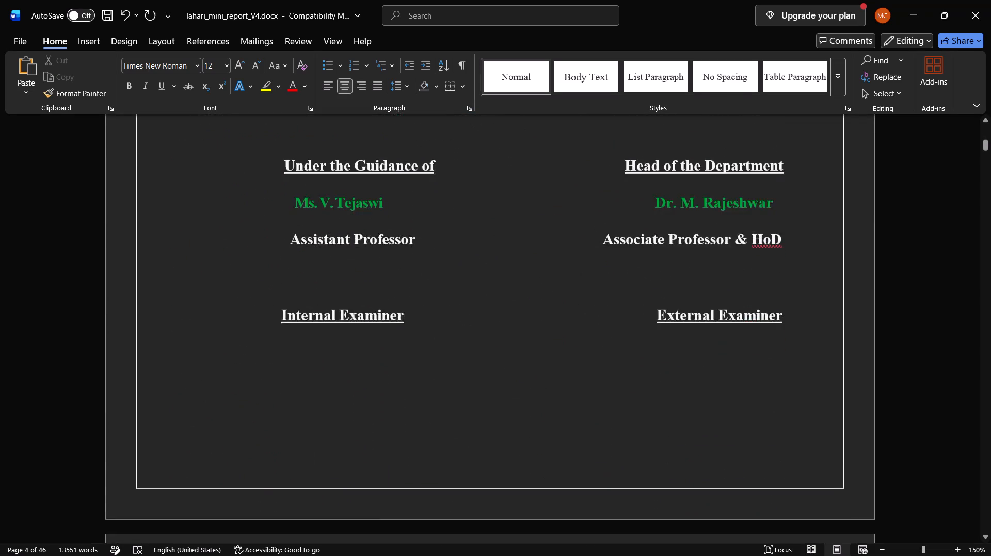
{"action": "scroll", "coordinate": [700, 350], "scroll_direction": "up", "scroll_amount": 17}
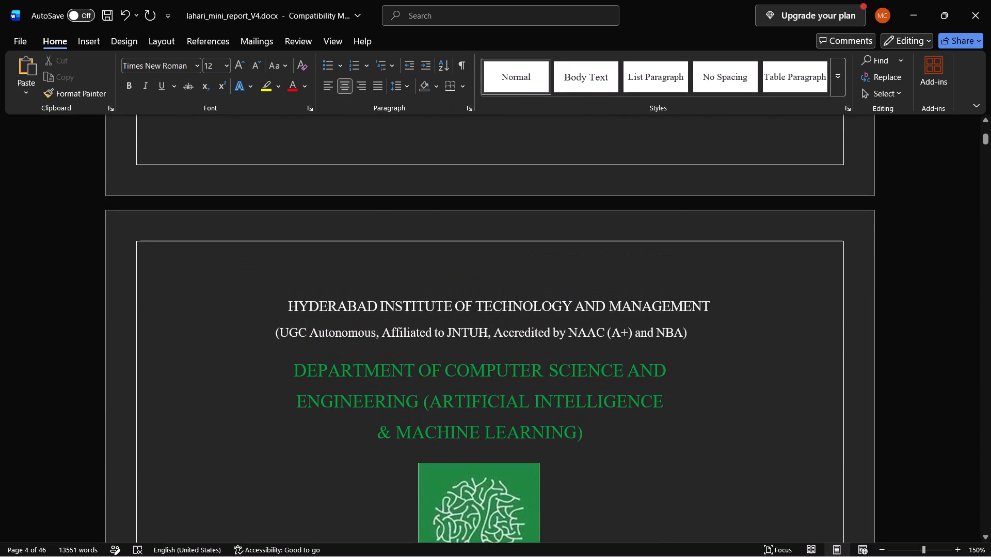
{"action": "scroll", "coordinate": [700, 350], "scroll_direction": "down", "scroll_amount": 5}
{"action": "scroll", "coordinate": [700, 350], "scroll_direction": "down", "scroll_amount": 16}
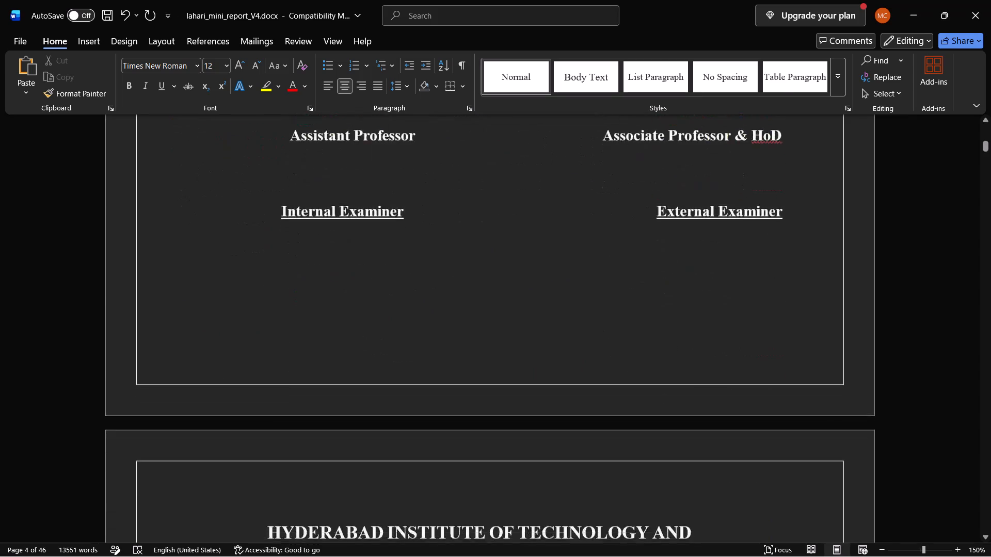
{"action": "scroll", "coordinate": [700, 350], "scroll_direction": "down", "scroll_amount": 19}
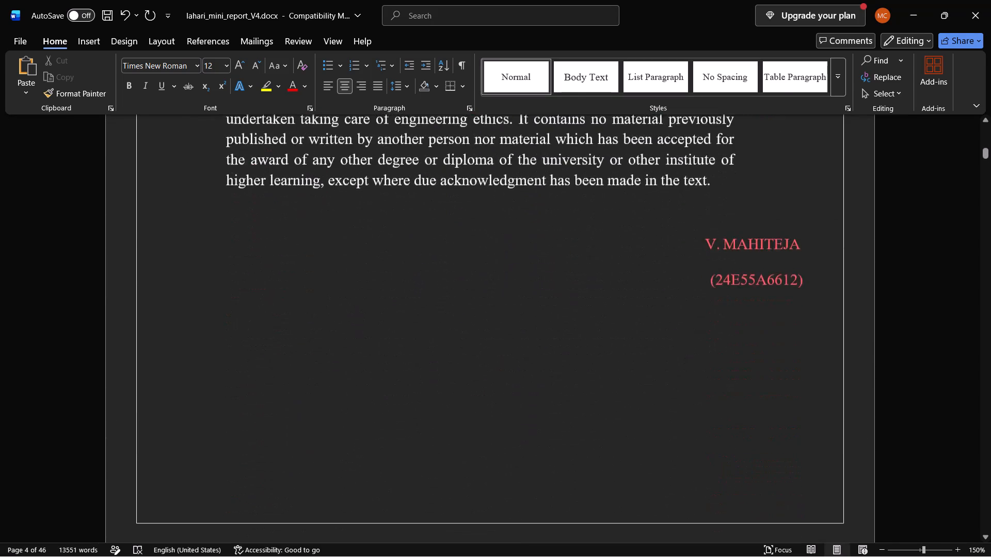
{"action": "scroll", "coordinate": [700, 350], "scroll_direction": "down", "scroll_amount": 10}
{"action": "scroll", "coordinate": [700, 350], "scroll_direction": "down", "scroll_amount": 16}
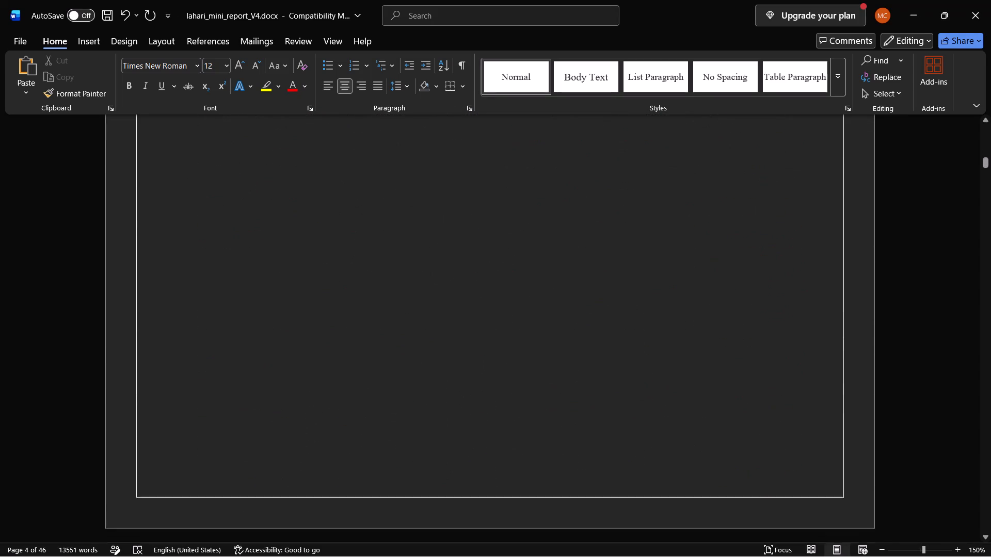
Look through the table of contents and the list of figures up to the start of the abstract.
{"action": "scroll", "coordinate": [700, 350], "scroll_direction": "down", "scroll_amount": 18}
{"action": "scroll", "coordinate": [700, 350], "scroll_direction": "down", "scroll_amount": 4}
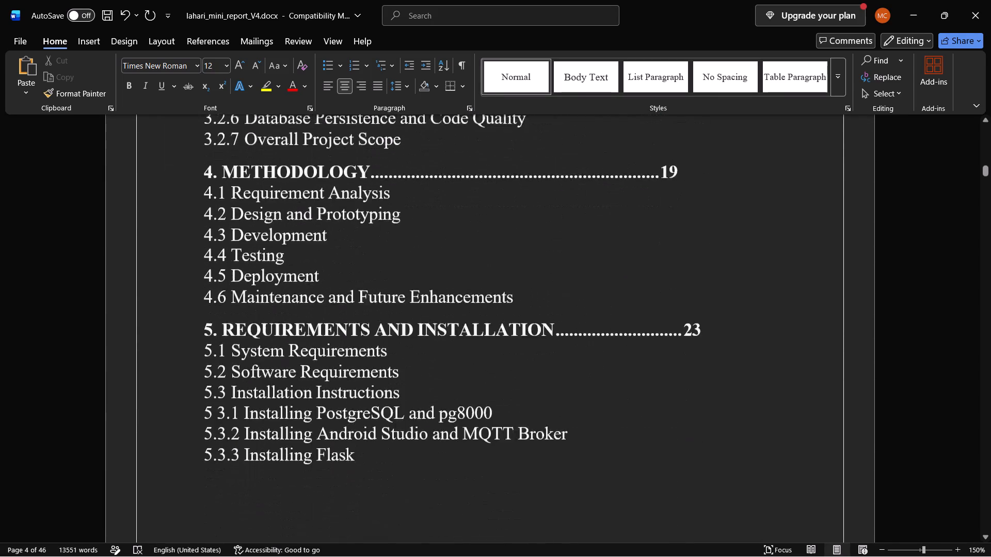
{"action": "scroll", "coordinate": [700, 350], "scroll_direction": "down", "scroll_amount": 20}
{"action": "scroll", "coordinate": [700, 350], "scroll_direction": "down", "scroll_amount": 3}
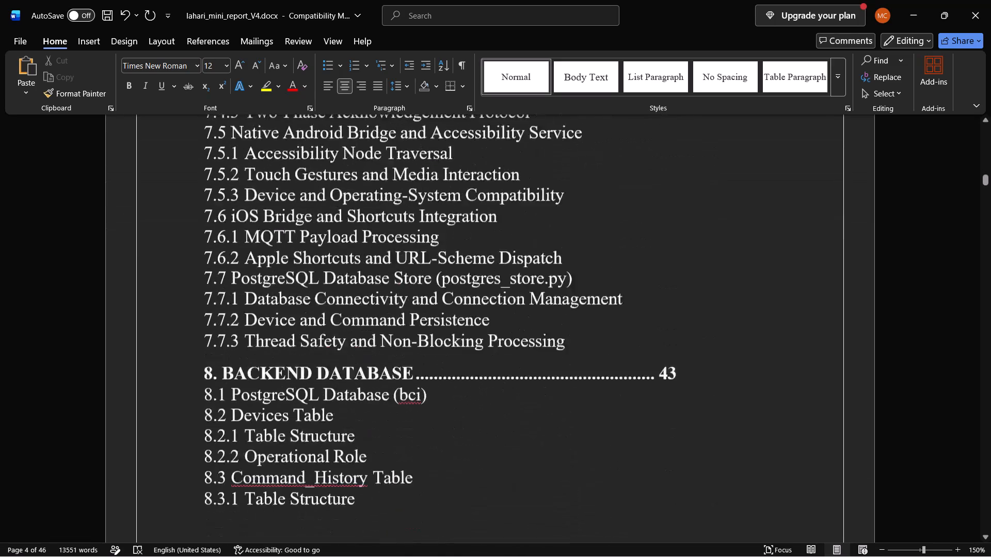
{"action": "scroll", "coordinate": [700, 350], "scroll_direction": "down", "scroll_amount": 17}
{"action": "scroll", "coordinate": [700, 350], "scroll_direction": "down", "scroll_amount": 7}
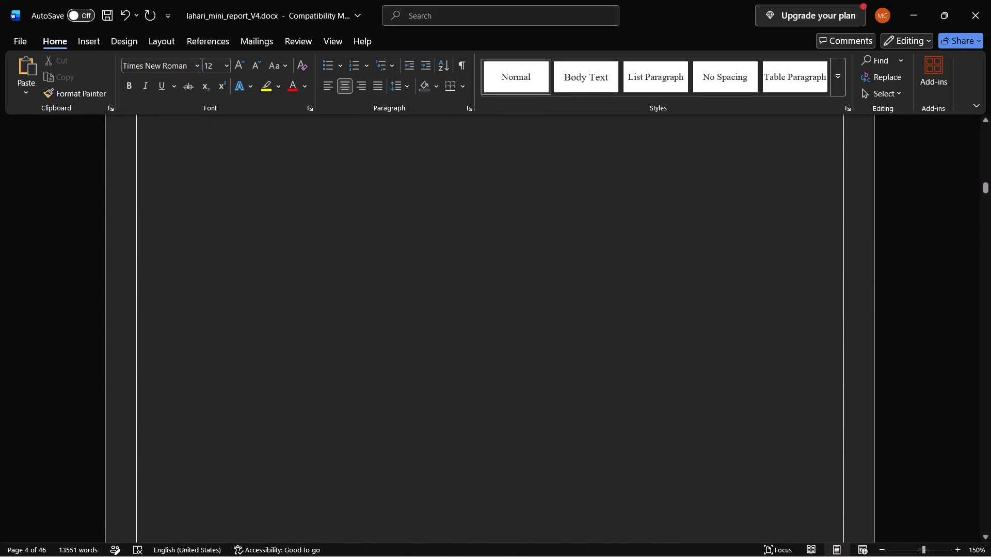
{"action": "scroll", "coordinate": [700, 350], "scroll_direction": "down", "scroll_amount": 13}
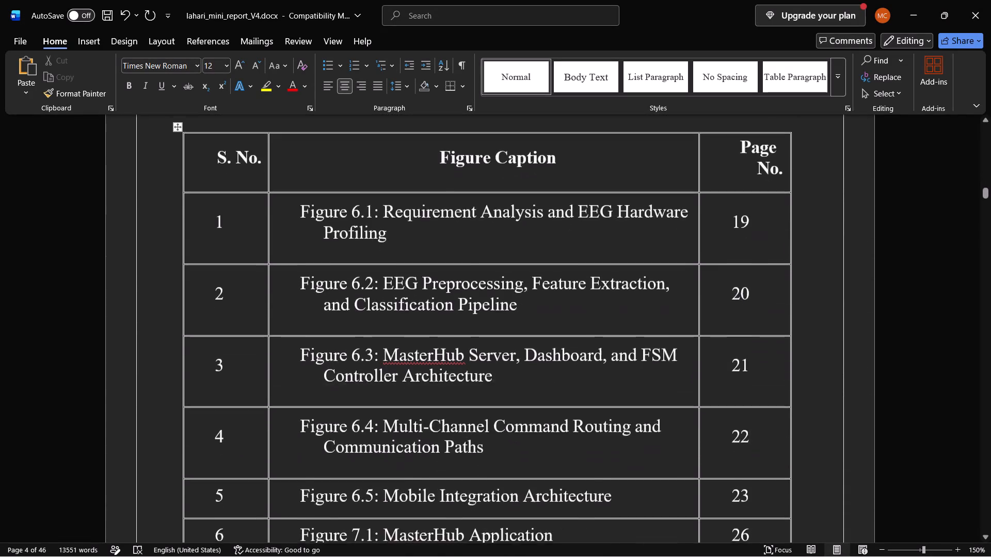
{"action": "scroll", "coordinate": [700, 350], "scroll_direction": "down", "scroll_amount": 13}
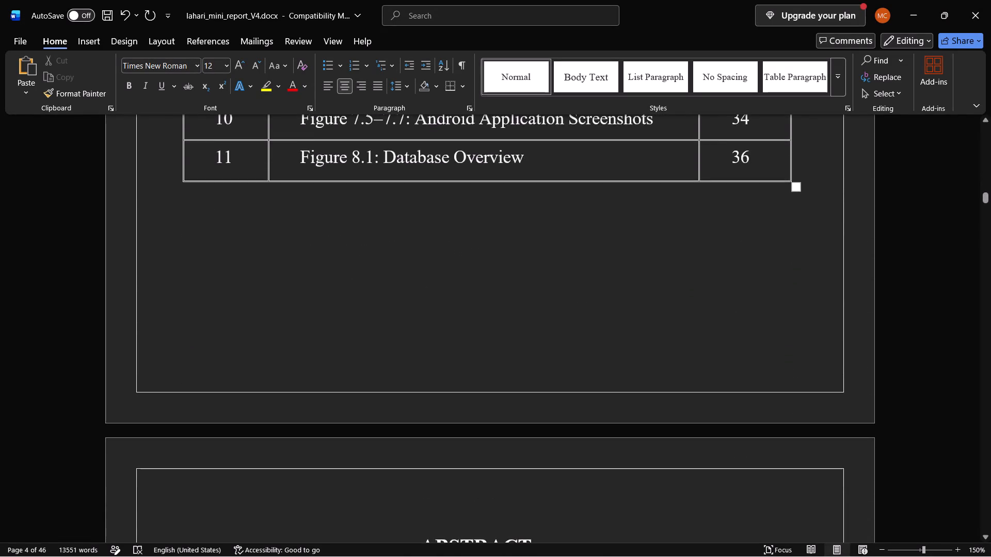
Stretch the list of figures table slightly so that its rows become taller.
{"action": "scroll", "coordinate": [700, 350], "scroll_direction": "up", "scroll_amount": 6}
{"action": "scroll", "coordinate": [749, 404], "scroll_direction": "up", "scroll_amount": 9}
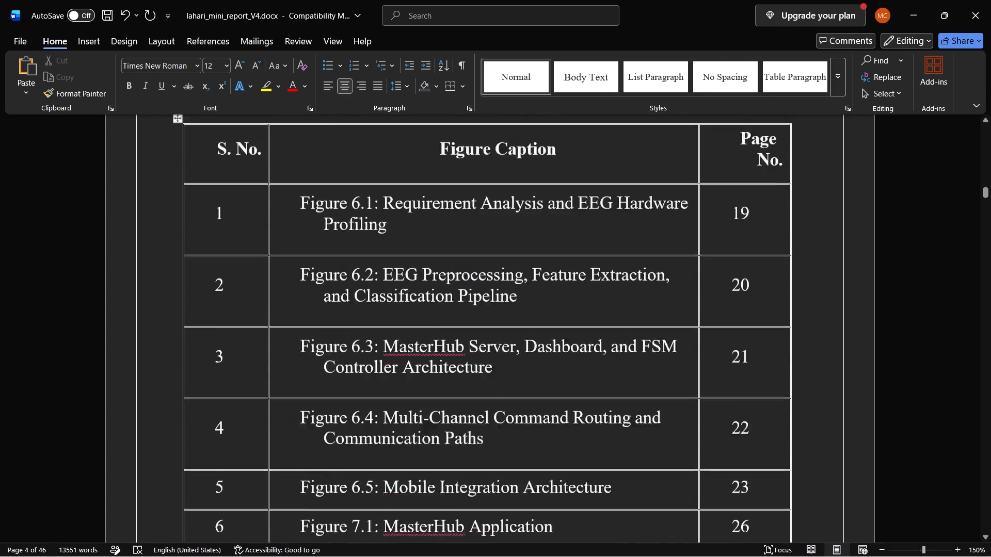
{"action": "scroll", "coordinate": [749, 401], "scroll_direction": "up", "scroll_amount": 3}
{"action": "scroll", "coordinate": [749, 398], "scroll_direction": "down", "scroll_amount": 7}
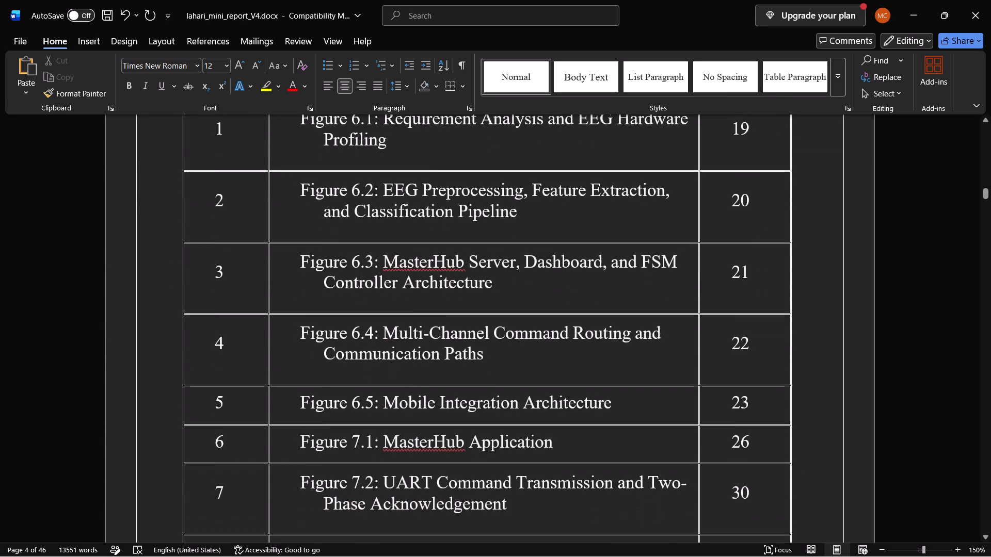
{"action": "scroll", "coordinate": [749, 397], "scroll_direction": "down", "scroll_amount": 8}
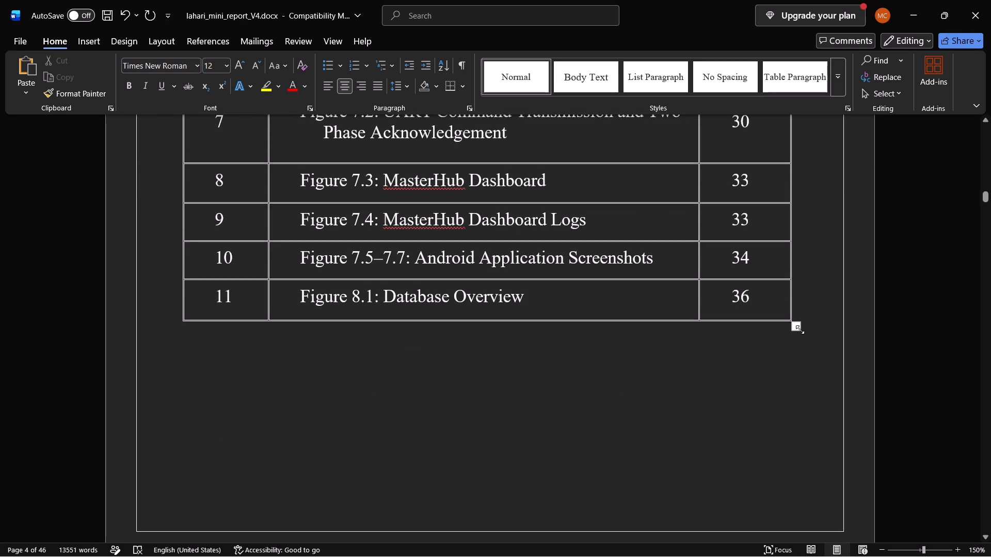
{"action": "left_click_drag", "start_coordinate": [800, 330], "coordinate": [800, 362]}
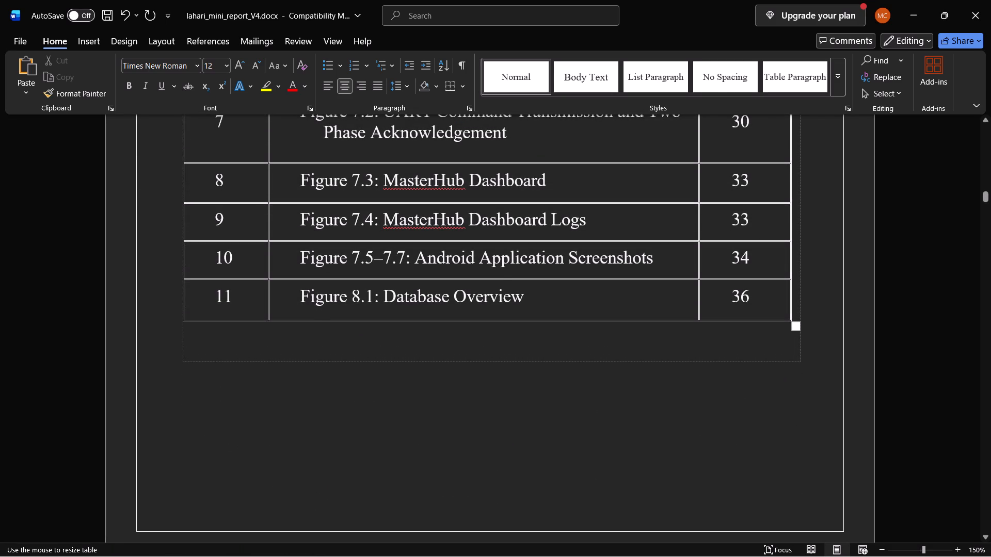
{"action": "left_click_drag", "start_coordinate": [800, 362], "coordinate": [793, 364]}
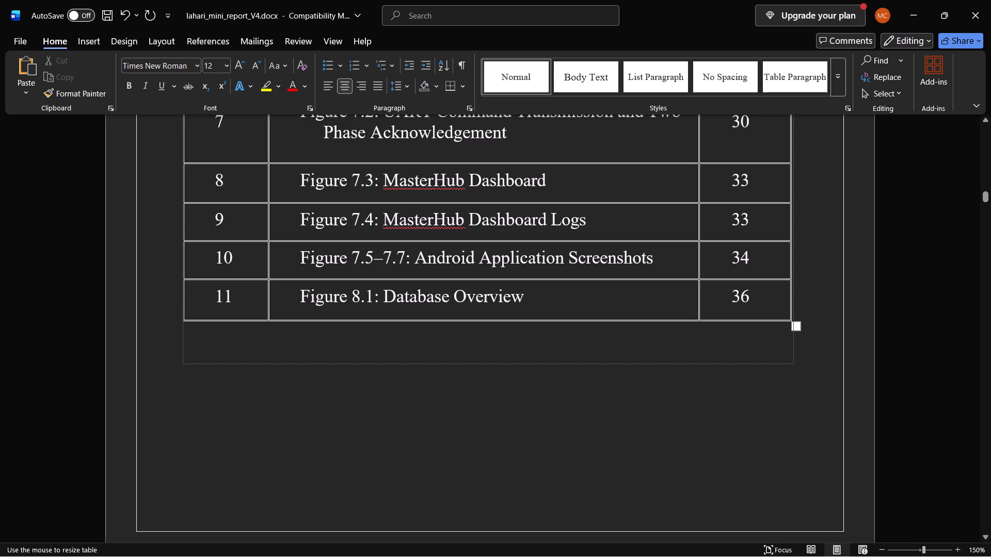
{"action": "left_click_drag", "start_coordinate": [793, 364], "coordinate": [793, 369]}
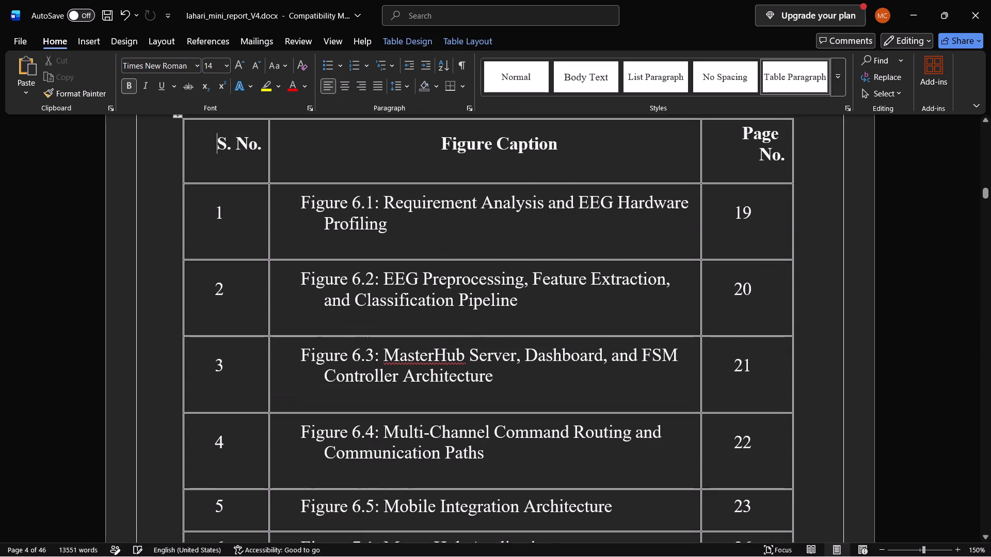
{"action": "left_click", "coordinate": [810, 354]}
Review the layout of the abstract and the introduction's sections 1.1 and 1.2 up to heading 1.3.
{"action": "scroll", "coordinate": [810, 354], "scroll_direction": "down", "scroll_amount": 16}
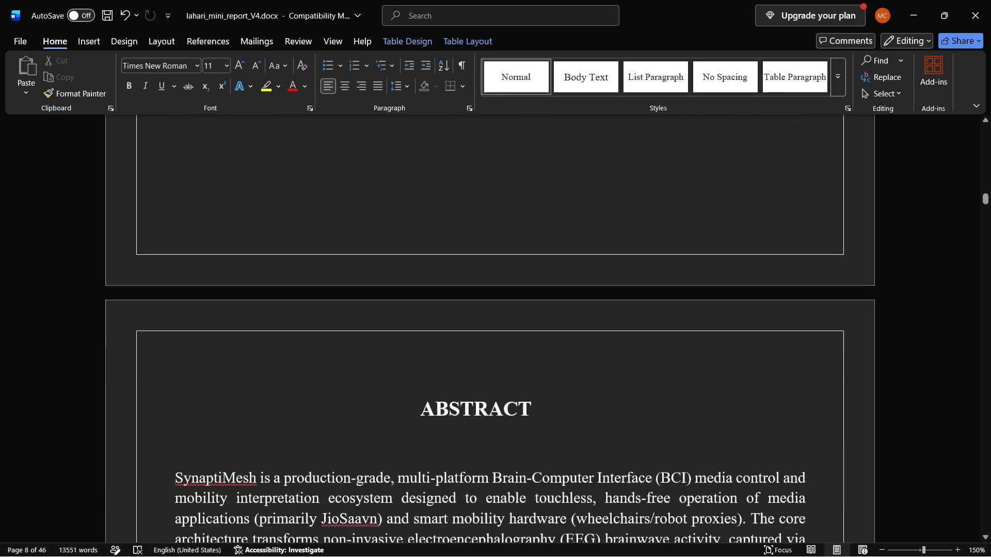
{"action": "scroll", "coordinate": [810, 354], "scroll_direction": "down", "scroll_amount": 11}
{"action": "scroll", "coordinate": [810, 354], "scroll_direction": "up", "scroll_amount": 5}
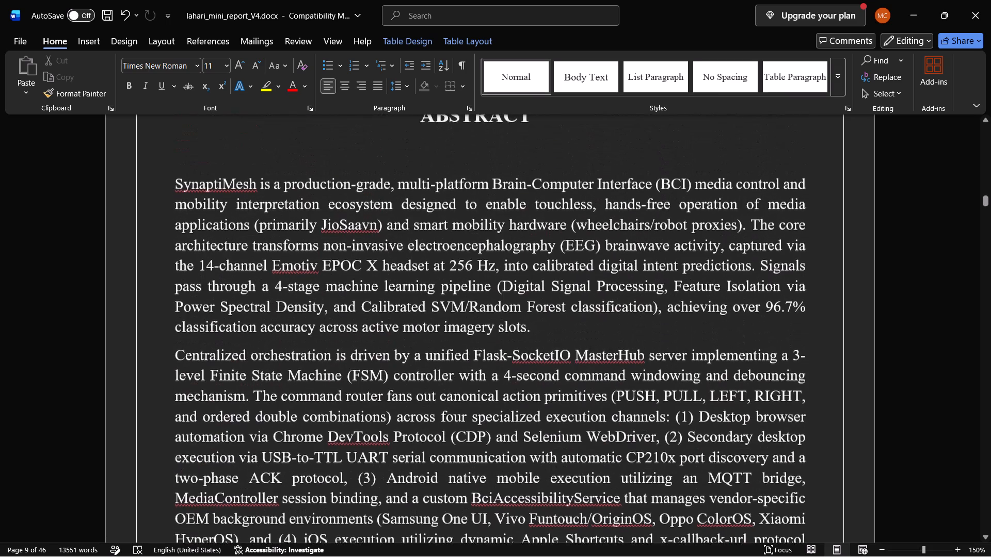
{"action": "scroll", "coordinate": [810, 354], "scroll_direction": "down", "scroll_amount": 19}
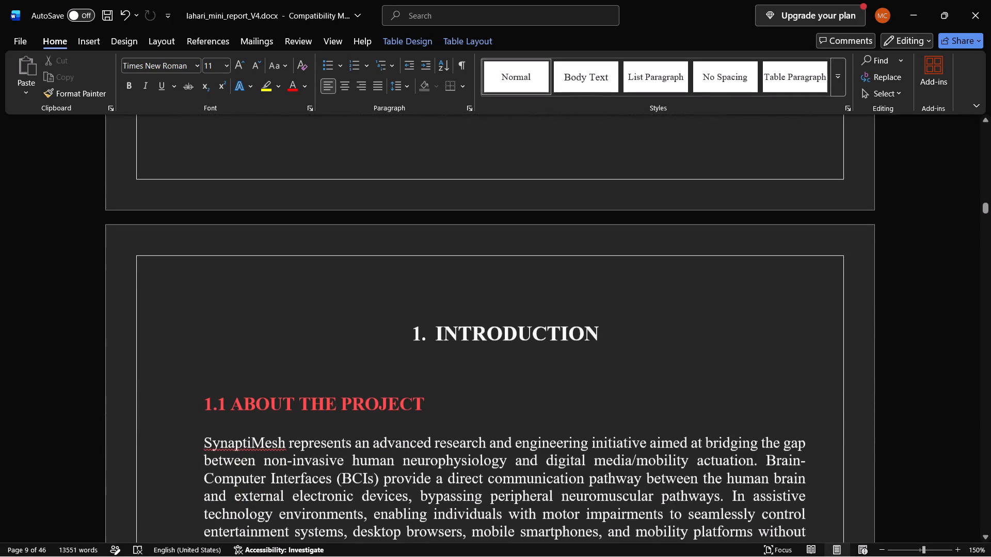
{"action": "scroll", "coordinate": [628, 335], "scroll_direction": "down", "scroll_amount": 5}
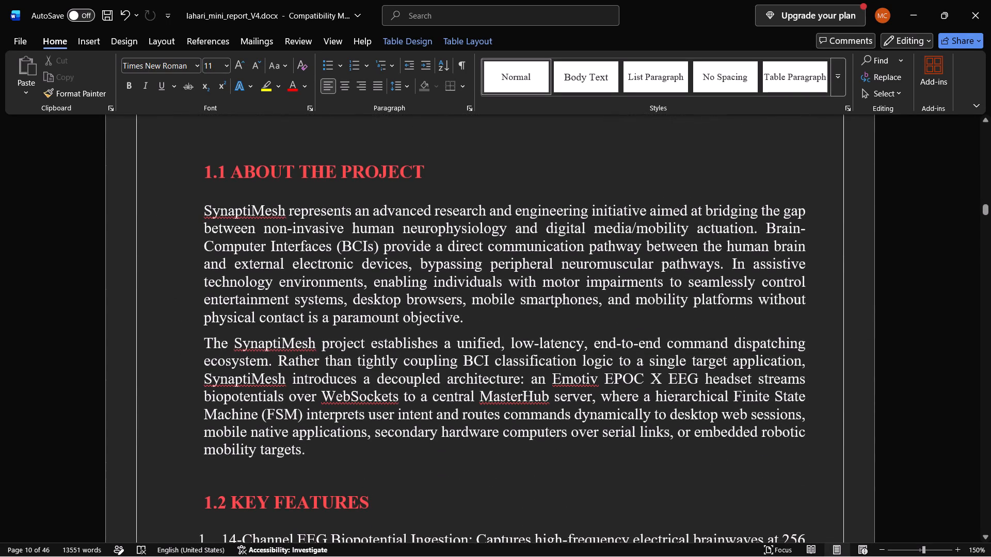
{"action": "scroll", "coordinate": [341, 243], "scroll_direction": "down", "scroll_amount": 5}
{"action": "scroll", "coordinate": [341, 244], "scroll_direction": "up", "scroll_amount": 4}
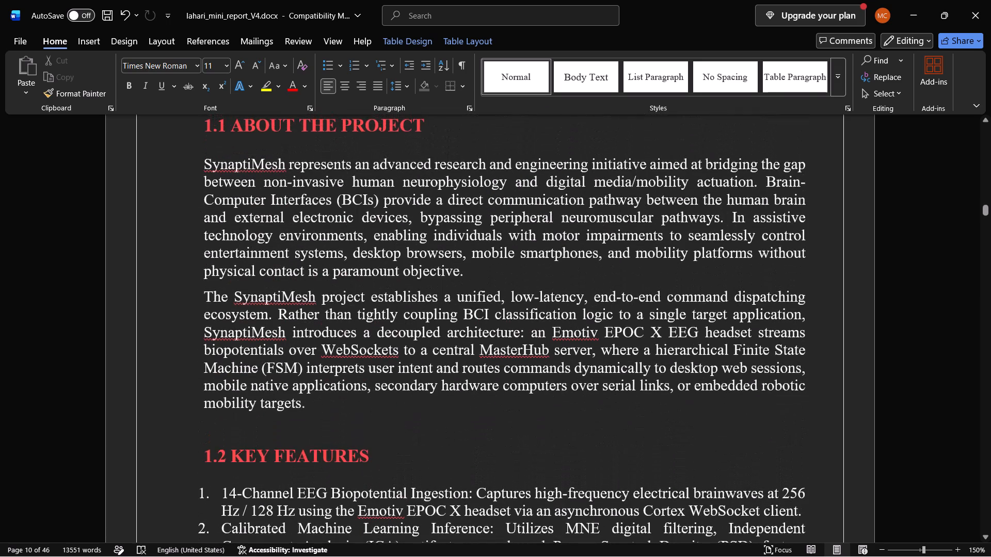
{"action": "scroll", "coordinate": [341, 244], "scroll_direction": "down", "scroll_amount": 13}
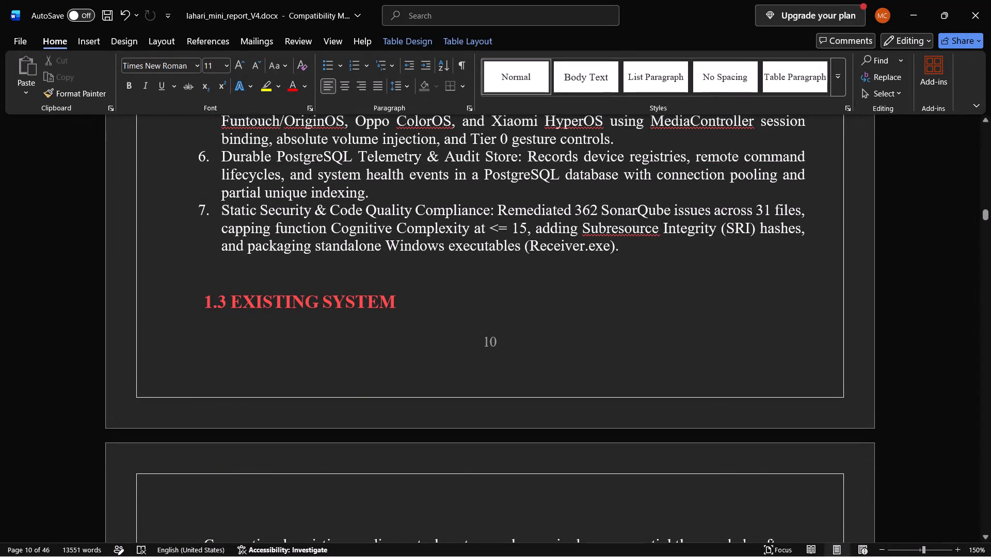
Insert blank lines after key feature 7 to push the heading 1.3 Existing System onto the next page.
{"action": "left_click", "coordinate": [642, 248]}
{"action": "key", "text": "Return"}
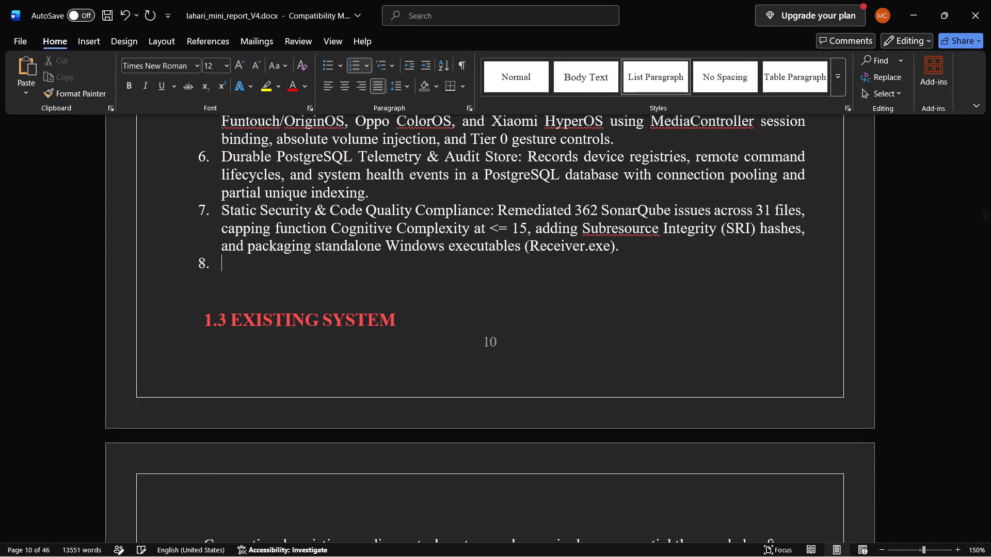
{"action": "key", "text": "Return"}
{"action": "key", "text": "Return"}
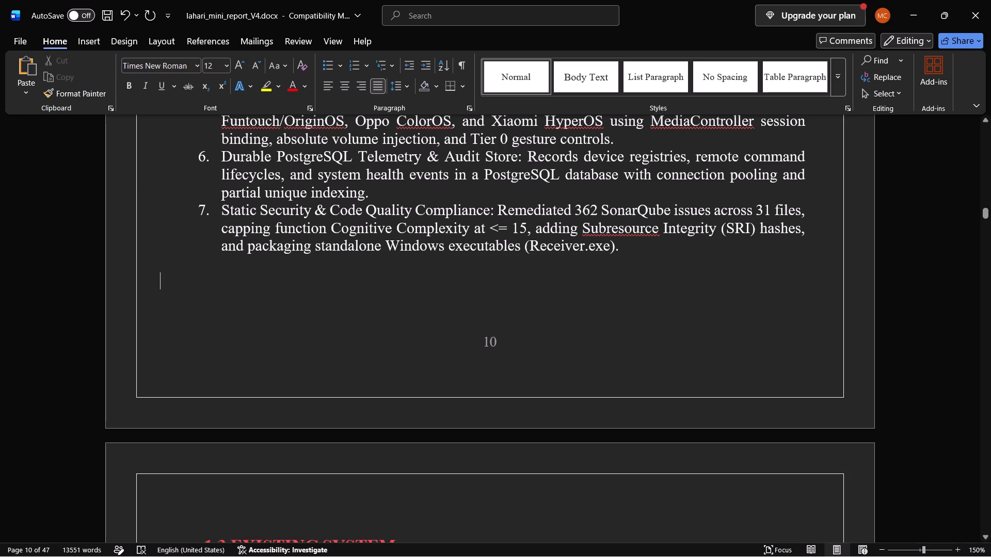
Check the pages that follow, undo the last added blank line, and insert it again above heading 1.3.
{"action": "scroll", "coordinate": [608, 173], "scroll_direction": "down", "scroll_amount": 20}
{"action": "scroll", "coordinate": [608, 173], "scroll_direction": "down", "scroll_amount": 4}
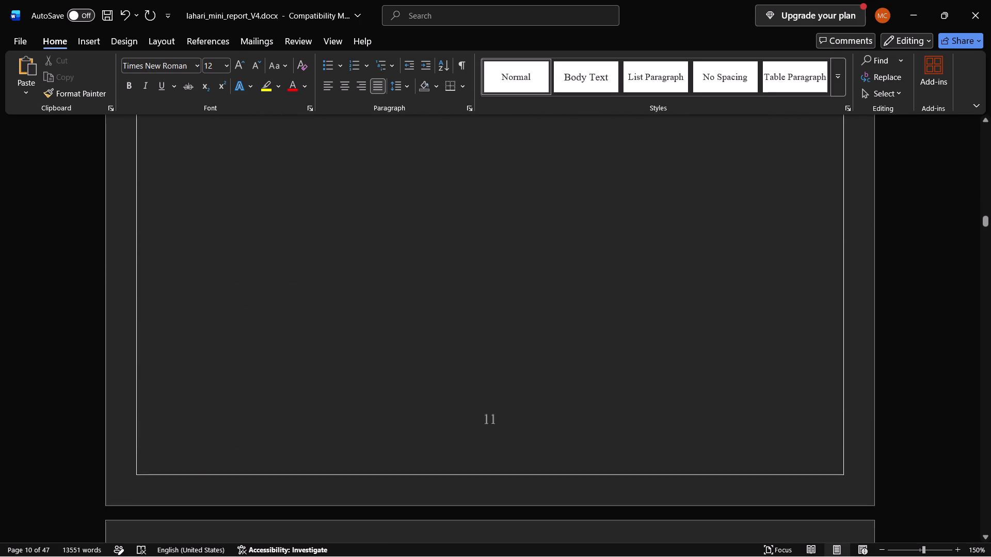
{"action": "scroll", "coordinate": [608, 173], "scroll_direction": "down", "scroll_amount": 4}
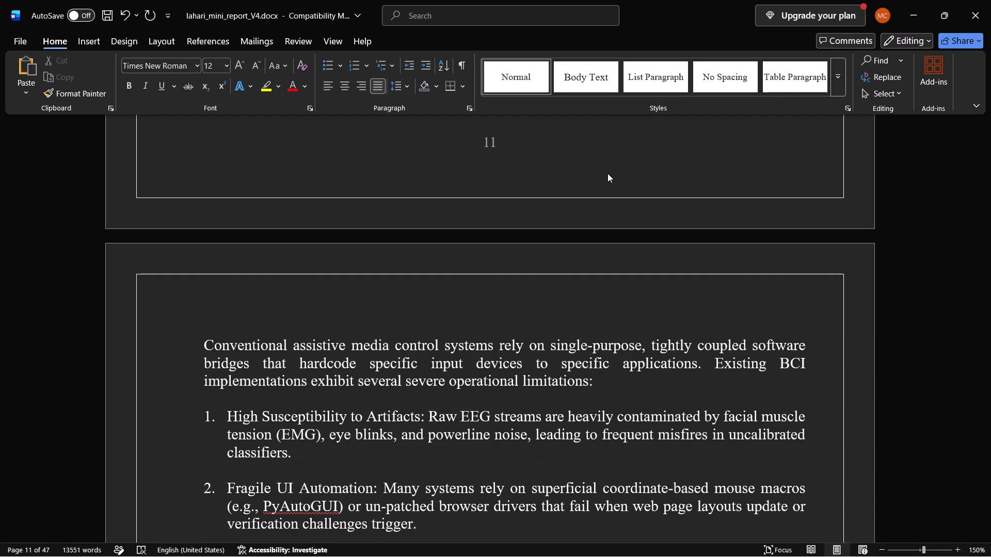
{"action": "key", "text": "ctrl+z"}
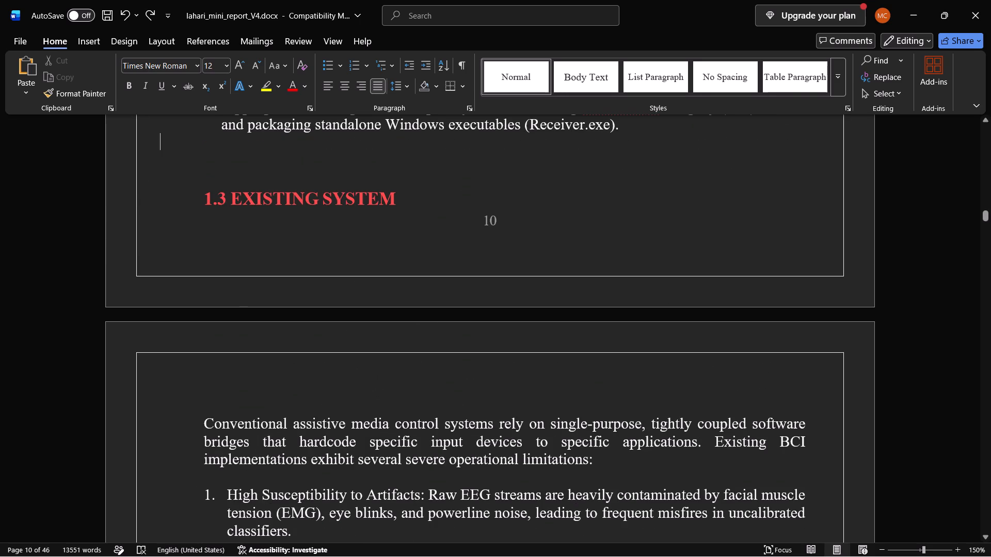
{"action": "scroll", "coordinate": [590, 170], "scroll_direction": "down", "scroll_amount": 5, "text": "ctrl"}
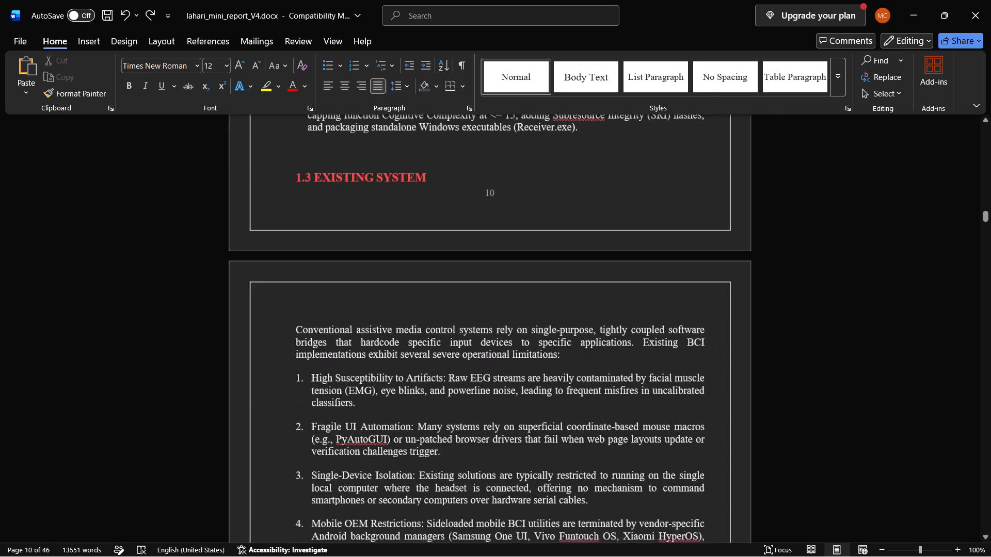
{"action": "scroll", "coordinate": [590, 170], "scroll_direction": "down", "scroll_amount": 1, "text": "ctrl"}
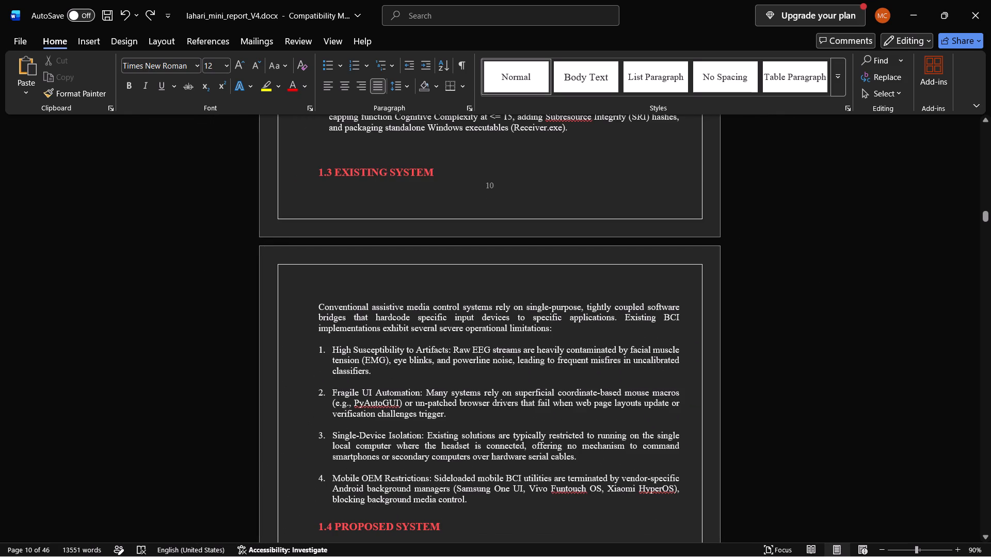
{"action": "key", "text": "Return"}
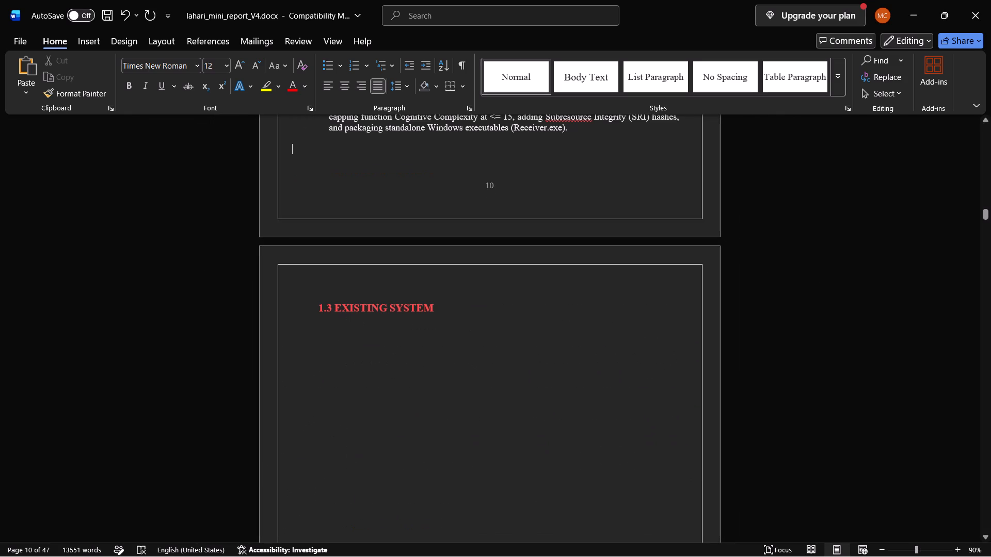
Try to pull the "Conventional assistive media control systems" paragraph up under heading 1.3 by deleting the break before it.
{"action": "scroll", "coordinate": [371, 127], "scroll_direction": "down", "scroll_amount": 17}
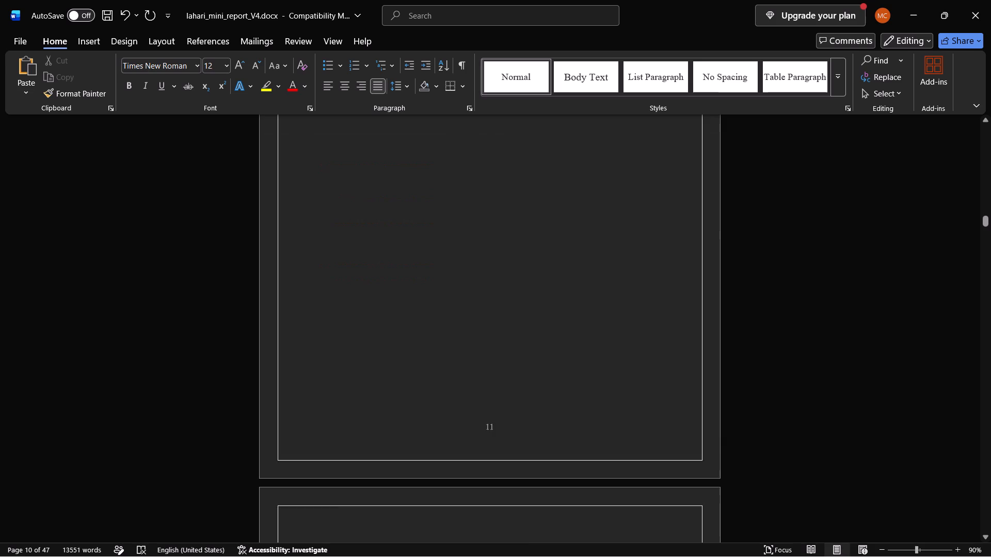
{"action": "scroll", "coordinate": [369, 131], "scroll_direction": "down", "scroll_amount": 10}
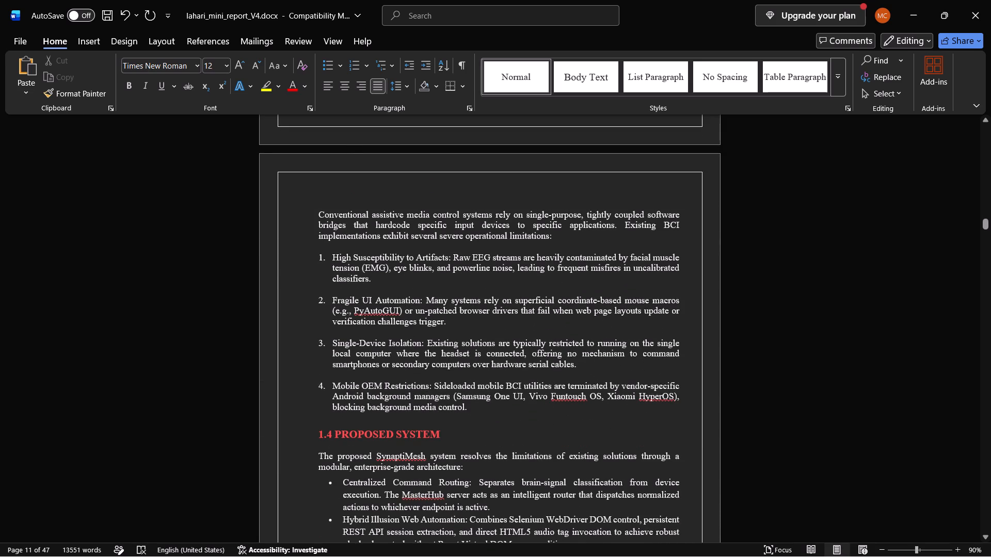
{"action": "scroll", "coordinate": [341, 220], "scroll_direction": "up", "scroll_amount": 2}
{"action": "left_click", "coordinate": [332, 259]}
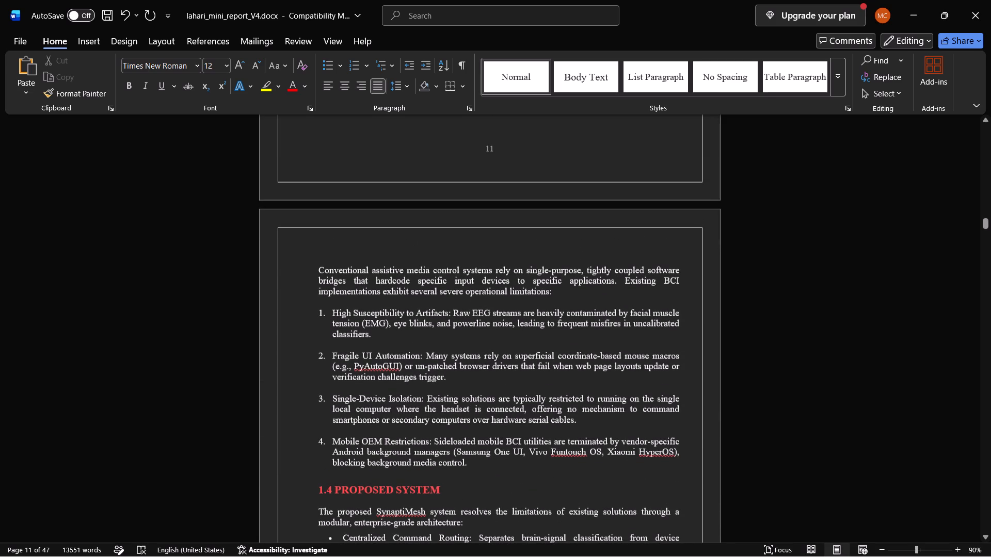
{"action": "left_click", "coordinate": [332, 250]}
{"action": "double_click", "coordinate": [332, 250]}
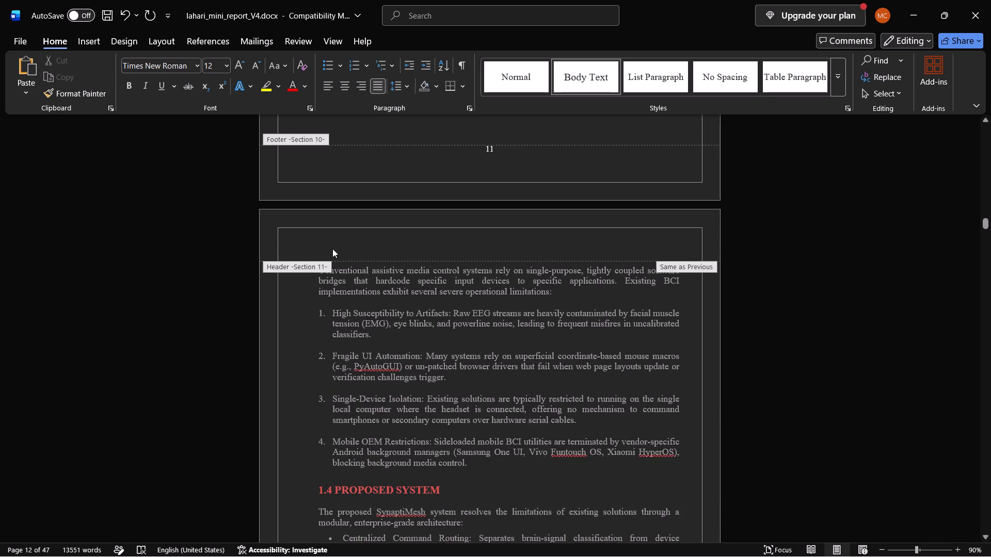
{"action": "left_click", "coordinate": [299, 290]}
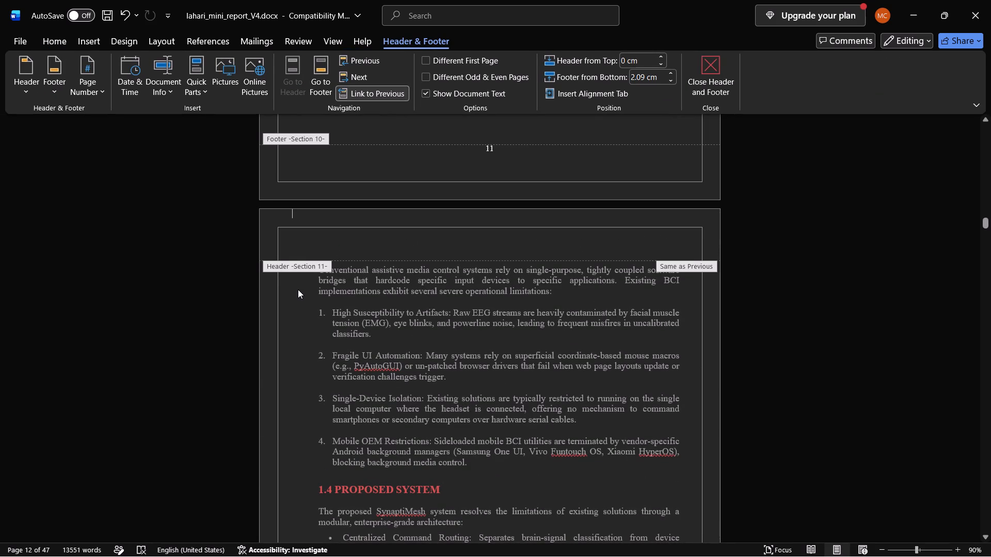
{"action": "double_click", "coordinate": [296, 289]}
{"action": "left_click", "coordinate": [316, 270]}
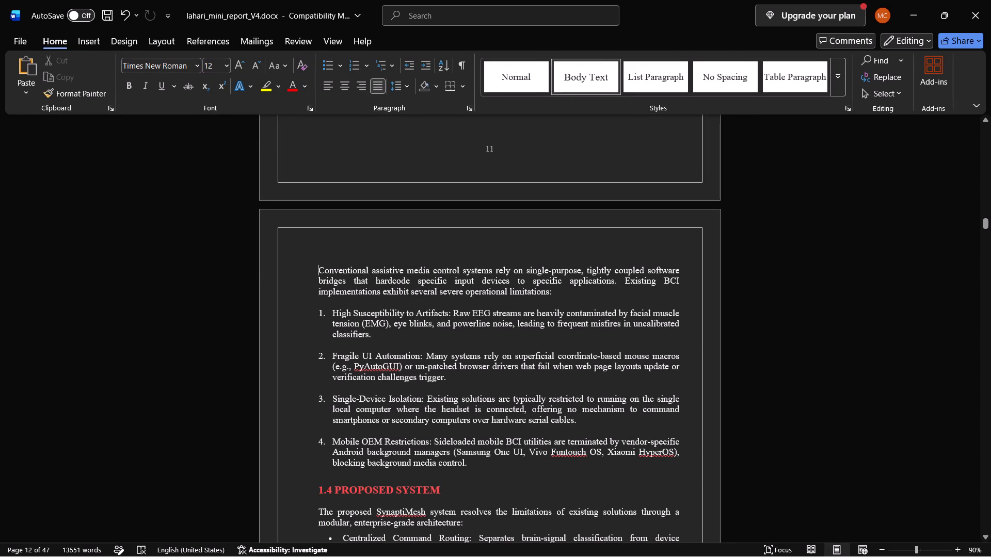
{"action": "key", "text": "BackSpace"}
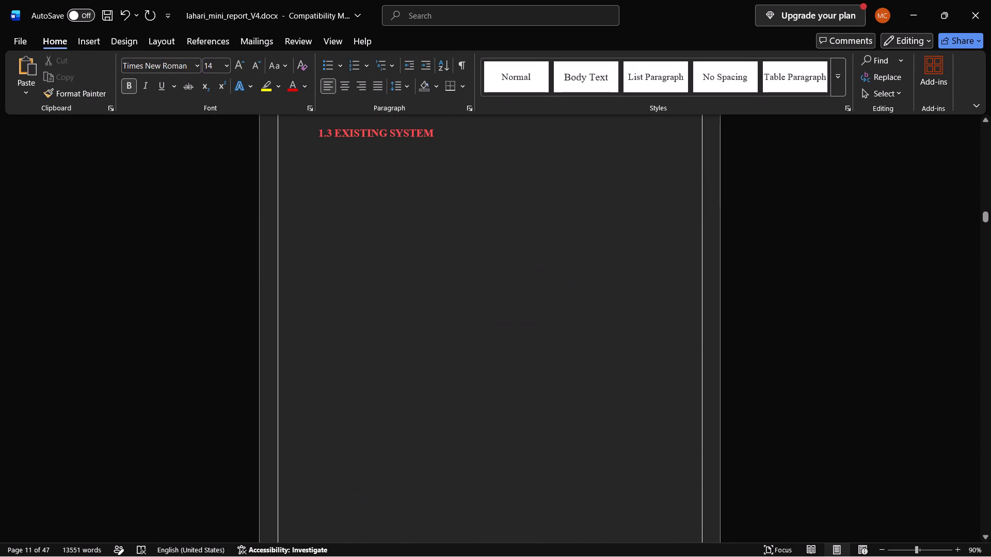
{"action": "key", "text": "BackSpace"}
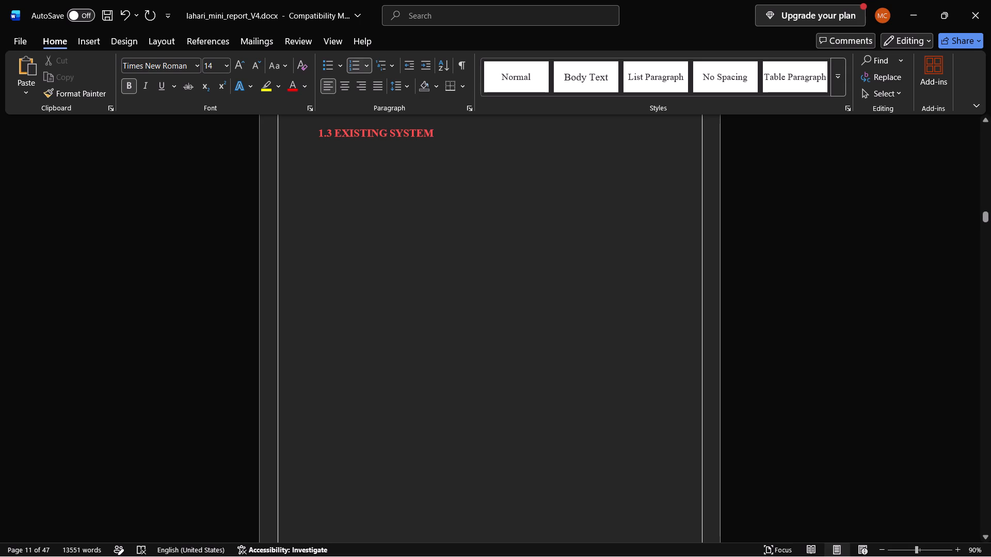
Review the page layout of sections 1.1 and 1.2 up to heading 1.3.
{"action": "scroll", "coordinate": [337, 288], "scroll_direction": "up", "scroll_amount": 5}
{"action": "scroll", "coordinate": [400, 331], "scroll_direction": "up", "scroll_amount": 7}
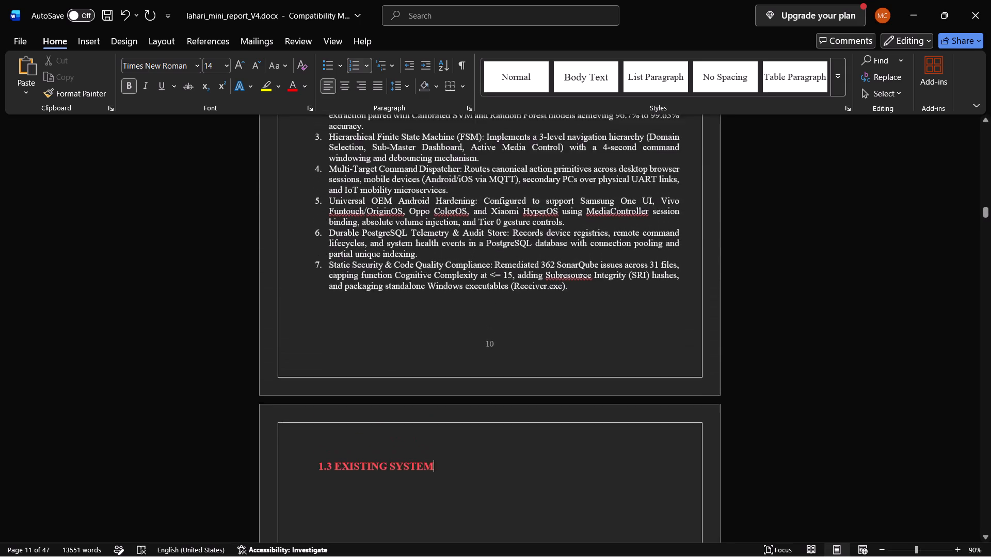
{"action": "scroll", "coordinate": [401, 332], "scroll_direction": "up", "scroll_amount": 13}
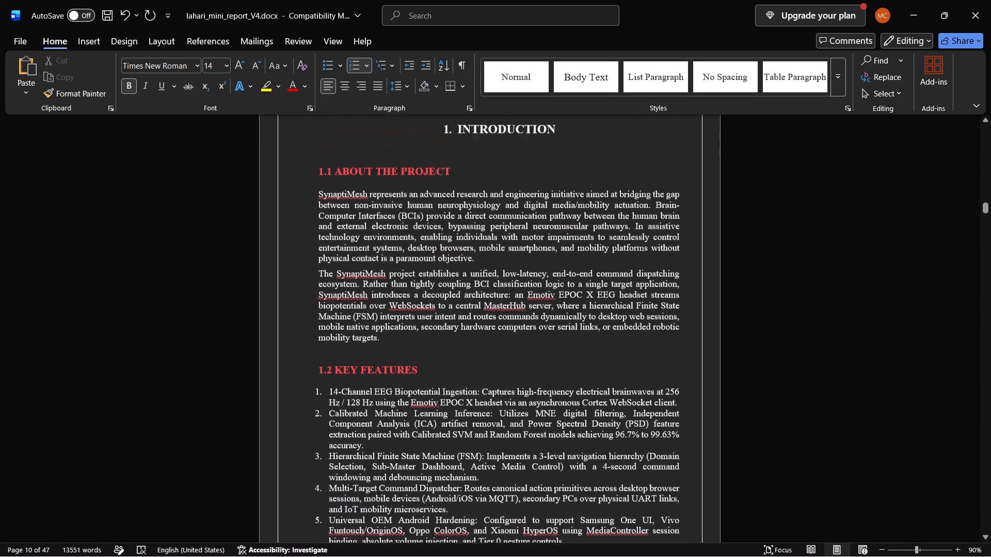
{"action": "scroll", "coordinate": [401, 332], "scroll_direction": "up", "scroll_amount": 1}
{"action": "scroll", "coordinate": [401, 332], "scroll_direction": "down", "scroll_amount": 14}
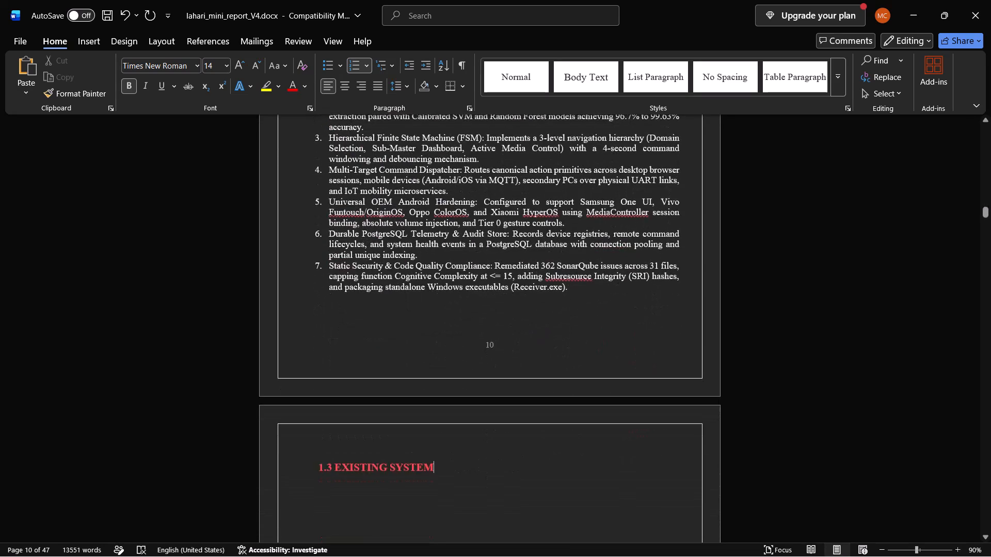
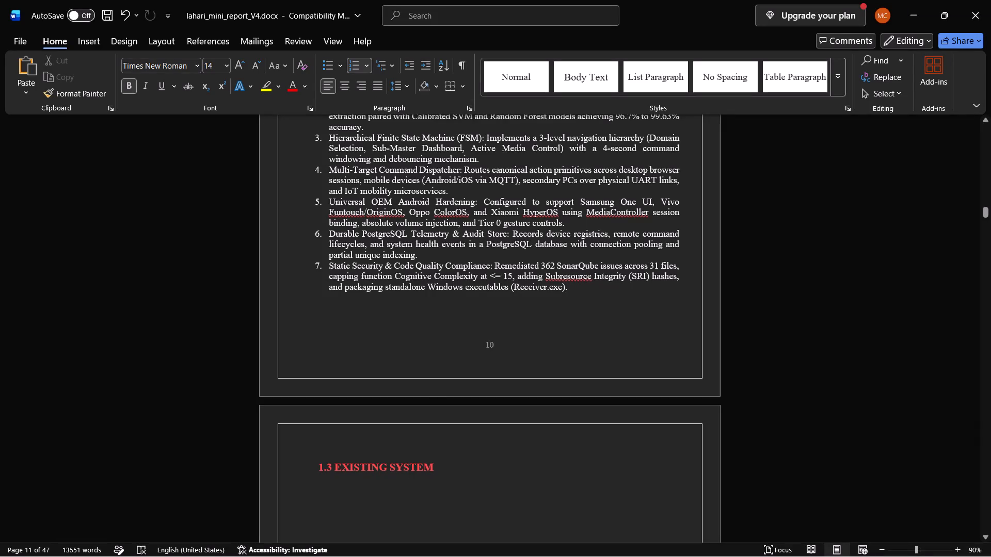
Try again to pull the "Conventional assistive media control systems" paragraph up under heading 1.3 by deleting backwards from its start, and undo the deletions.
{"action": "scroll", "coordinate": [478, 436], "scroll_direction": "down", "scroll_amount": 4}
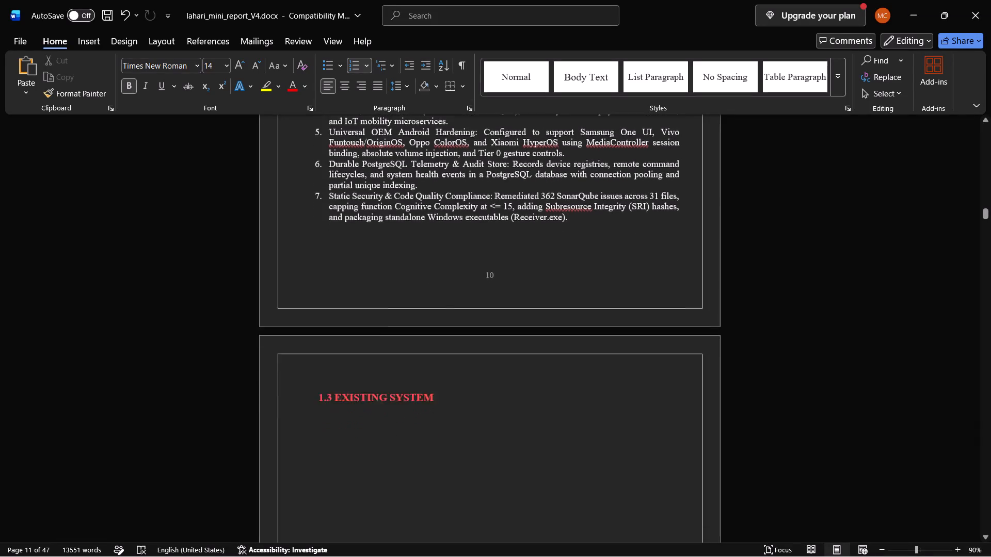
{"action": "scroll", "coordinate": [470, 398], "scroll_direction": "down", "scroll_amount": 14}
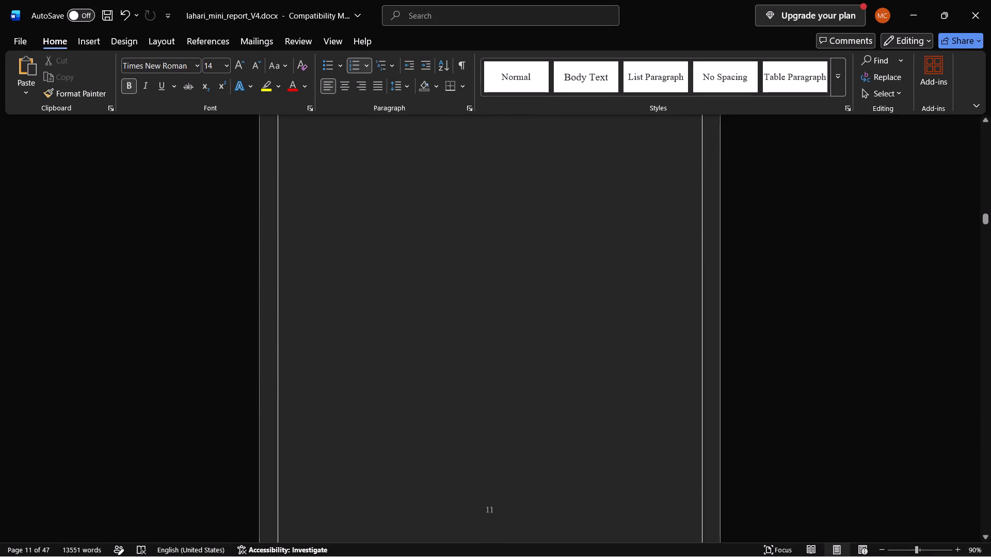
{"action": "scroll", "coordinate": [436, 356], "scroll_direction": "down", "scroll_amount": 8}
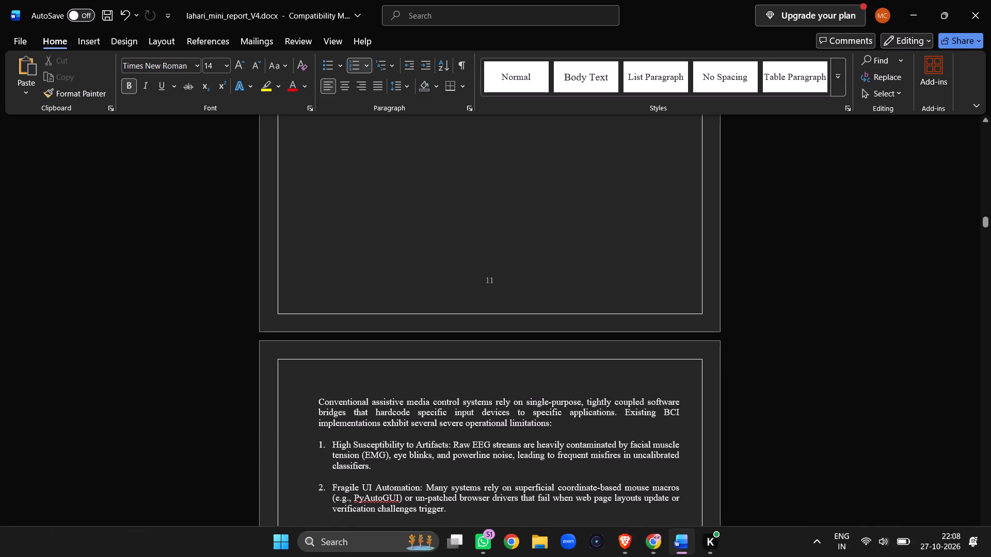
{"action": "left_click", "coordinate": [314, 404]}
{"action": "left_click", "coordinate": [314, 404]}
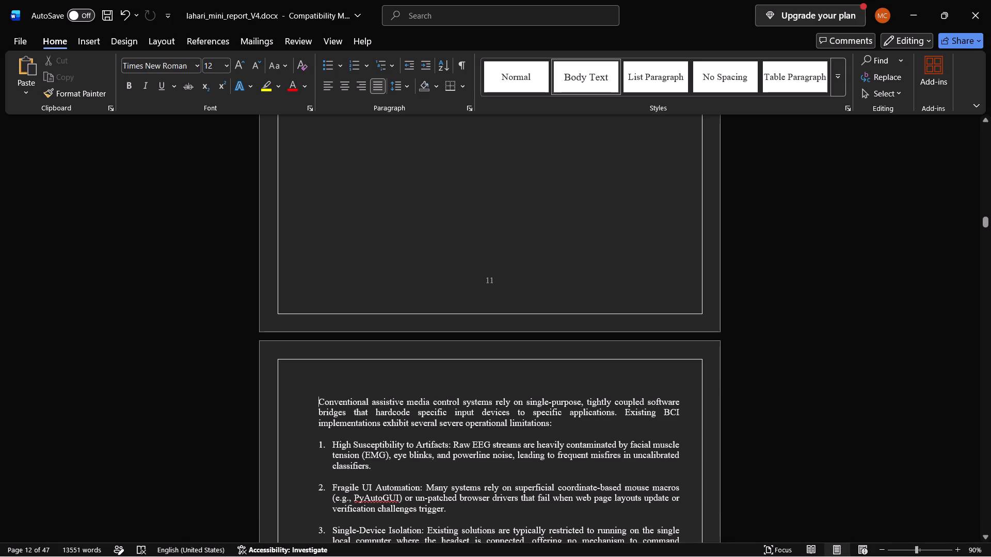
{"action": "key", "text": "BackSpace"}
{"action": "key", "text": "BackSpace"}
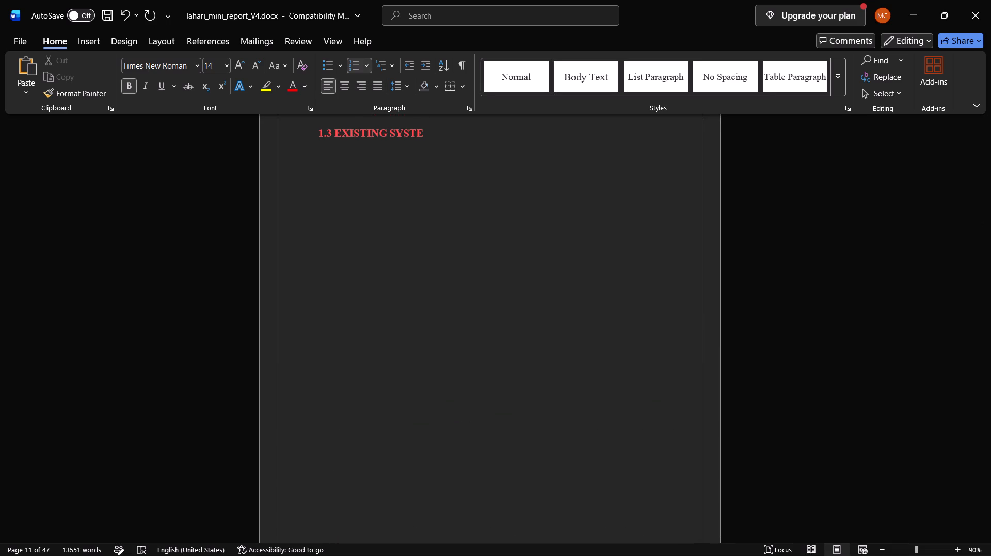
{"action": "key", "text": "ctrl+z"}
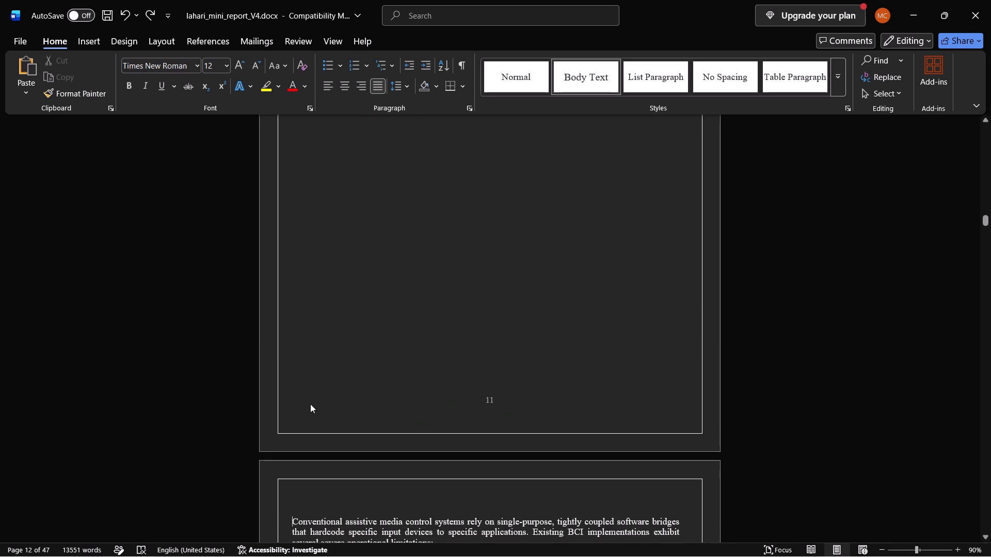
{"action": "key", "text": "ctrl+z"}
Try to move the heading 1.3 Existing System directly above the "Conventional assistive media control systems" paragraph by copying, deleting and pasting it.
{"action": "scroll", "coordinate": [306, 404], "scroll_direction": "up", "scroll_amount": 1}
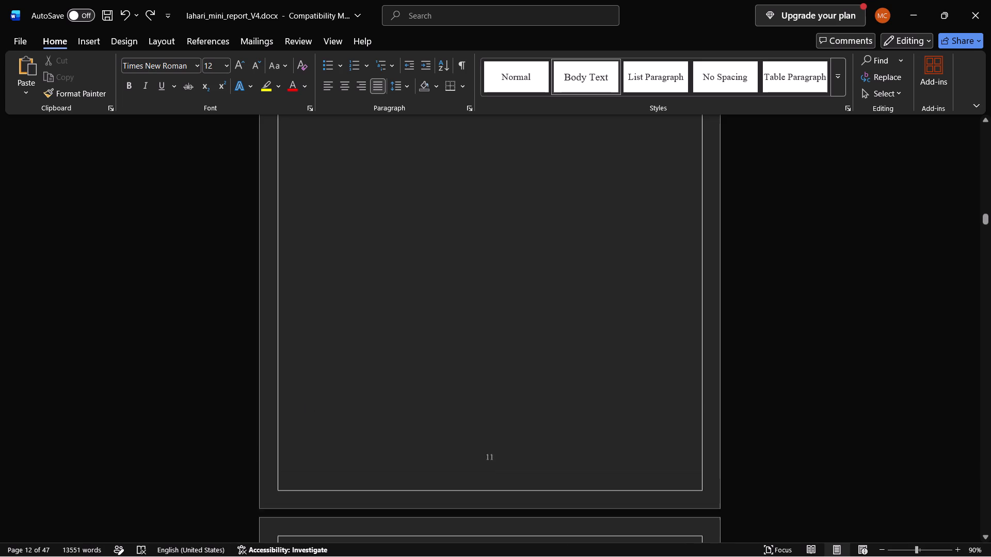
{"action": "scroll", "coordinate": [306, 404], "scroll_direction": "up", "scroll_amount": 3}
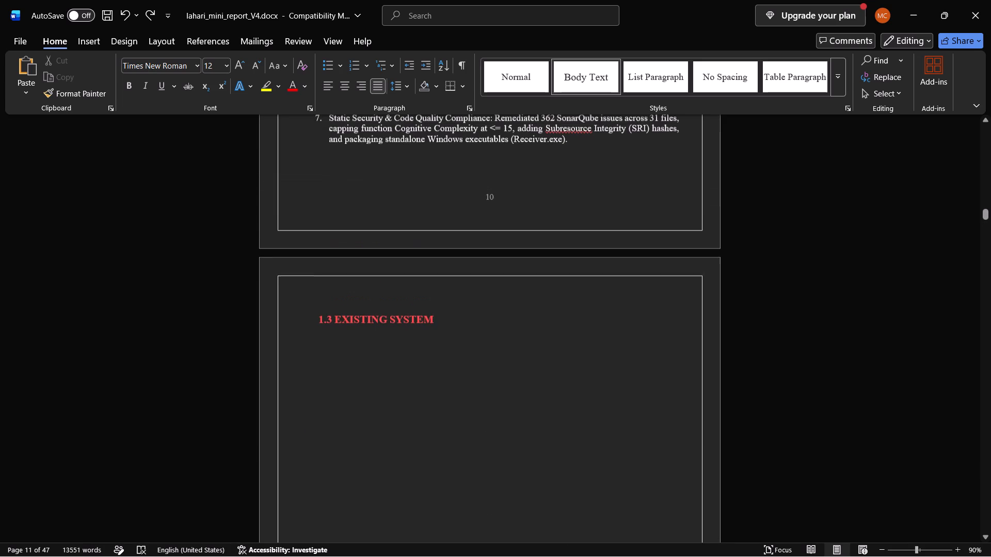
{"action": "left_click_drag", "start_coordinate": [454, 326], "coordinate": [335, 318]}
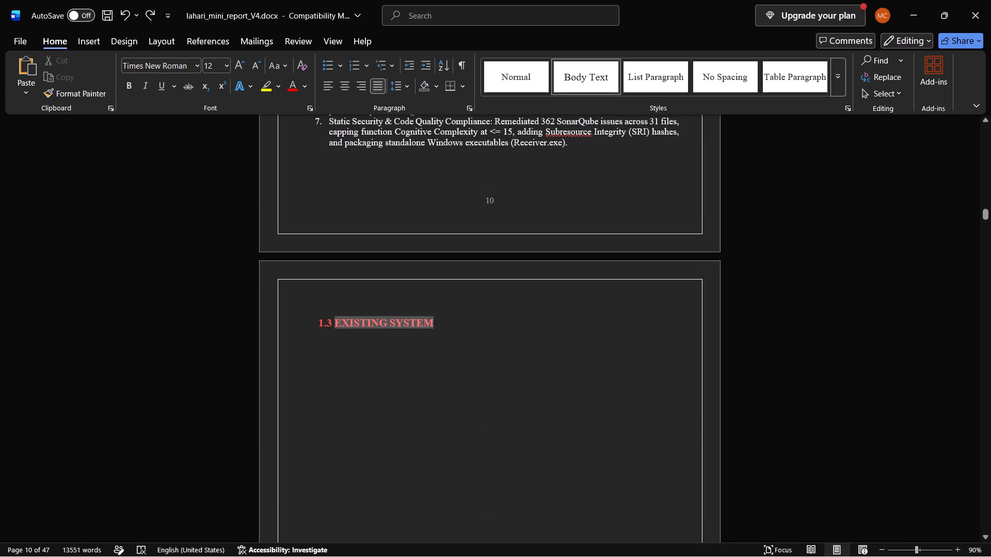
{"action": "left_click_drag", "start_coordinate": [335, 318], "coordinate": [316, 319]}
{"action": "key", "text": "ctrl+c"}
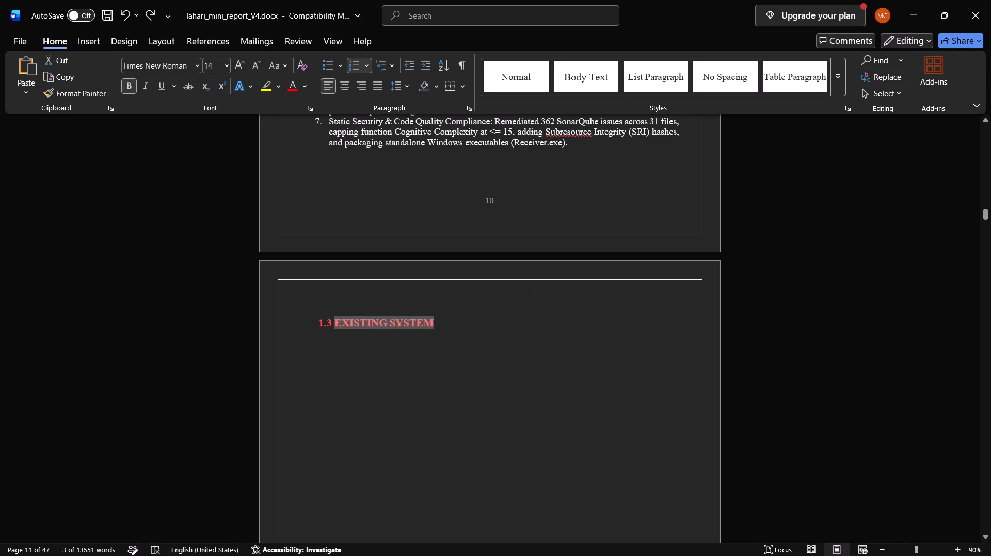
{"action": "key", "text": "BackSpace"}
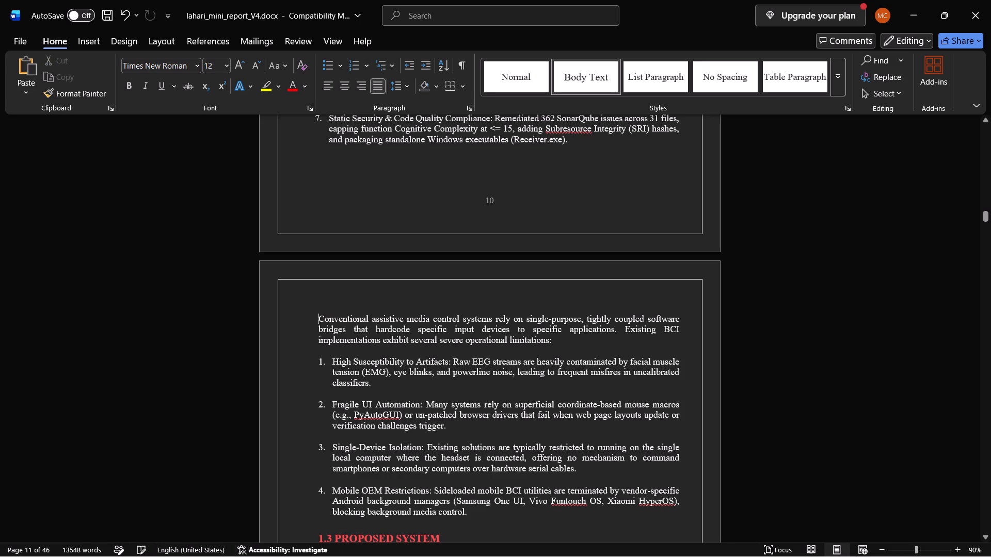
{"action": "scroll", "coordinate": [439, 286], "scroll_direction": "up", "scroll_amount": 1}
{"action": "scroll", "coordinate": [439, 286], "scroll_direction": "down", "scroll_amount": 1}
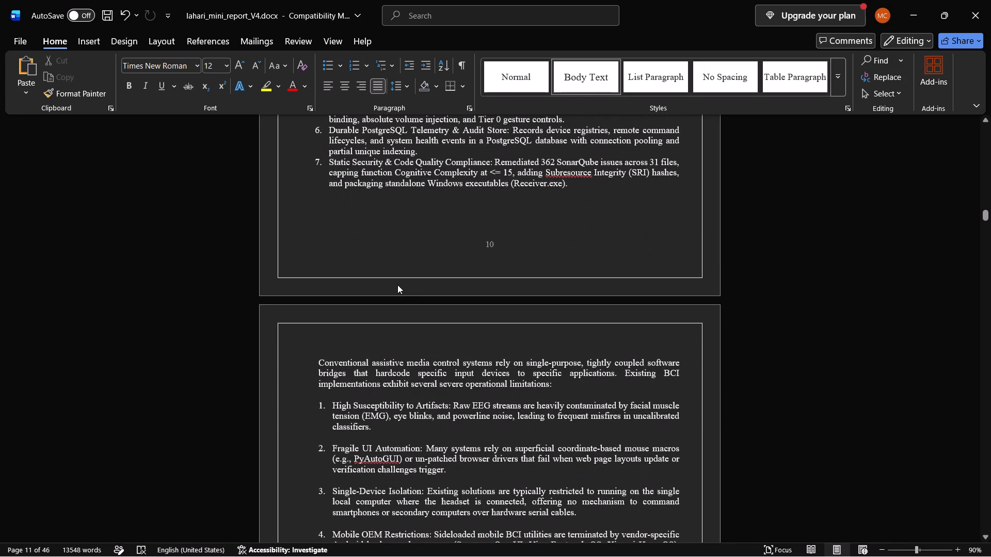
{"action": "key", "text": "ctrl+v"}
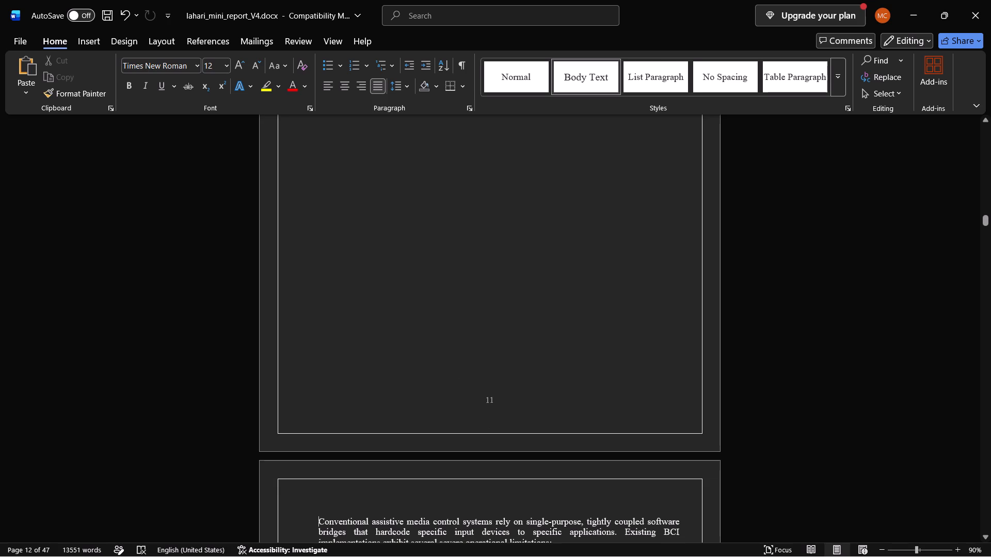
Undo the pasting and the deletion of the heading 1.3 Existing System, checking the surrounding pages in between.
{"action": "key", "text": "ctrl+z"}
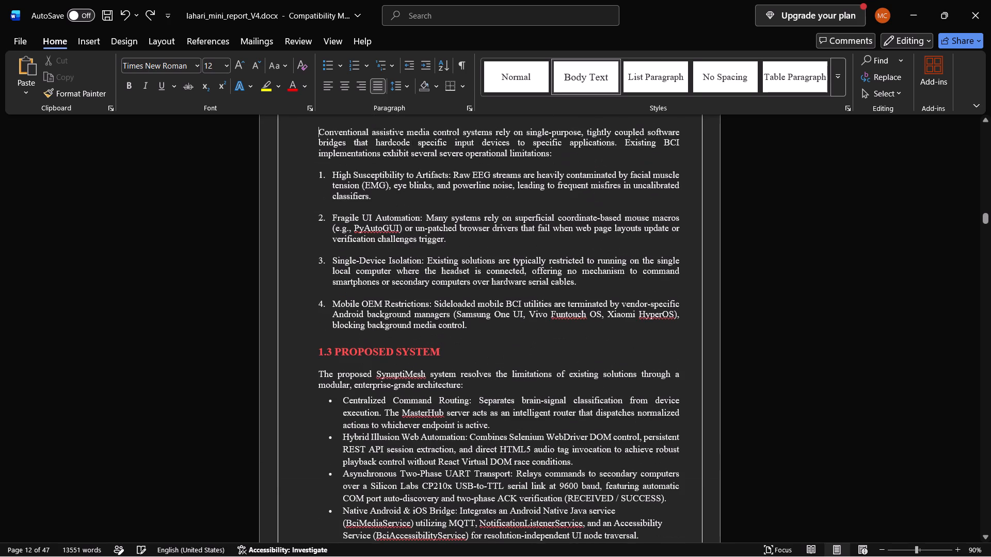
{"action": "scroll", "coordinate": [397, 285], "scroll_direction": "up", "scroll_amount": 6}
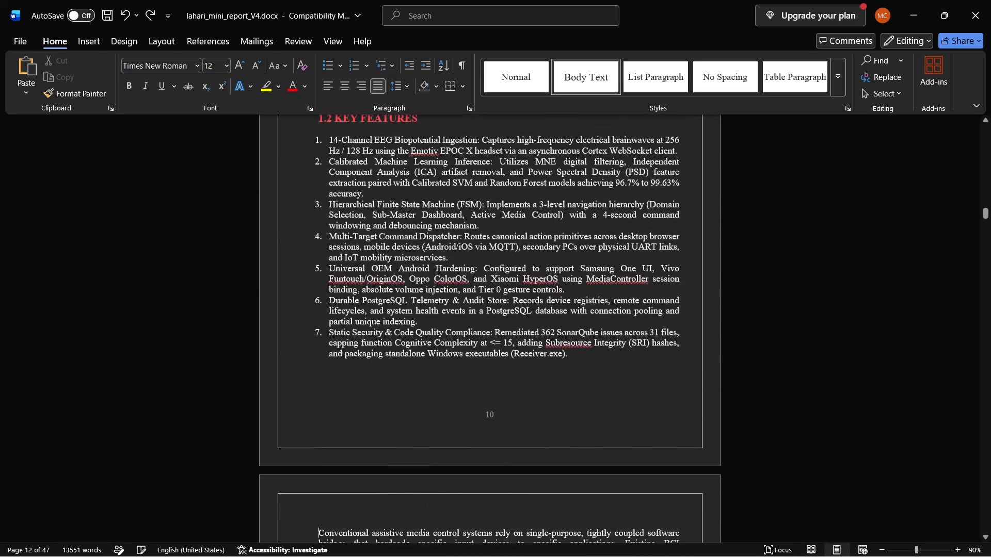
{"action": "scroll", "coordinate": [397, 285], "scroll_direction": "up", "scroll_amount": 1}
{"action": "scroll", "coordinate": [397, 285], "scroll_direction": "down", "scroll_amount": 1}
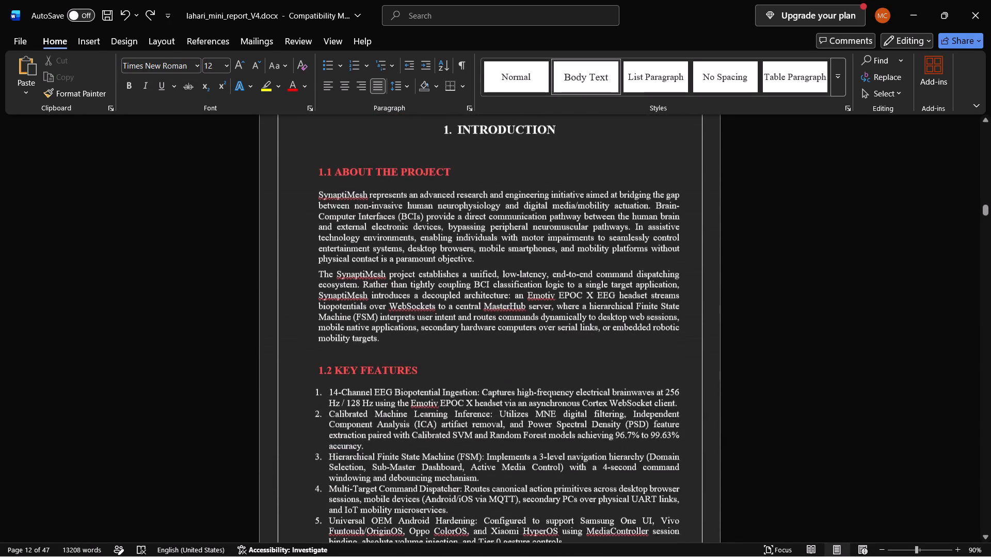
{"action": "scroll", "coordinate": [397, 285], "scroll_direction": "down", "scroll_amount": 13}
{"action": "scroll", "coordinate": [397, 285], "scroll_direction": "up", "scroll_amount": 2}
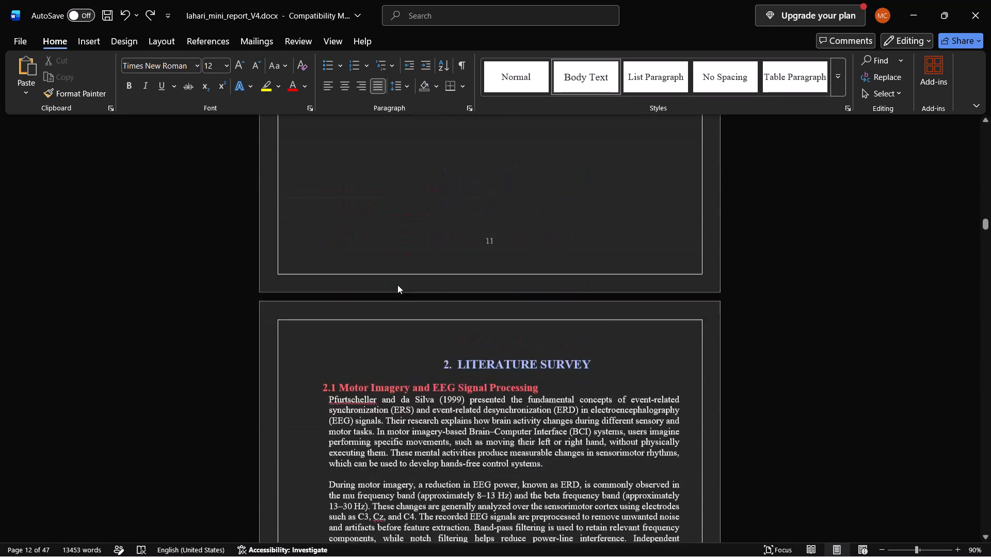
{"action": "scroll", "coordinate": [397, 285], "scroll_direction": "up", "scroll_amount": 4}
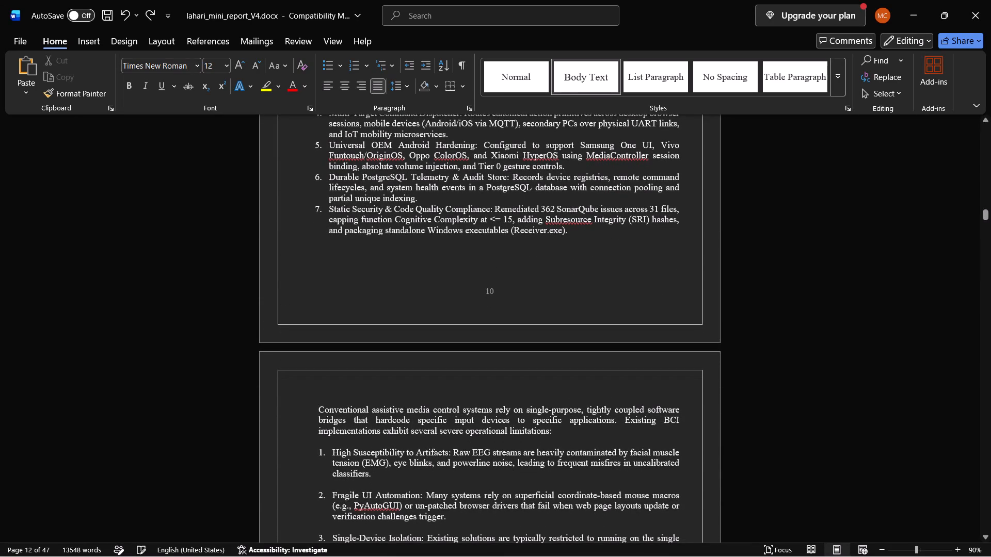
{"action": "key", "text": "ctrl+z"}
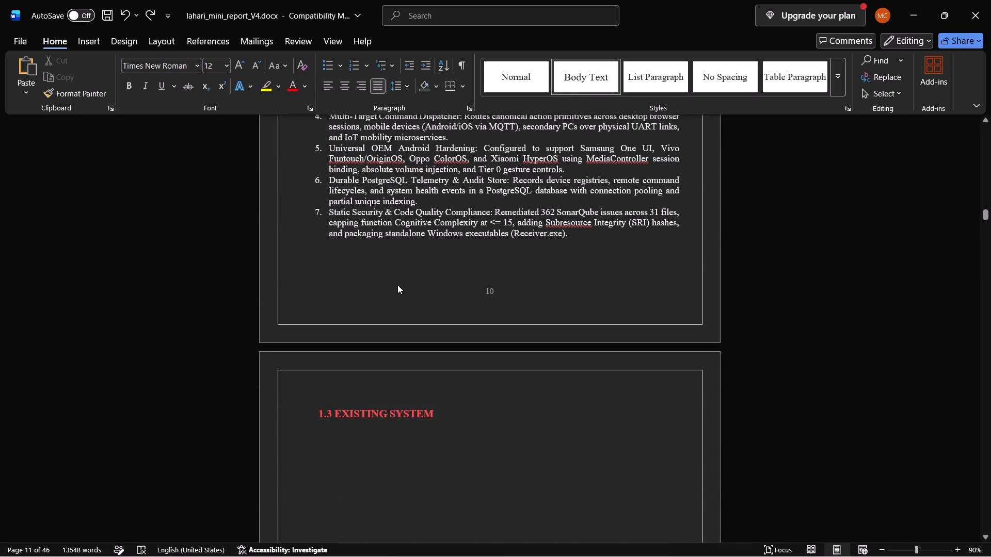
Examine the empty space between heading 1.3 Existing System and the paragraph on the following page.
{"action": "left_click", "coordinate": [473, 428]}
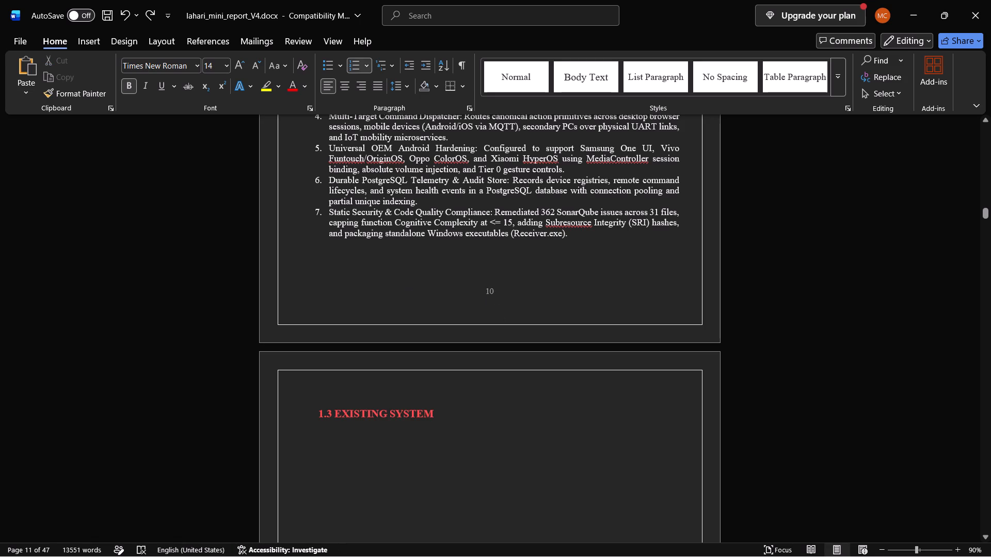
{"action": "scroll", "coordinate": [473, 428], "scroll_direction": "down", "scroll_amount": 3}
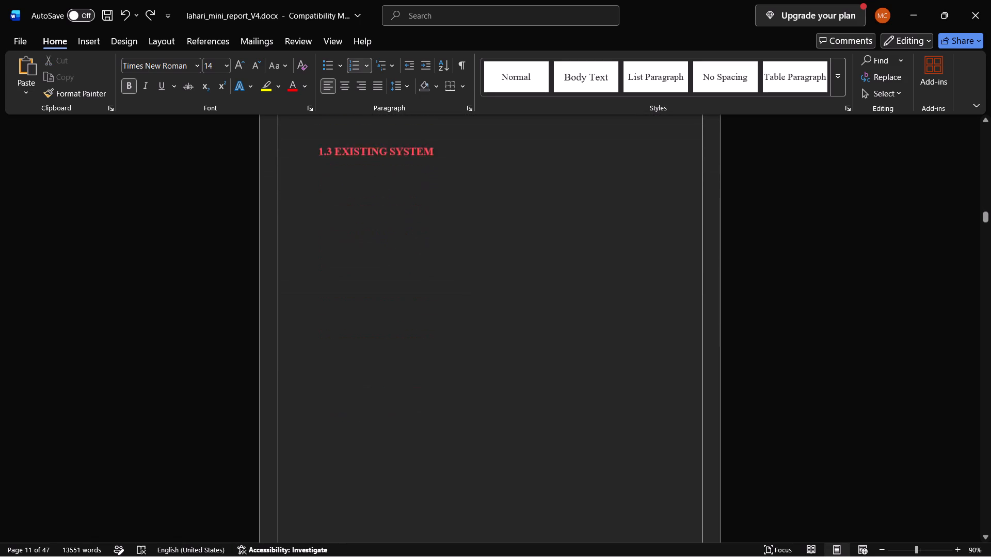
{"action": "scroll", "coordinate": [473, 428], "scroll_direction": "down", "scroll_amount": 3}
{"action": "scroll", "coordinate": [473, 428], "scroll_direction": "up", "scroll_amount": 1}
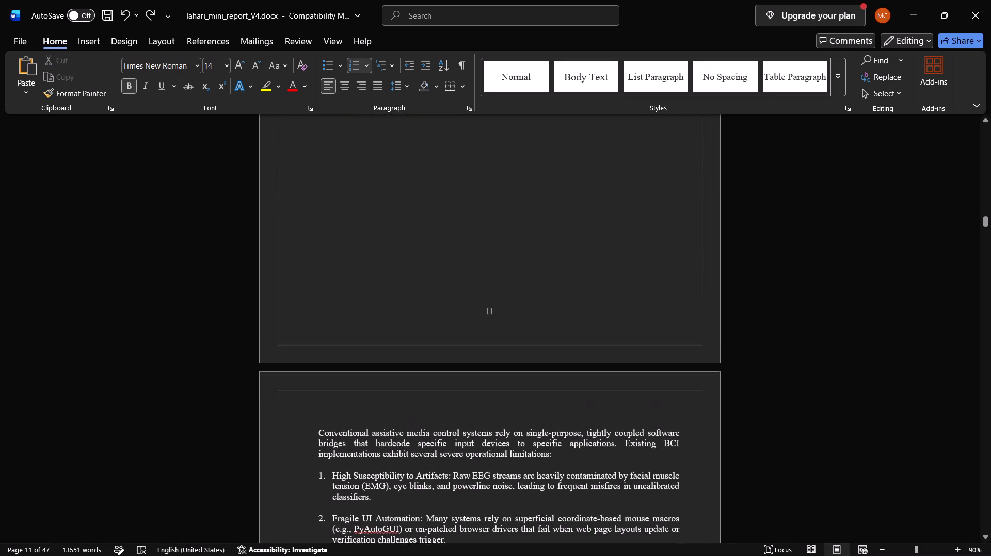
{"action": "scroll", "coordinate": [473, 428], "scroll_direction": "up", "scroll_amount": 1}
{"action": "scroll", "coordinate": [371, 432], "scroll_direction": "up", "scroll_amount": 5}
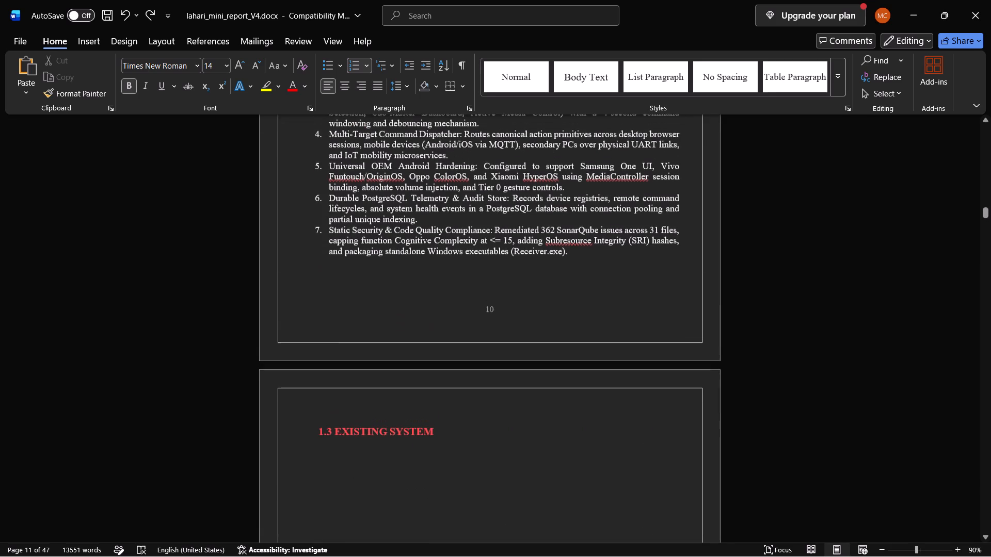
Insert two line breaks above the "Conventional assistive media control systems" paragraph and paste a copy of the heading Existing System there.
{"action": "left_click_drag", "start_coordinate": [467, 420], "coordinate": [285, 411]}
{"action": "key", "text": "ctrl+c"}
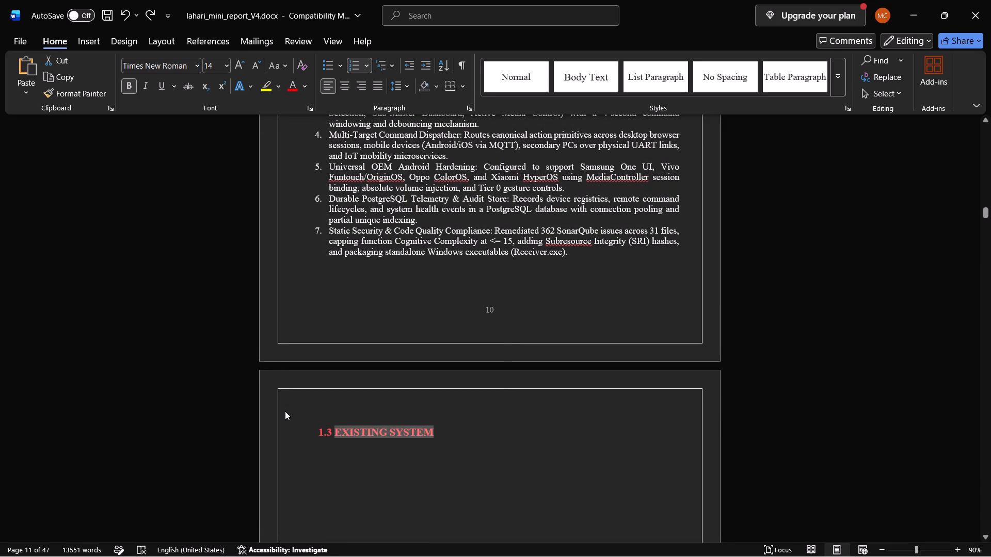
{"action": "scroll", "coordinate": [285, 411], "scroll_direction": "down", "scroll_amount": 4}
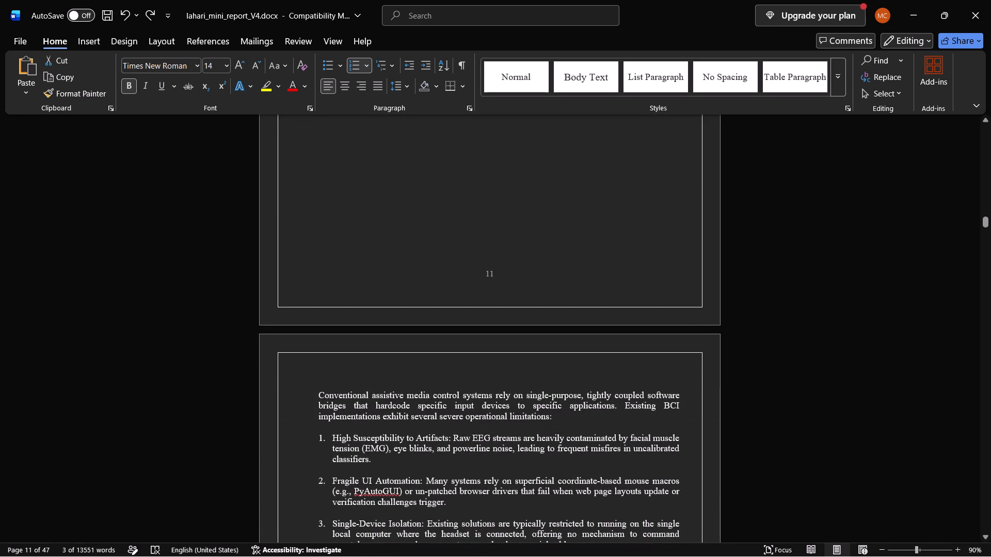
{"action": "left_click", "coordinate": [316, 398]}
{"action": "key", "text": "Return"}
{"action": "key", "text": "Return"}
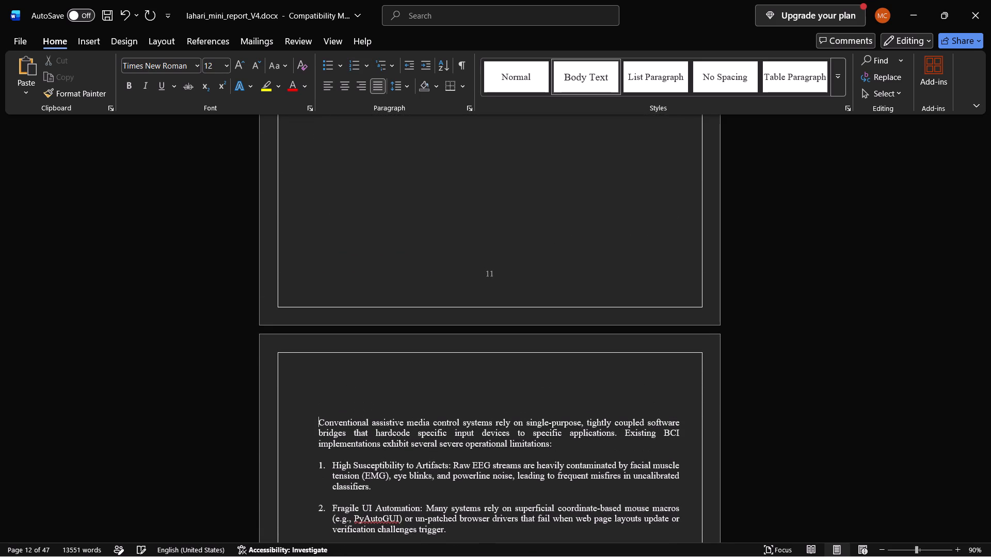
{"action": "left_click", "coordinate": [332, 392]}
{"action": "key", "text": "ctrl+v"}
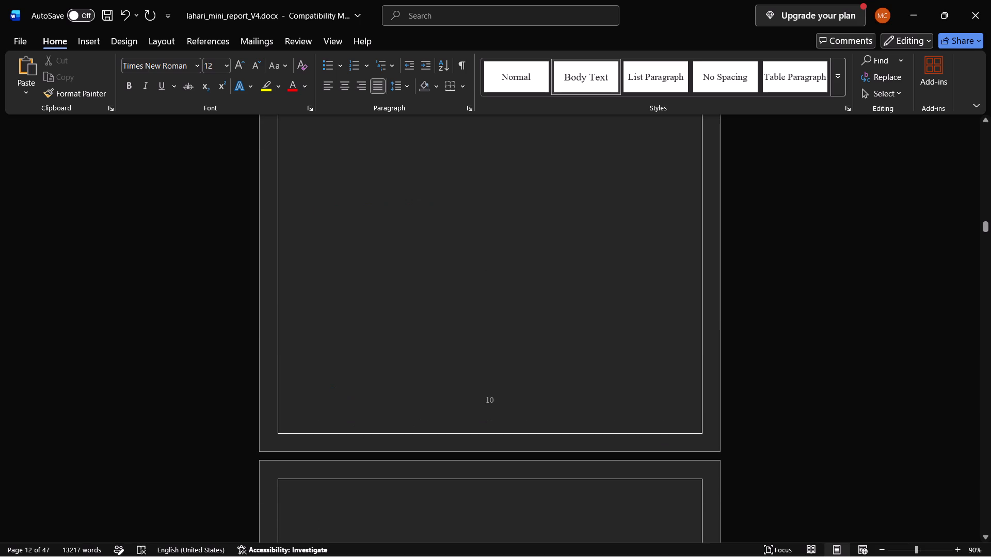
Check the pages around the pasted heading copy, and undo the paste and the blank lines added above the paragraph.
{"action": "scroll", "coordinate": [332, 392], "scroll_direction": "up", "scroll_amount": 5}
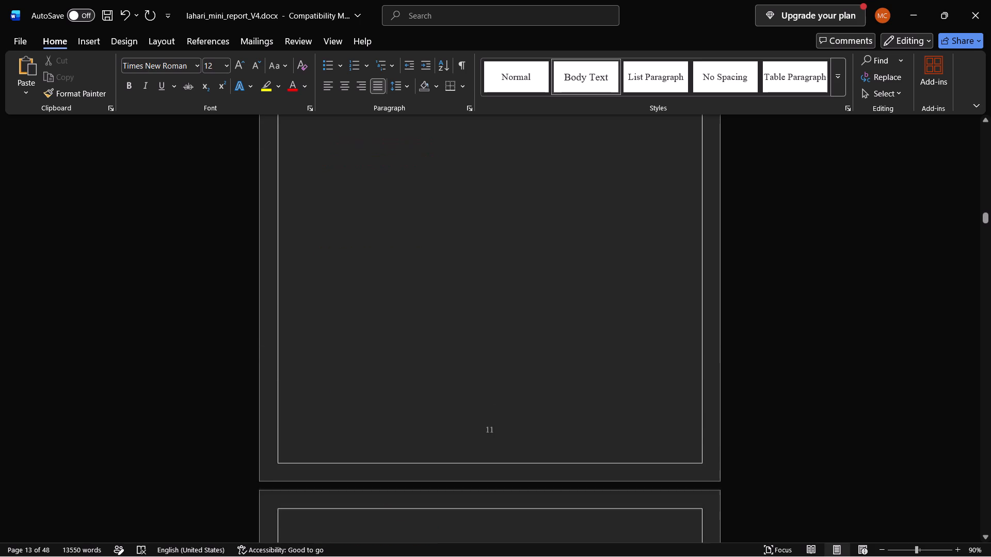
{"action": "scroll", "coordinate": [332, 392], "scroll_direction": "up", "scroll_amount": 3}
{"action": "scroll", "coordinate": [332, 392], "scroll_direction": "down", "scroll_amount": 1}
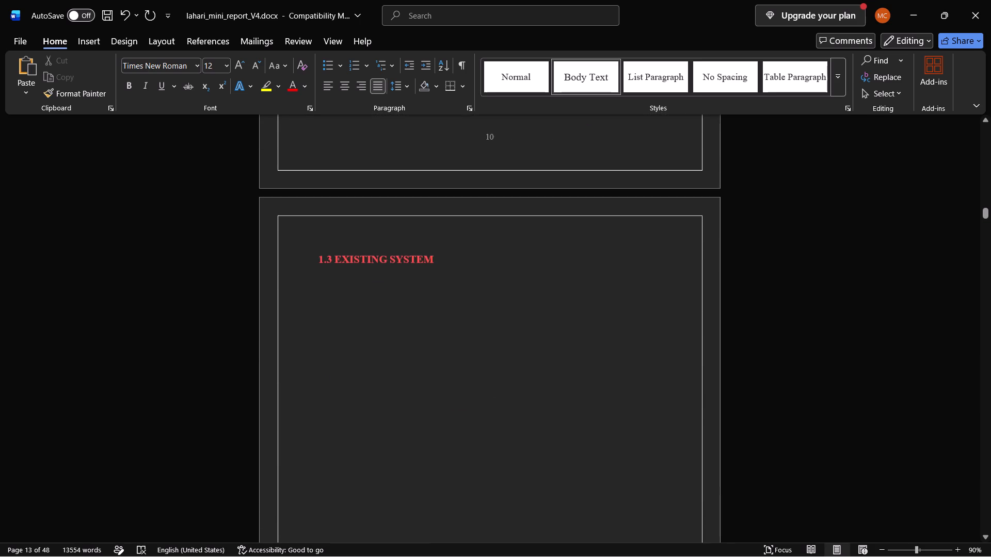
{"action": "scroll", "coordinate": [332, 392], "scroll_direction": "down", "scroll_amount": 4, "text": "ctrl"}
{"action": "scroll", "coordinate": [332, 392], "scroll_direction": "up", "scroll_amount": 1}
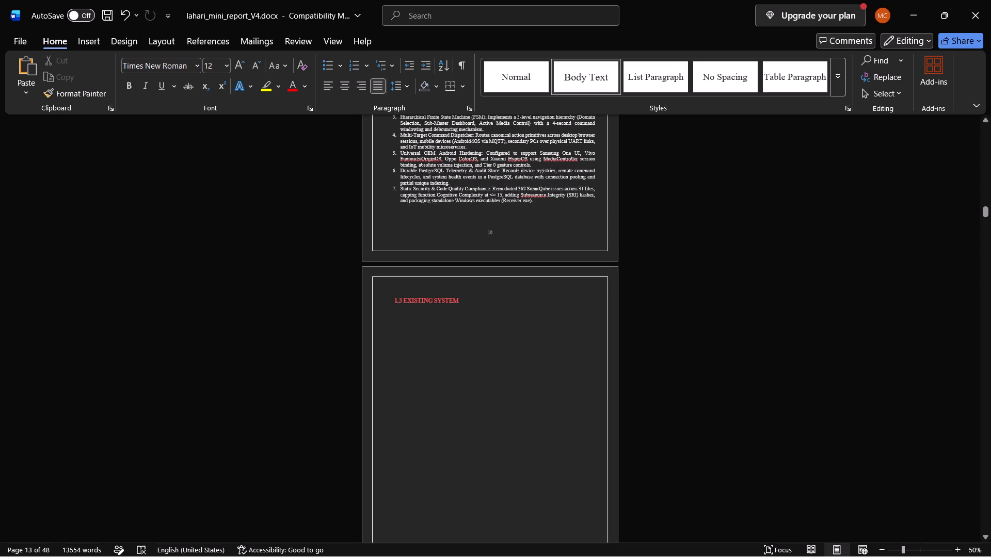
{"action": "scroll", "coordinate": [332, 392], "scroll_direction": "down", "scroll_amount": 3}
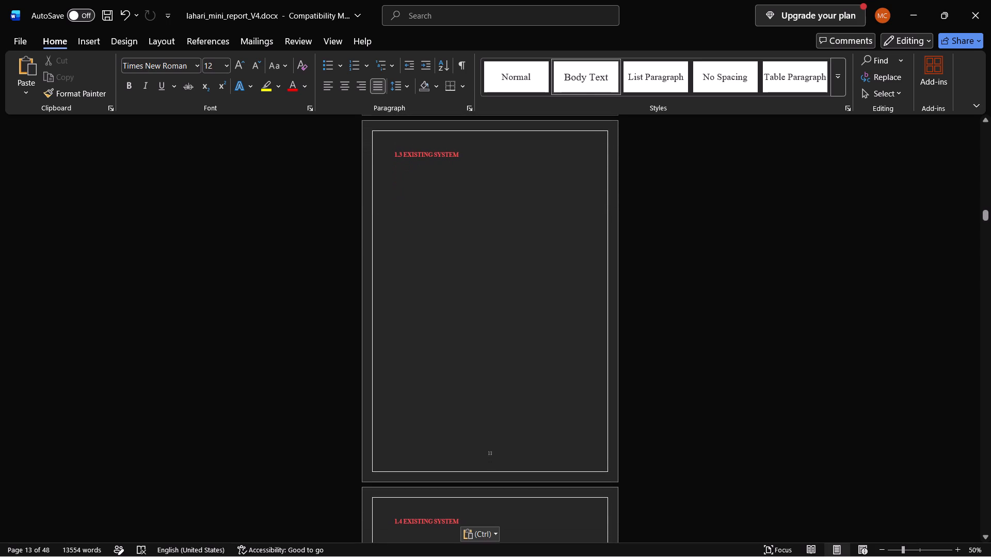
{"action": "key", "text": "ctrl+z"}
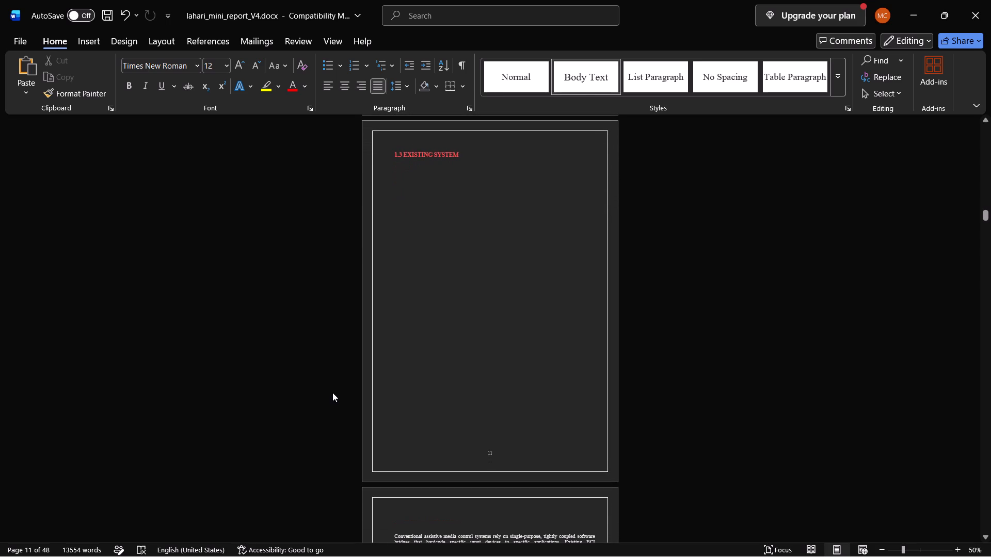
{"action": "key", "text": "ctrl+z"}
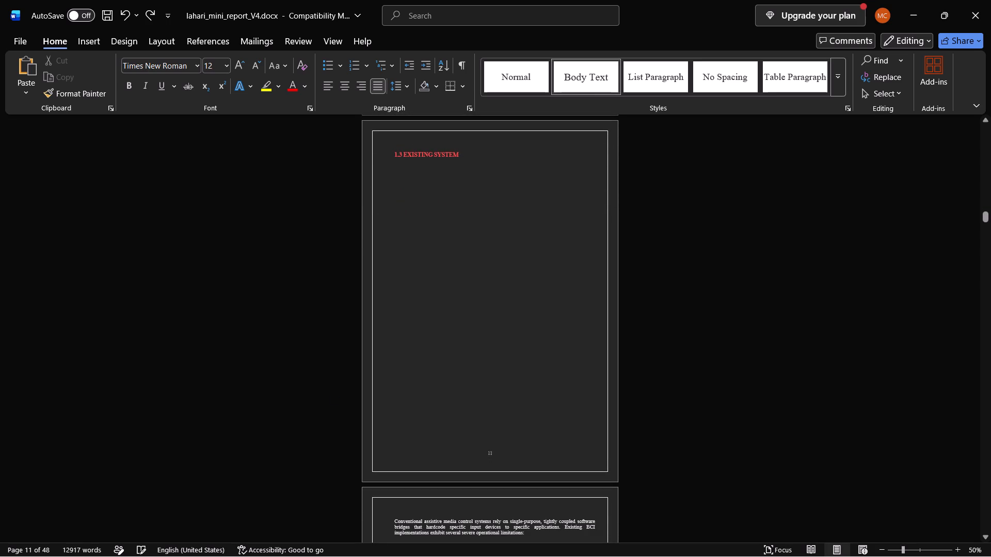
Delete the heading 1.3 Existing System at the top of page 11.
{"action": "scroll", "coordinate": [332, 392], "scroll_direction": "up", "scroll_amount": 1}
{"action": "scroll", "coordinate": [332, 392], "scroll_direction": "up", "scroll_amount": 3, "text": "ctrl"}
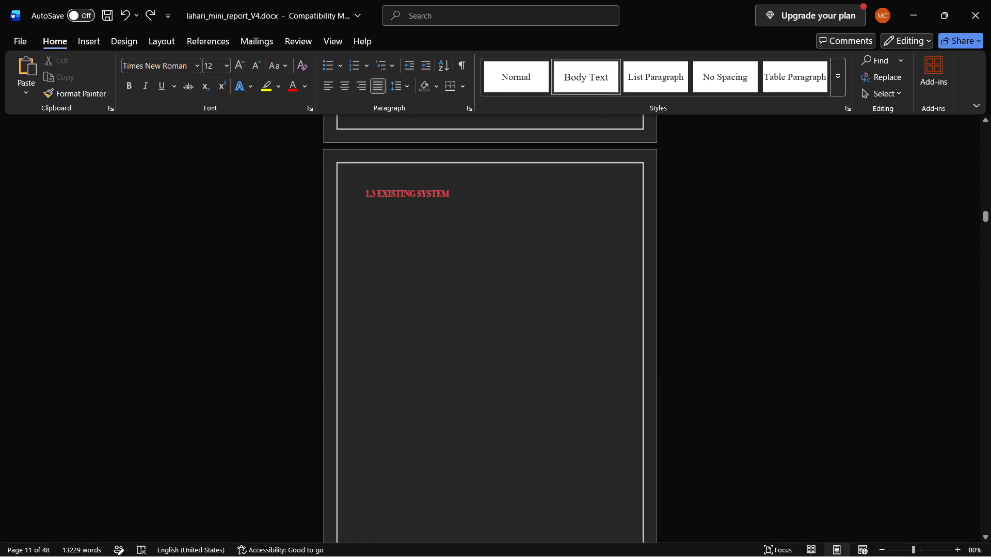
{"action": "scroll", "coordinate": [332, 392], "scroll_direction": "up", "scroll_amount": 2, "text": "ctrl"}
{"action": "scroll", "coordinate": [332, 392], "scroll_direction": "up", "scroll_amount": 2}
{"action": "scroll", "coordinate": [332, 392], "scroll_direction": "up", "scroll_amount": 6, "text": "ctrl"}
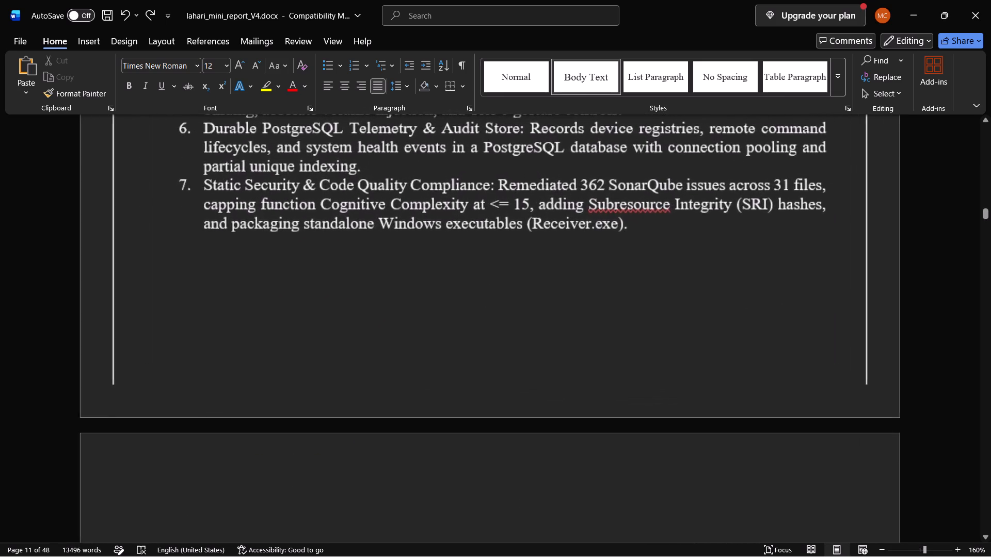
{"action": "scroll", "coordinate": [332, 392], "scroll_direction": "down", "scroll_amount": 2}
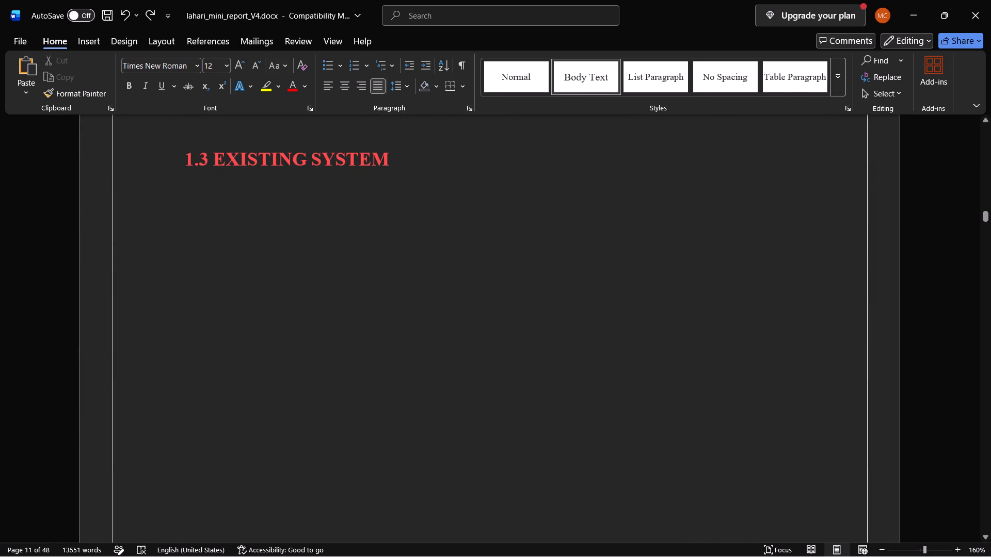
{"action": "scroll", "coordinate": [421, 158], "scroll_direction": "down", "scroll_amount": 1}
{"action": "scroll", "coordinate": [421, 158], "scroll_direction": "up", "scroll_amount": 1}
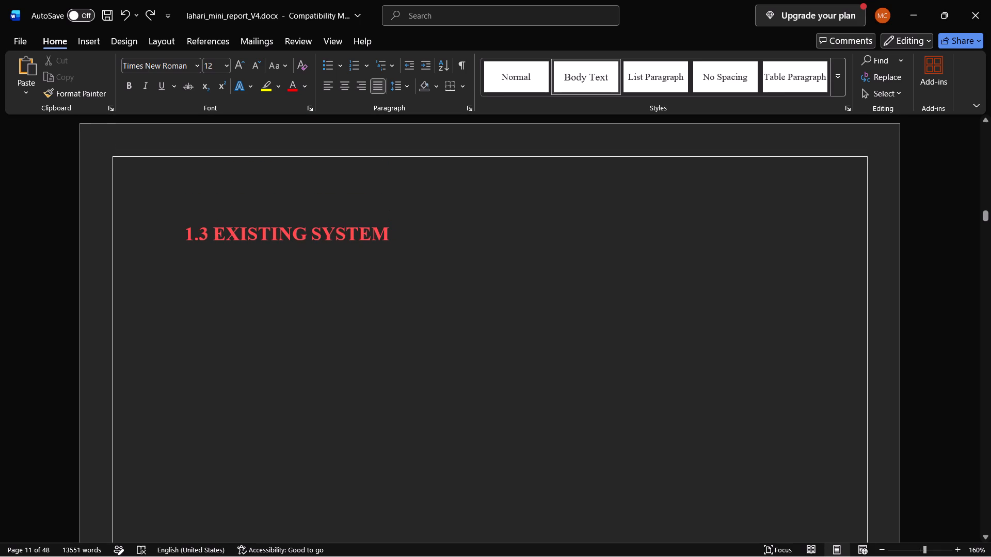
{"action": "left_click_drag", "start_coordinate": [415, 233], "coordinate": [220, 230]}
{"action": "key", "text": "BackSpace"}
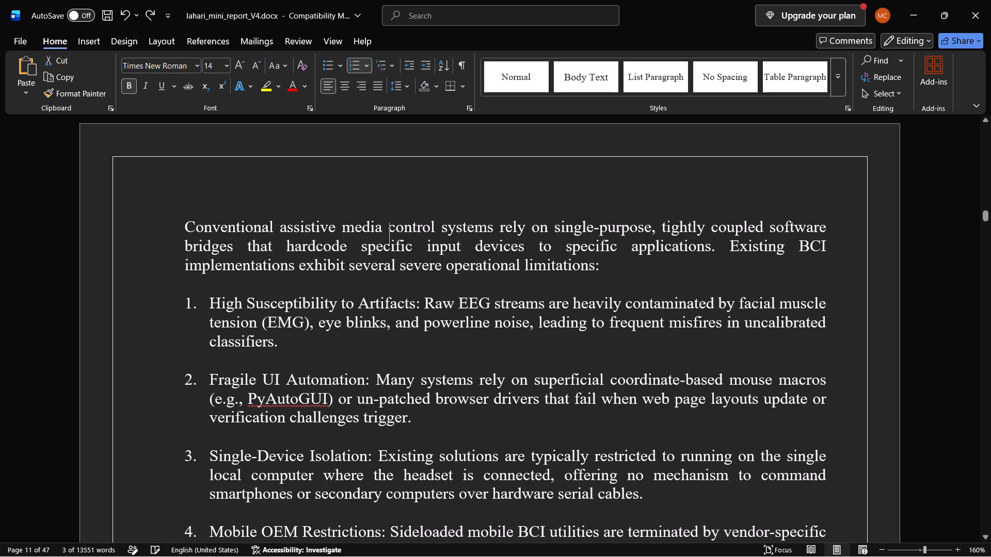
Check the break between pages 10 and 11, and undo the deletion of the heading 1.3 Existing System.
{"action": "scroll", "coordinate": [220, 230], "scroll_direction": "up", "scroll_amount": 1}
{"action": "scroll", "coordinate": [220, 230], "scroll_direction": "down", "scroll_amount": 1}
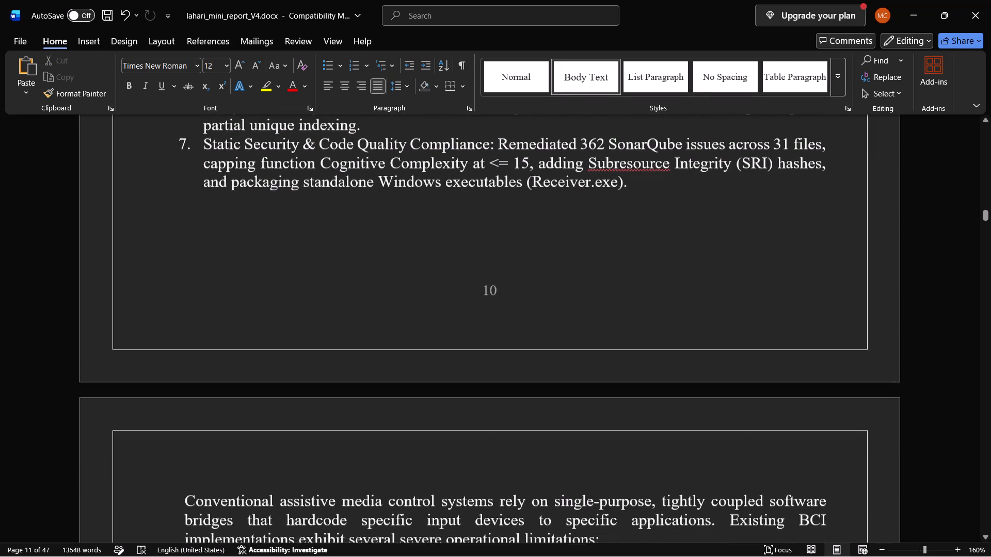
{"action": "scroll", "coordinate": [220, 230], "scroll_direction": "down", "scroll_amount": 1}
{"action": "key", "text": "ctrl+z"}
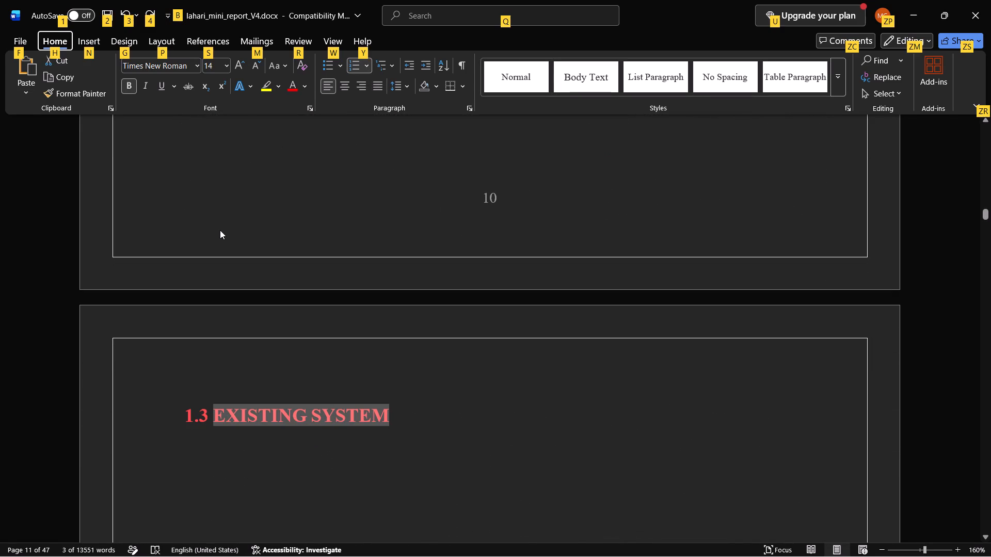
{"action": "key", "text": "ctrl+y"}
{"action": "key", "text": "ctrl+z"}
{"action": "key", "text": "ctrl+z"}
Delete the automatically numbered heading 1.3 Existing System above the "Conventional assistive media control systems" paragraph.
{"action": "left_click", "coordinate": [409, 415]}
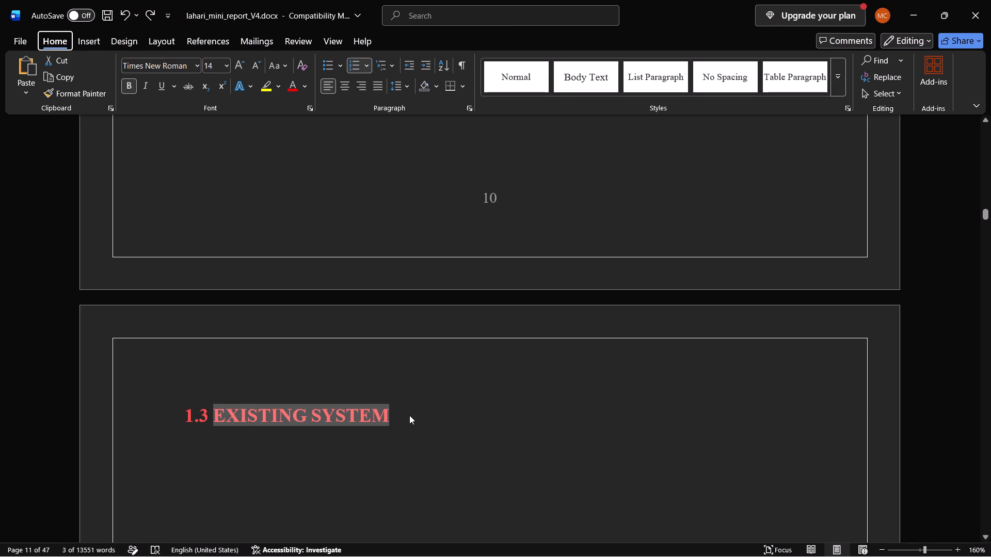
{"action": "left_click_drag", "start_coordinate": [409, 415], "coordinate": [216, 421]}
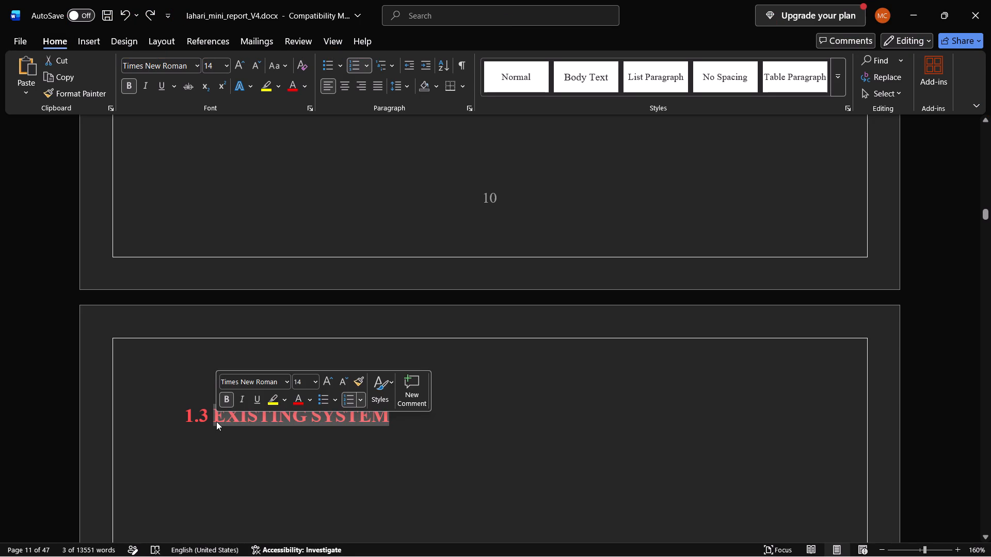
{"action": "key", "text": "BackSpace"}
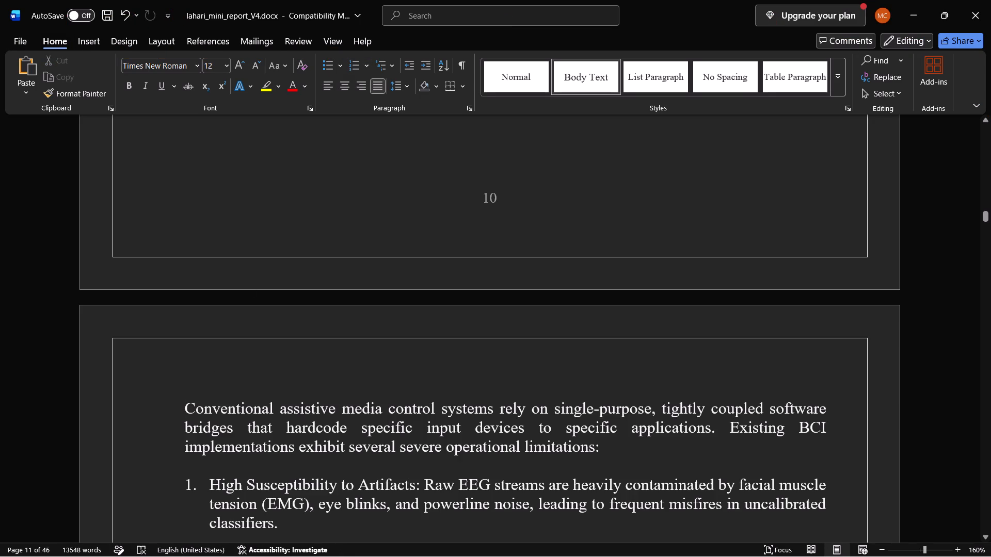
Add a new line above the "Conventional assistive media control systems" paragraph and enter the heading "1.3 EXISTING SYSTEM" there.
{"action": "key", "text": "Return"}
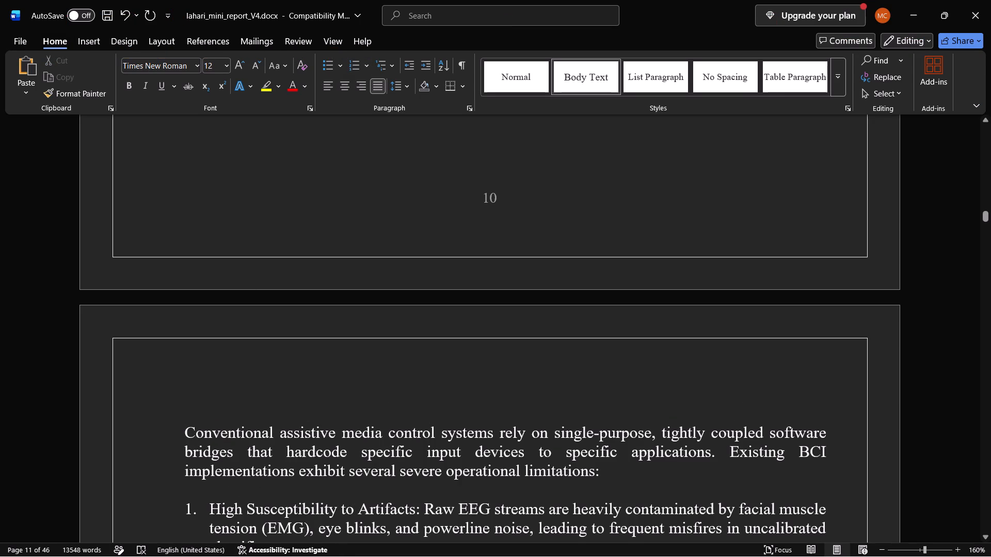
{"action": "left_click", "coordinate": [206, 381]}
{"action": "key", "text": "1"}
{"action": "type", "text": ".3"}
{"action": "key", "text": "space"}
{"action": "type", "text": "Existin"}
{"action": "key", "text": "space"}
{"action": "key", "text": "BackSpace"}
{"action": "key", "text": "BackSpace"}
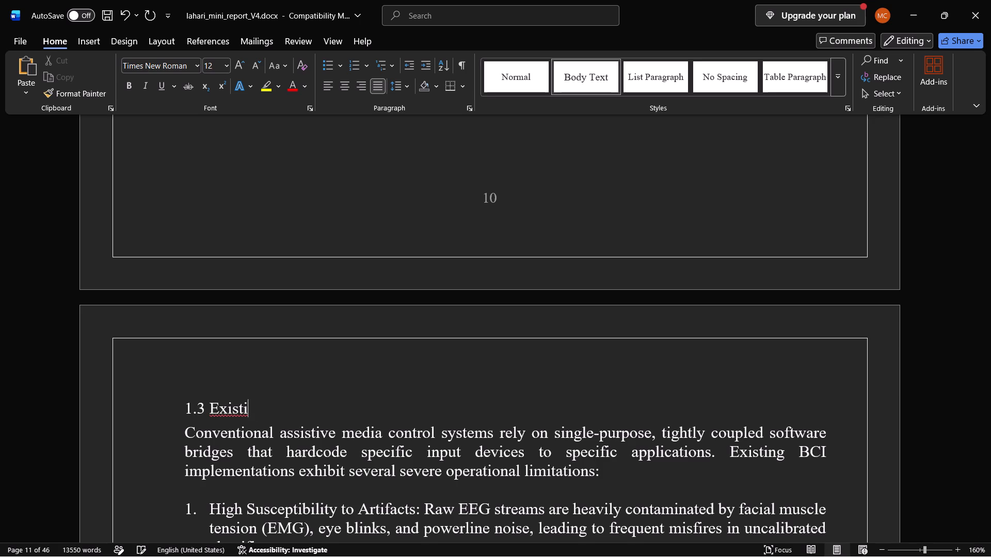
{"action": "key", "text": "BackSpace"}
{"action": "key", "text": "BackSpace"}
{"action": "key", "text": "BackSpace"}
{"action": "key", "text": "BackSpace"}
{"action": "key", "text": "BackSpace"}
{"action": "type", "text": "XI"}
{"action": "type", "text": "STING ST"}
{"action": "key", "text": "shift+BackSpace"}
{"action": "type", "text": "YSTEM"}
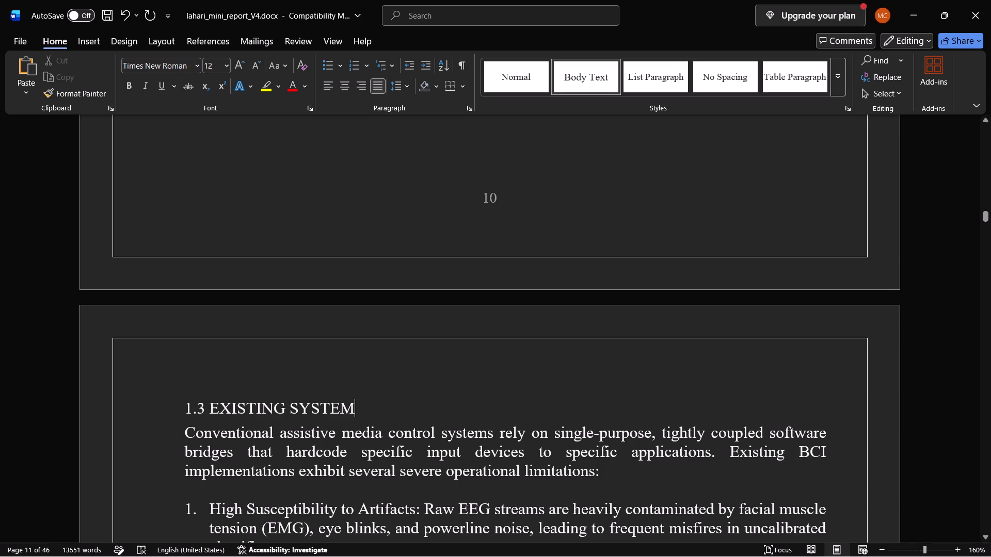
Colour the retyped heading 1.3 EXISTING SYSTEM red.
{"action": "left_click_drag", "start_coordinate": [366, 410], "coordinate": [141, 408]}
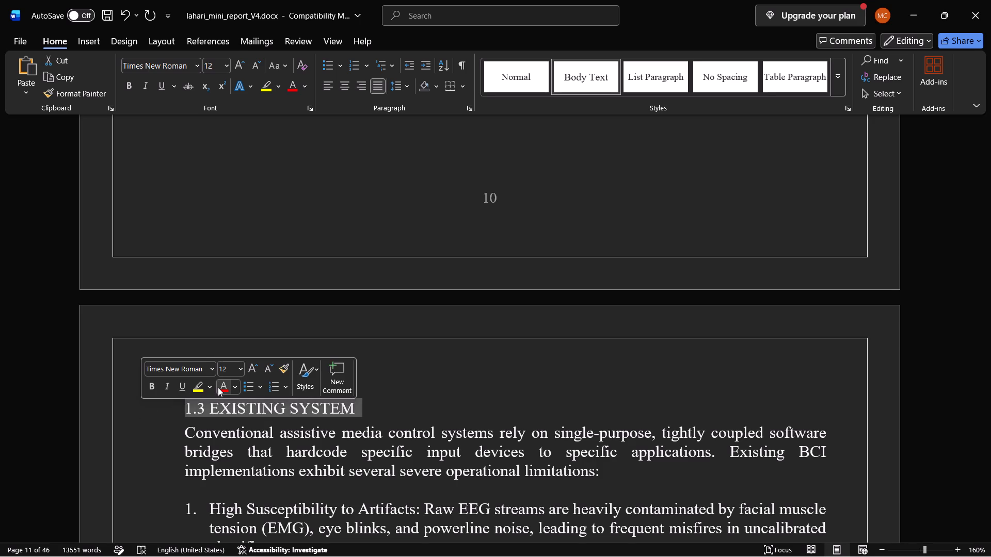
{"action": "left_click", "coordinate": [220, 387]}
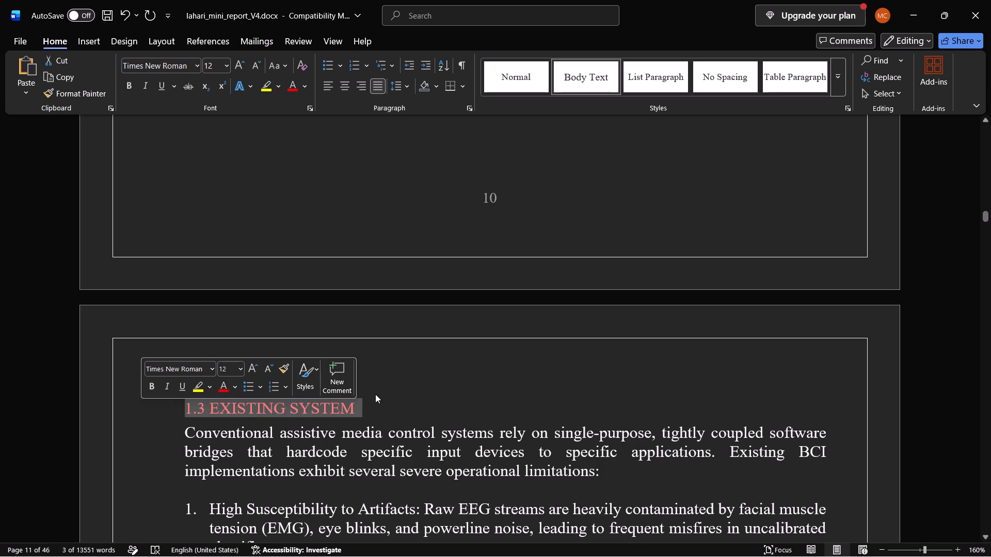
{"action": "left_click", "coordinate": [375, 394]}
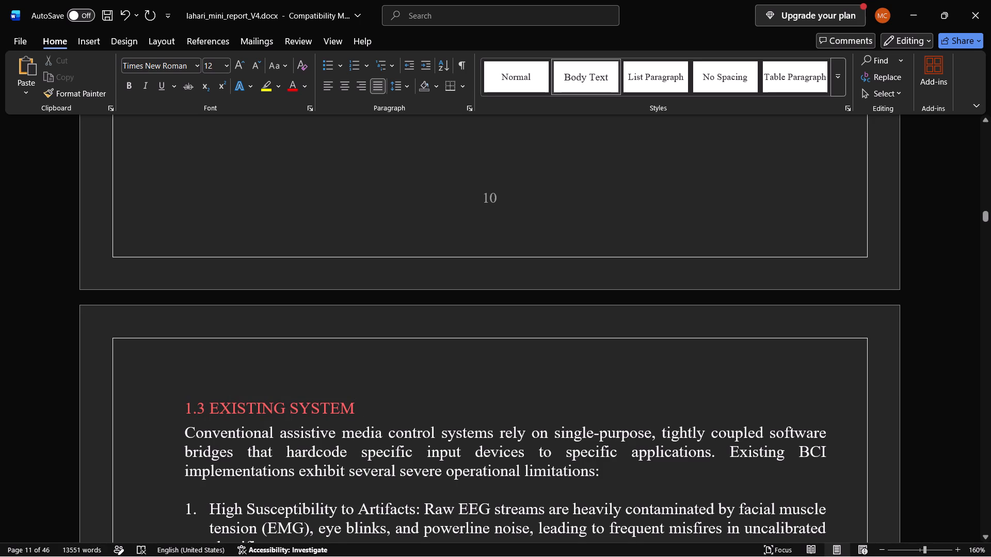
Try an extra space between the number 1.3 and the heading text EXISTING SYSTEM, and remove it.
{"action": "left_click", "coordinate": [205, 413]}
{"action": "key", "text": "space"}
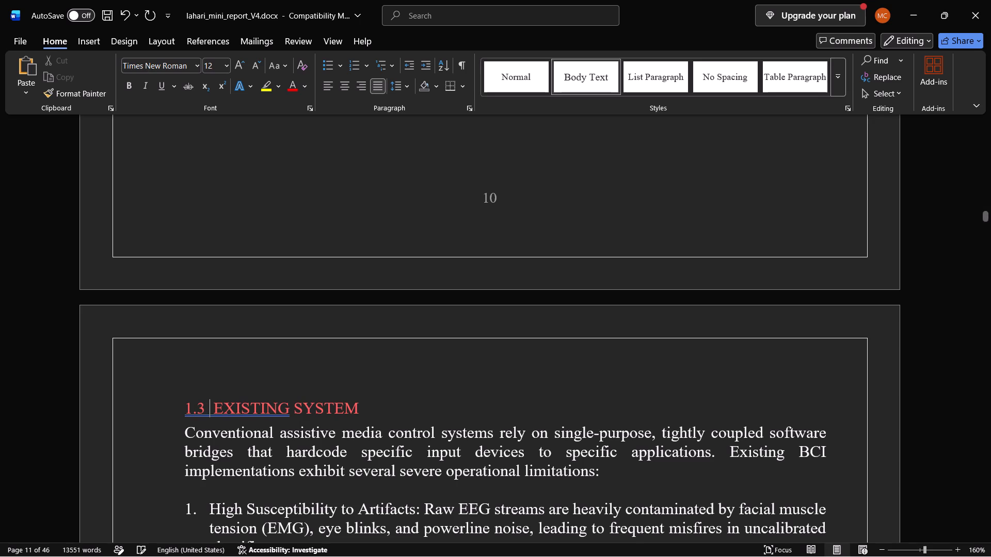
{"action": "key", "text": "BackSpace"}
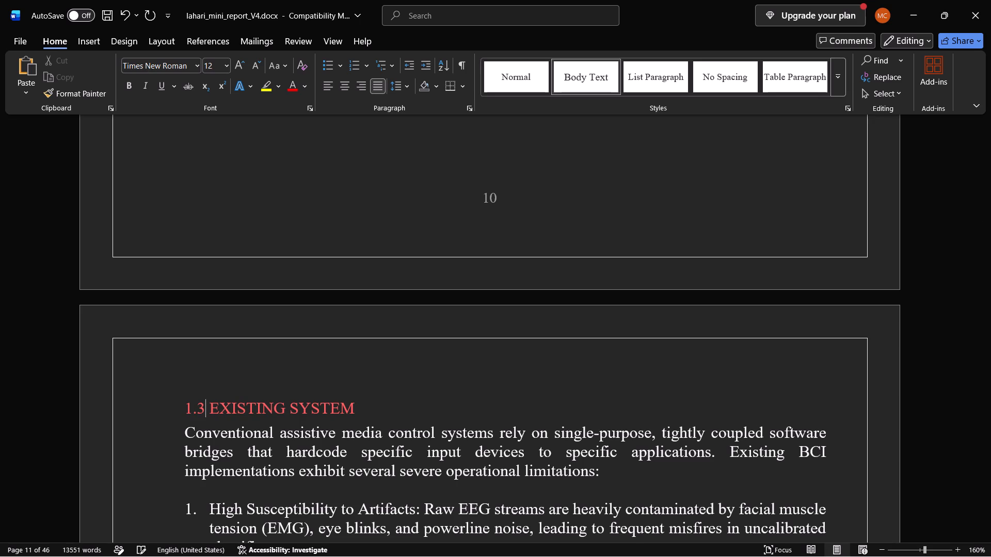
Examine the key features list on page 10 and the transition to the retyped heading 1.3 on page 11.
{"action": "scroll", "coordinate": [340, 414], "scroll_direction": "up", "scroll_amount": 1}
{"action": "scroll", "coordinate": [340, 414], "scroll_direction": "down", "scroll_amount": 1}
{"action": "scroll", "coordinate": [340, 414], "scroll_direction": "up", "scroll_amount": 1}
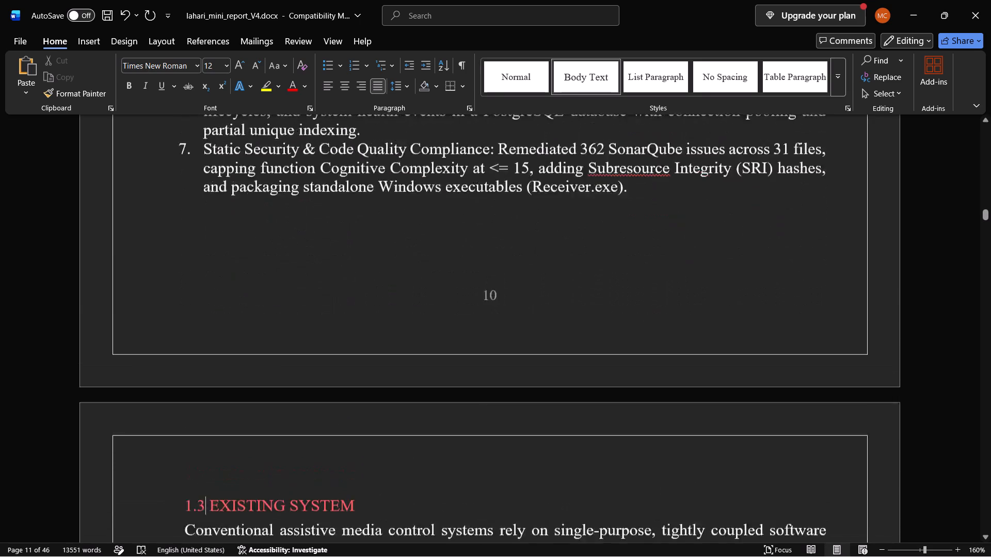
{"action": "scroll", "coordinate": [340, 414], "scroll_direction": "up", "scroll_amount": 3}
{"action": "scroll", "coordinate": [340, 414], "scroll_direction": "down", "scroll_amount": 1}
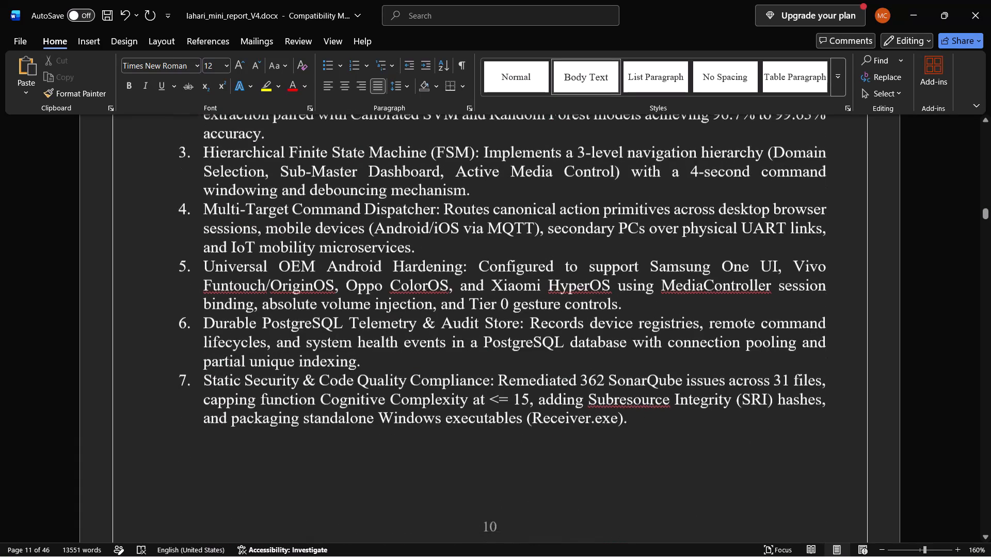
{"action": "scroll", "coordinate": [340, 414], "scroll_direction": "down", "scroll_amount": 3}
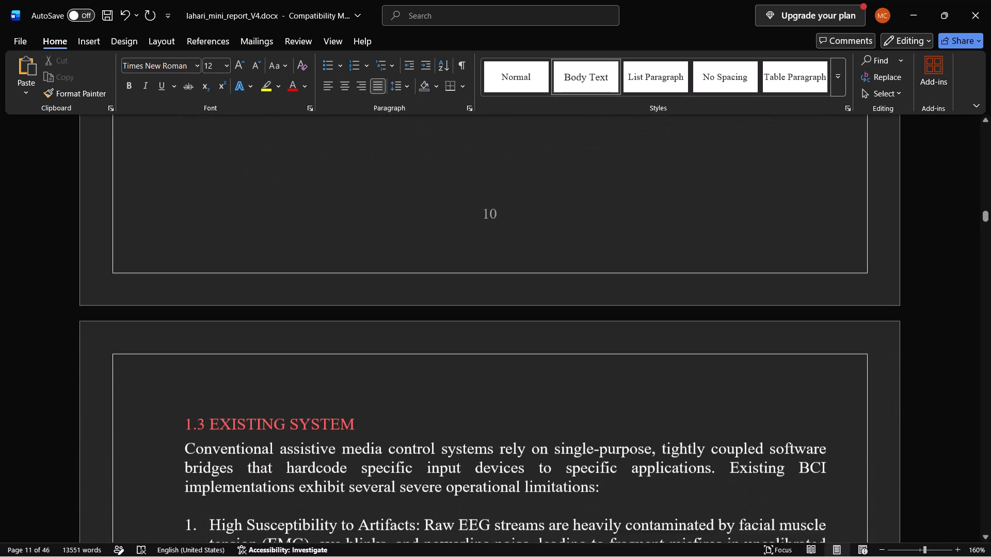
{"action": "scroll", "coordinate": [340, 414], "scroll_direction": "down", "scroll_amount": 1}
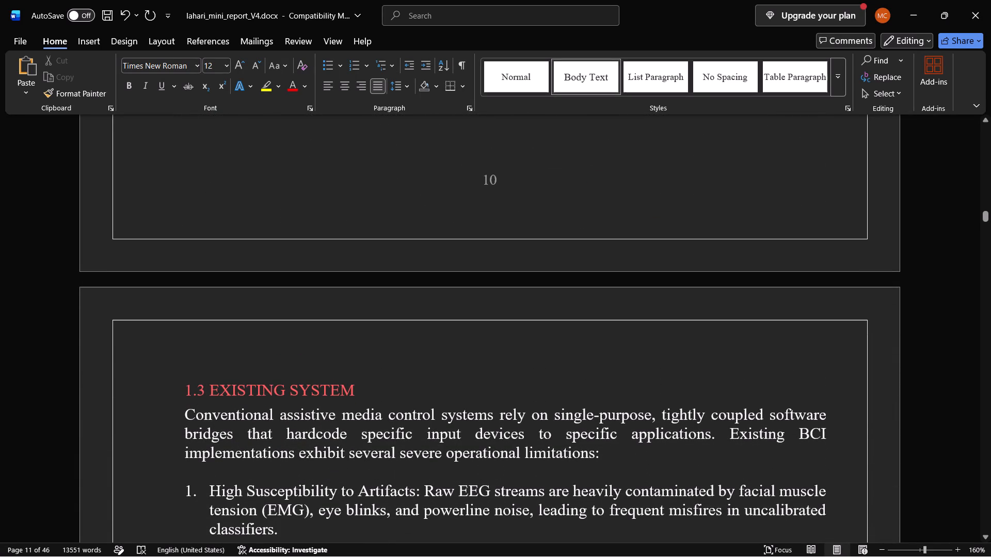
Make the heading 1.3 EXISTING SYSTEM bold.
{"action": "left_click_drag", "start_coordinate": [359, 388], "coordinate": [103, 382]}
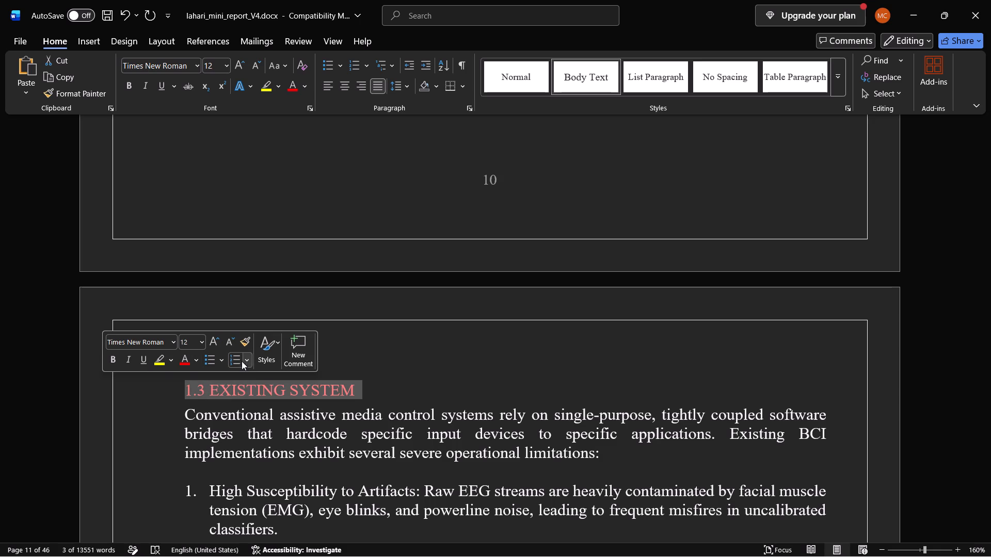
{"action": "left_click", "coordinate": [107, 367]}
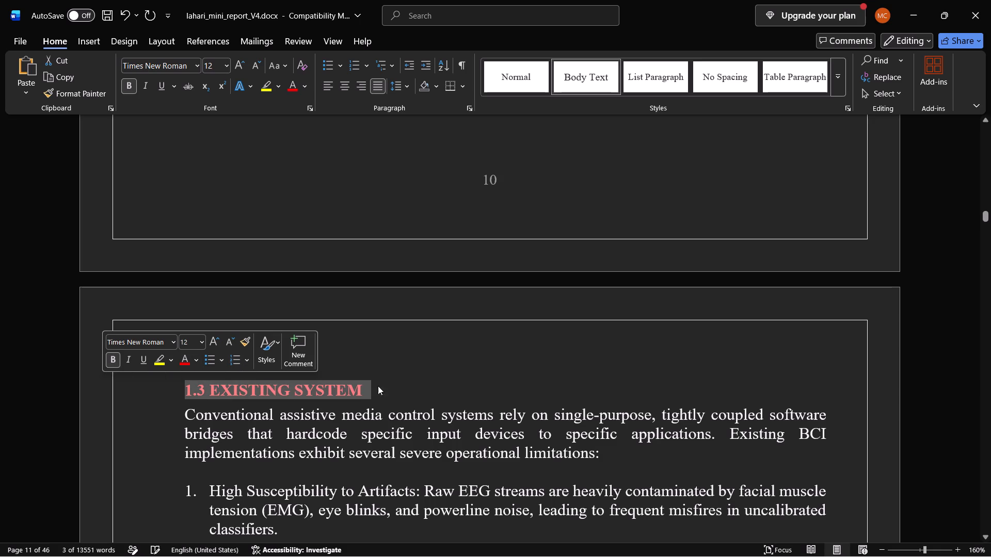
{"action": "left_click", "coordinate": [413, 381]}
Check the font size of heading 1.2 Key Features and set the heading 1.3 EXISTING SYSTEM to size 14 to match.
{"action": "scroll", "coordinate": [413, 381], "scroll_direction": "up", "scroll_amount": 15}
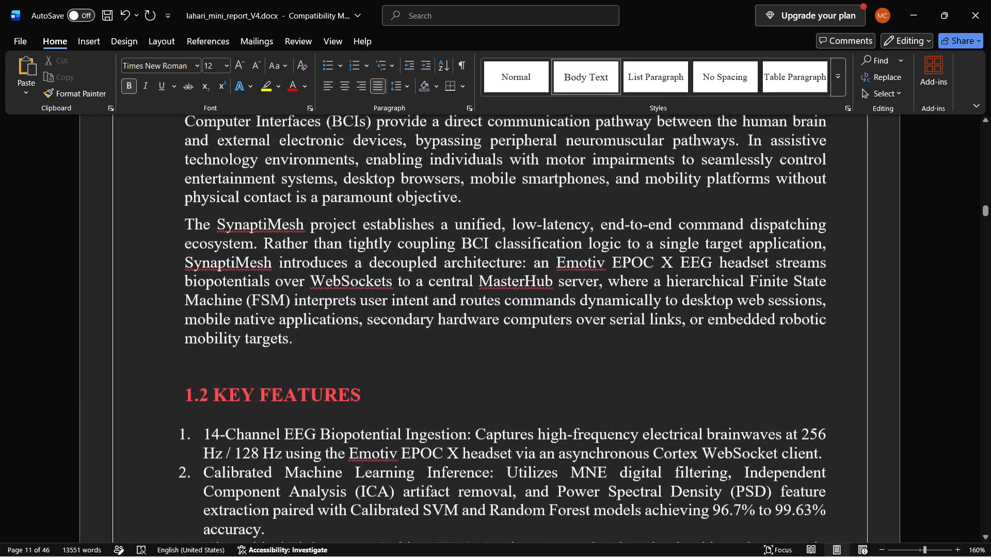
{"action": "scroll", "coordinate": [408, 381], "scroll_direction": "down", "scroll_amount": 3}
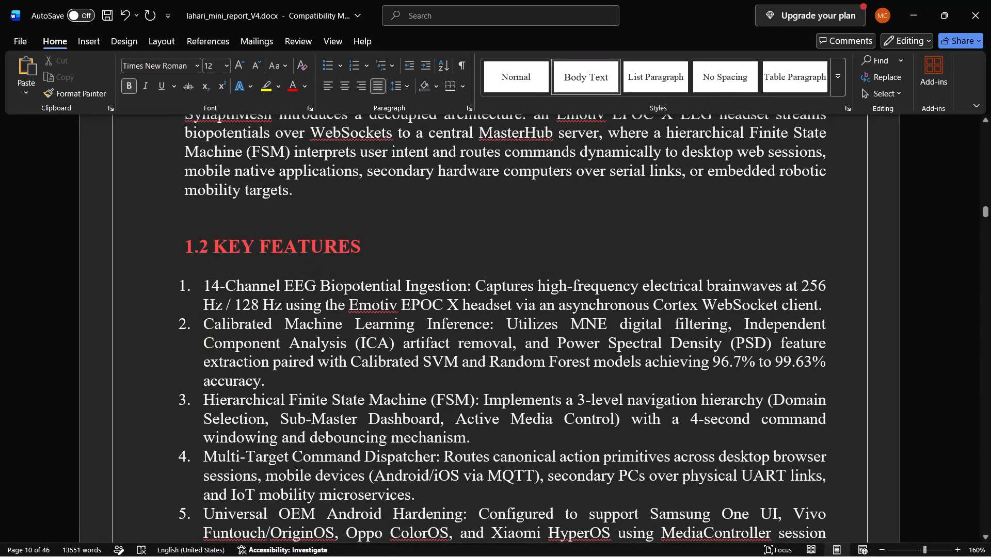
{"action": "left_click_drag", "start_coordinate": [347, 251], "coordinate": [152, 244]}
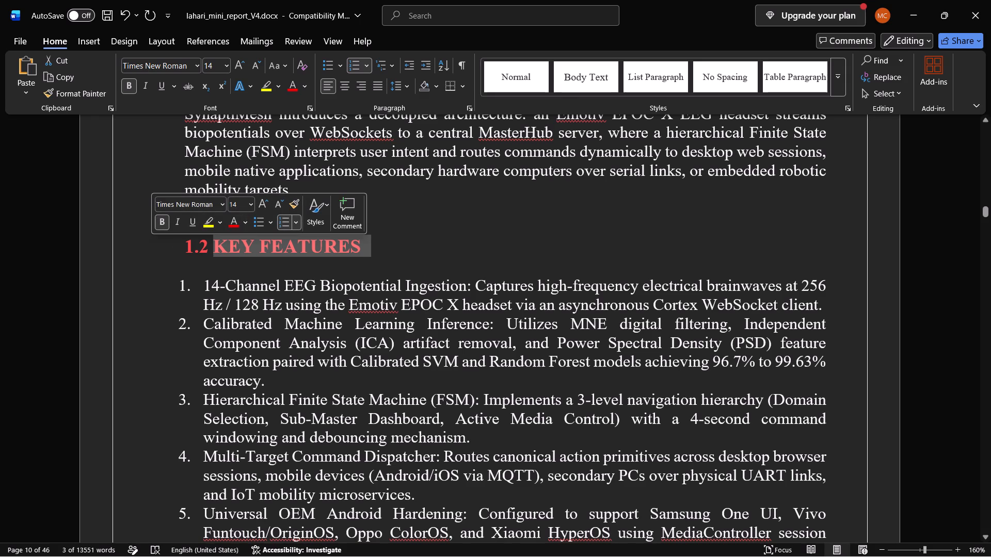
{"action": "scroll", "coordinate": [445, 208], "scroll_direction": "down", "scroll_amount": 16}
{"action": "left_click_drag", "start_coordinate": [368, 198], "coordinate": [165, 193]}
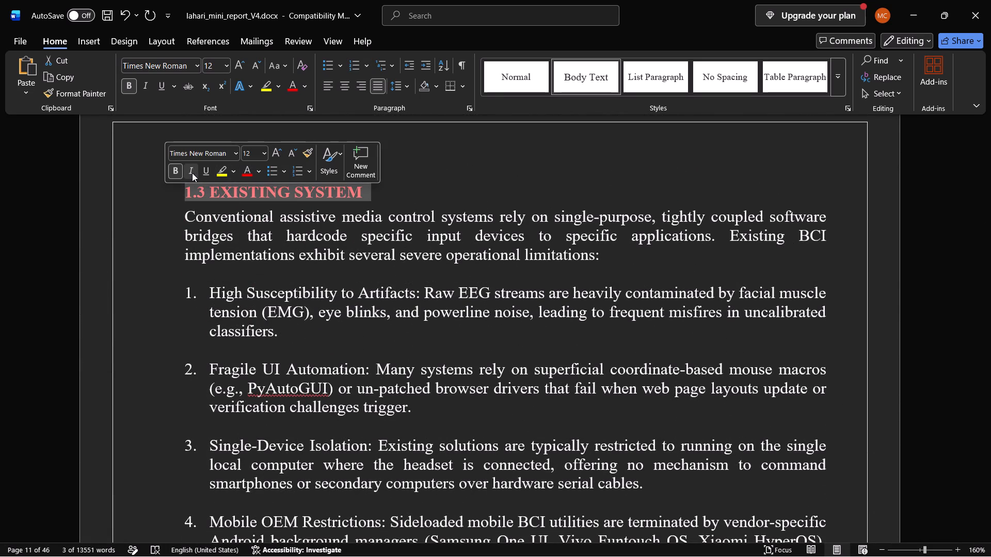
{"action": "left_click", "coordinate": [249, 154]}
{"action": "key", "text": "1"}
{"action": "key", "text": "4"}
{"action": "key", "text": "Return"}
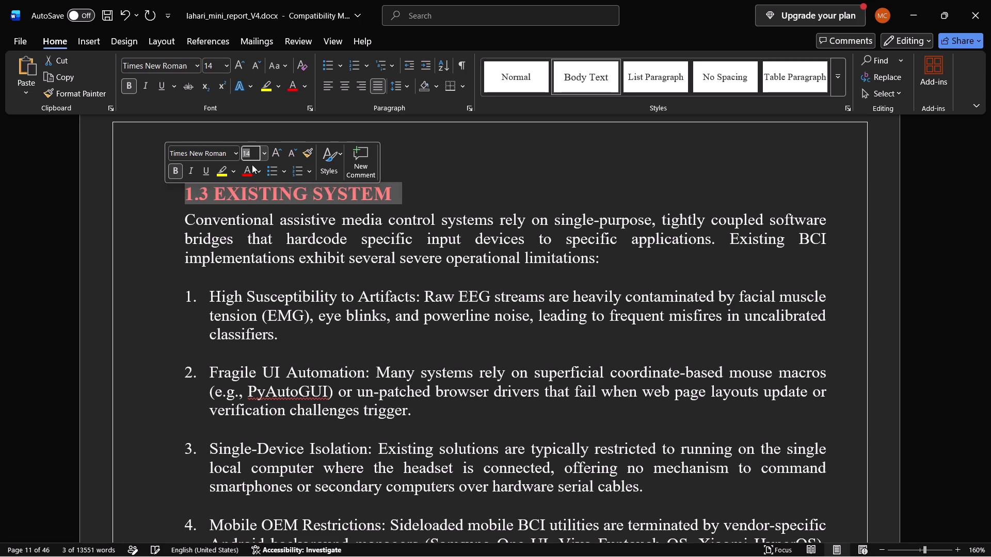
Delete the number 1.3 in front of the EXISTING SYSTEM heading on page 11.
{"action": "left_click", "coordinate": [271, 208]}
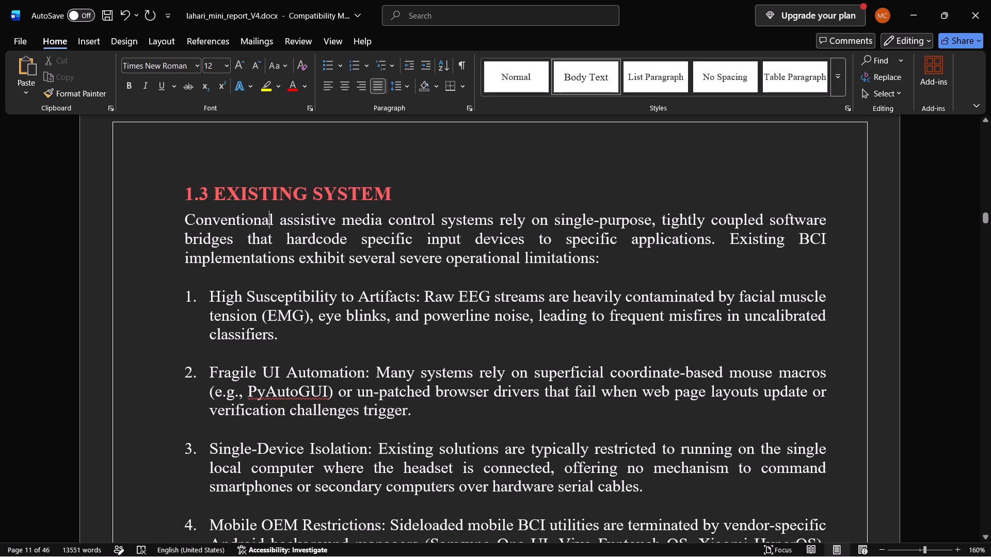
{"action": "left_click", "coordinate": [207, 189]}
{"action": "key", "text": "BackSpace"}
{"action": "key", "text": "BackSpace"}
{"action": "key", "text": "BackSpace"}
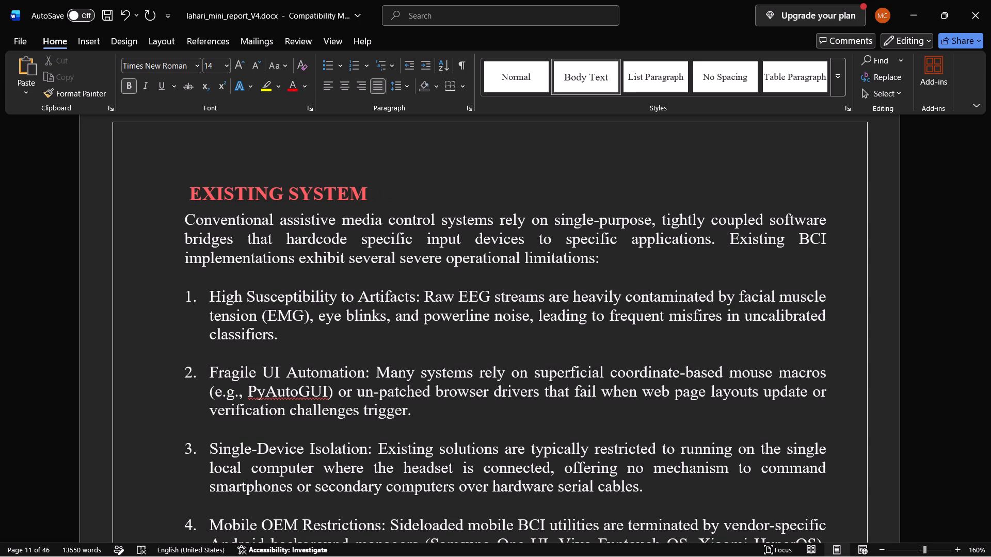
{"action": "key", "text": "1"}
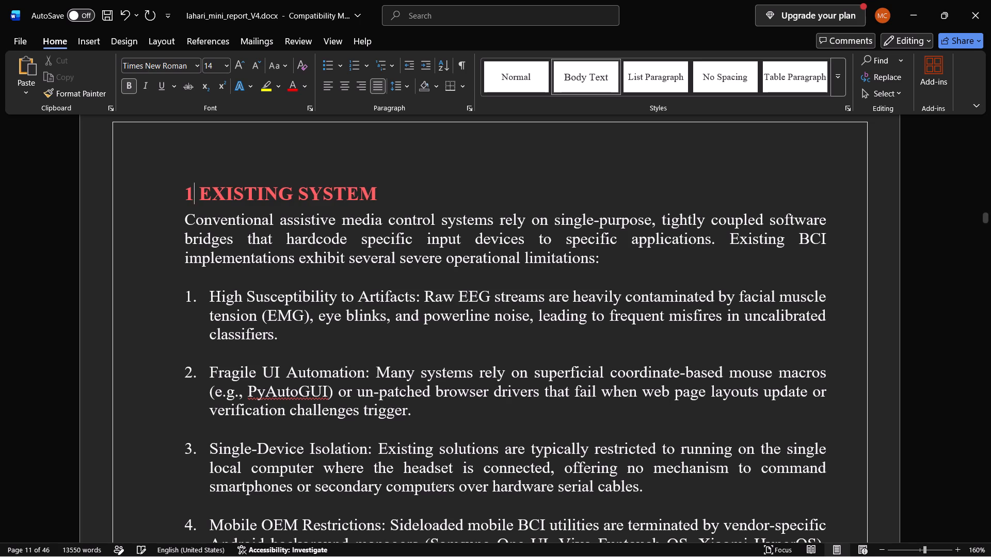
{"action": "key", "text": "BackSpace"}
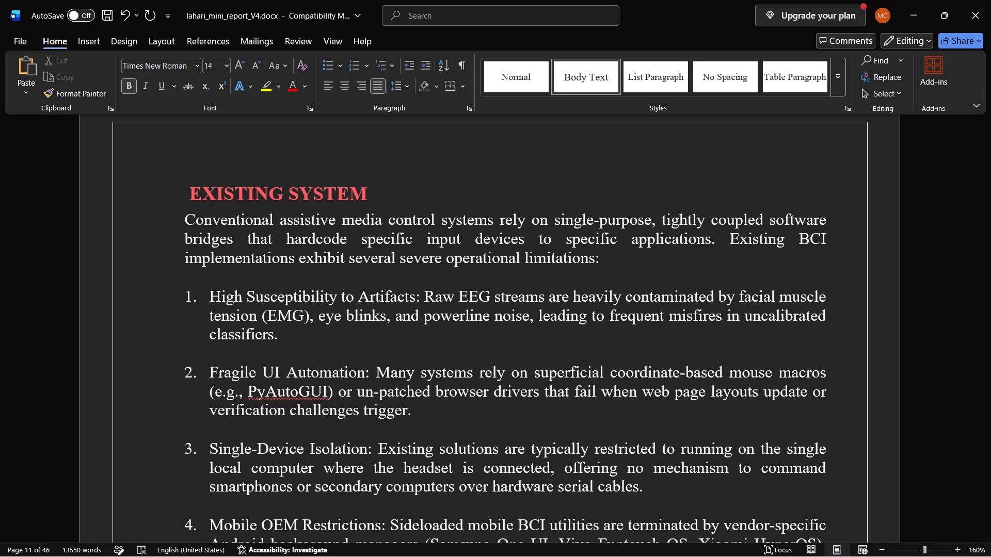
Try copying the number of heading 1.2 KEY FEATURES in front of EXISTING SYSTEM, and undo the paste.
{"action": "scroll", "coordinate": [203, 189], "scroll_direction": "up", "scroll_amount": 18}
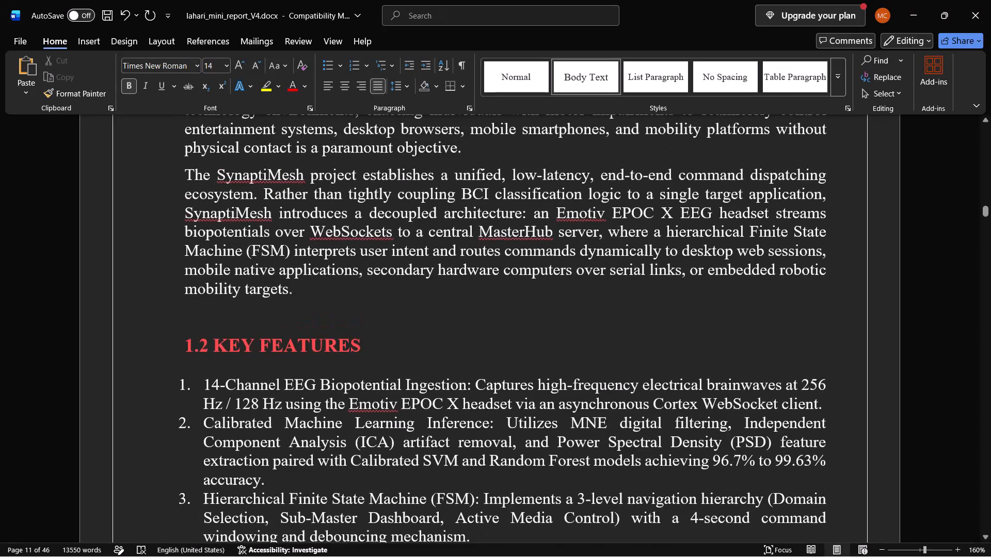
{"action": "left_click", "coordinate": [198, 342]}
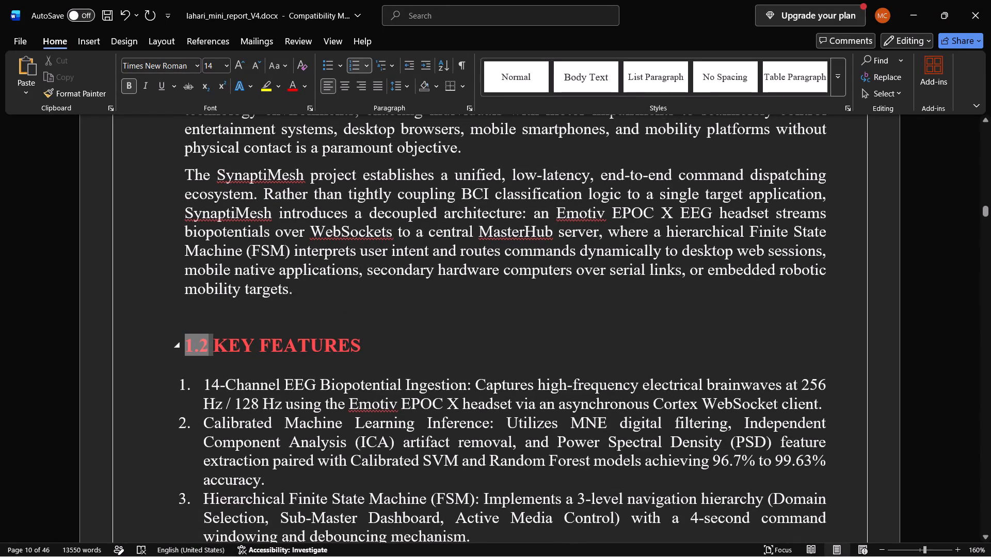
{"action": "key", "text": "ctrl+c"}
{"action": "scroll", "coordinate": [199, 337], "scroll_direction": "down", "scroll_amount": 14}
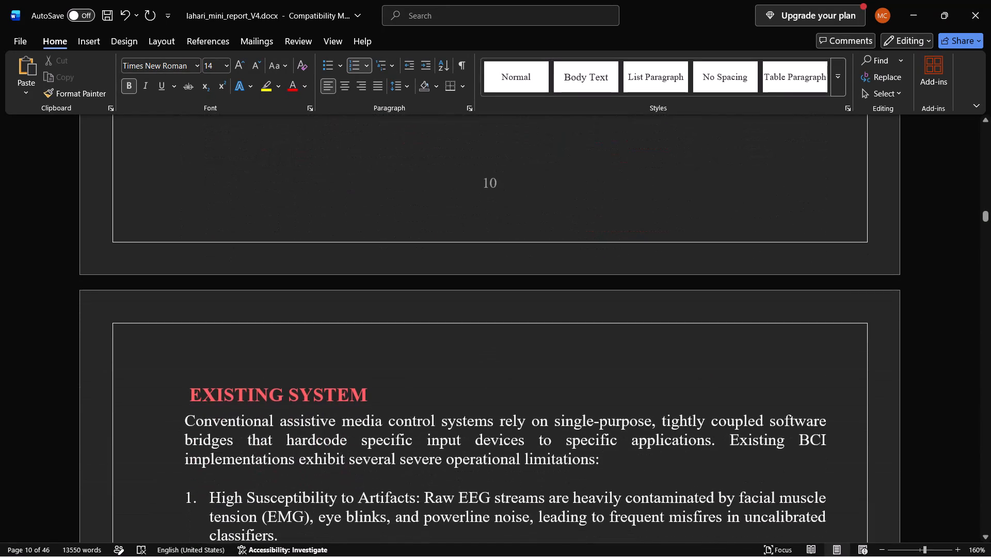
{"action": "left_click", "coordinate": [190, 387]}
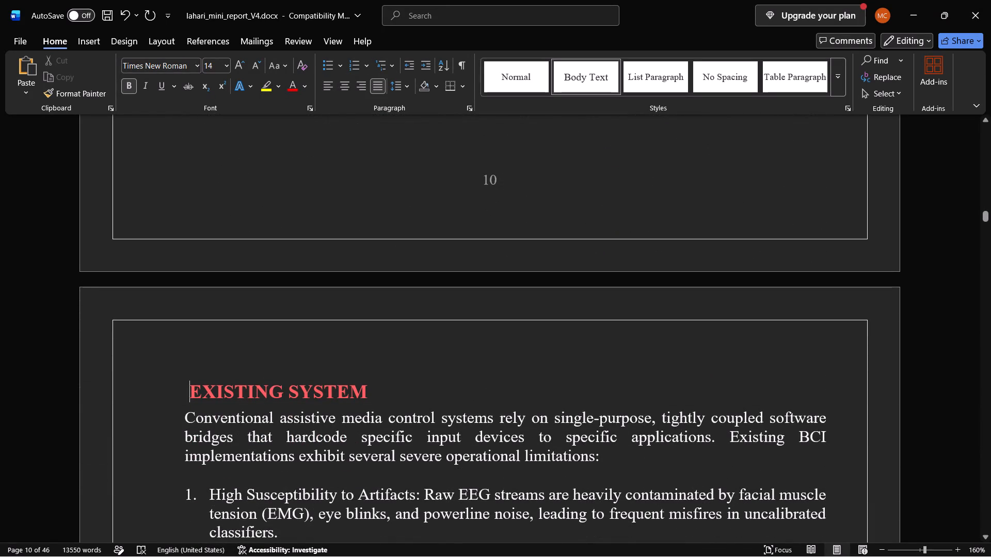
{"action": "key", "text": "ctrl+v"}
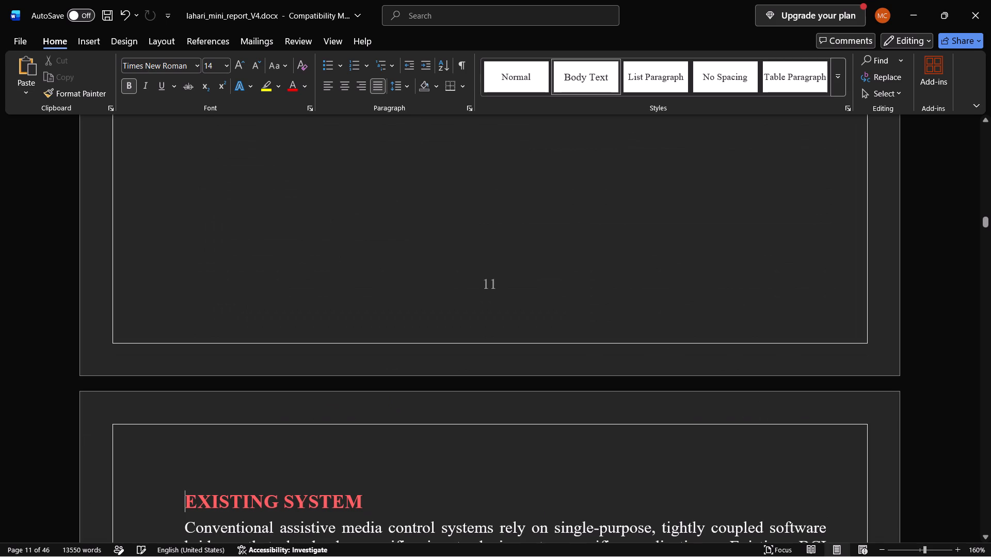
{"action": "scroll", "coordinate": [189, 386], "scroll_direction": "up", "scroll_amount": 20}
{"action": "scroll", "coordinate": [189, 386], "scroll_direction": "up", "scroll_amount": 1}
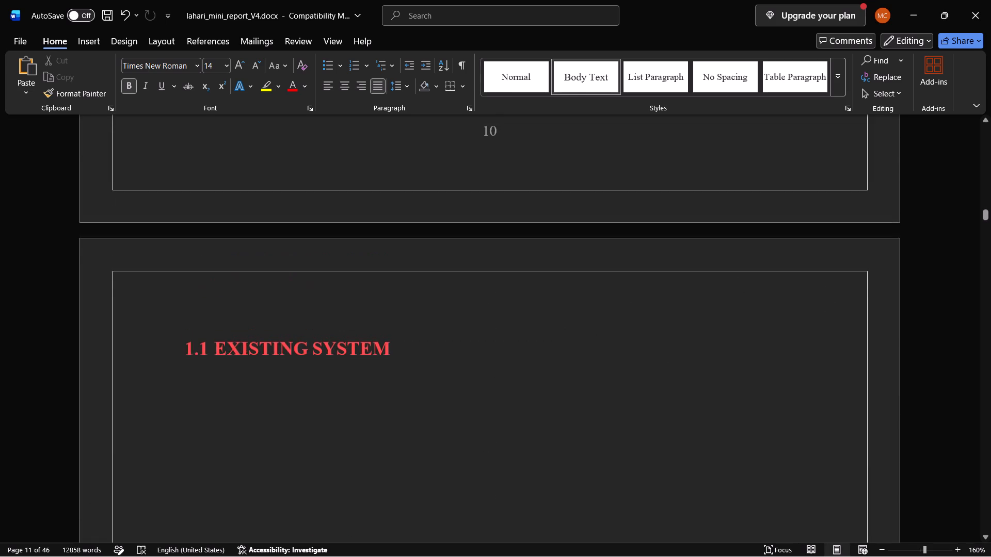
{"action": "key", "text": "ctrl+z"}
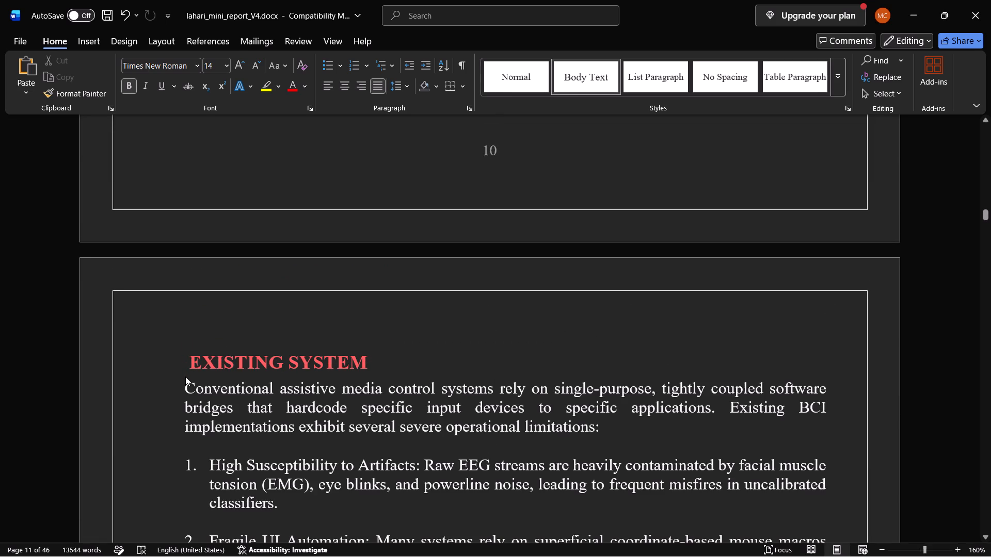
Enter 1.3 directly in front of EXISTING SYSTEM with no space after it, and remove the space before the number.
{"action": "type", "text": "1."}
{"action": "type", "text": "3"}
{"action": "key", "text": "space"}
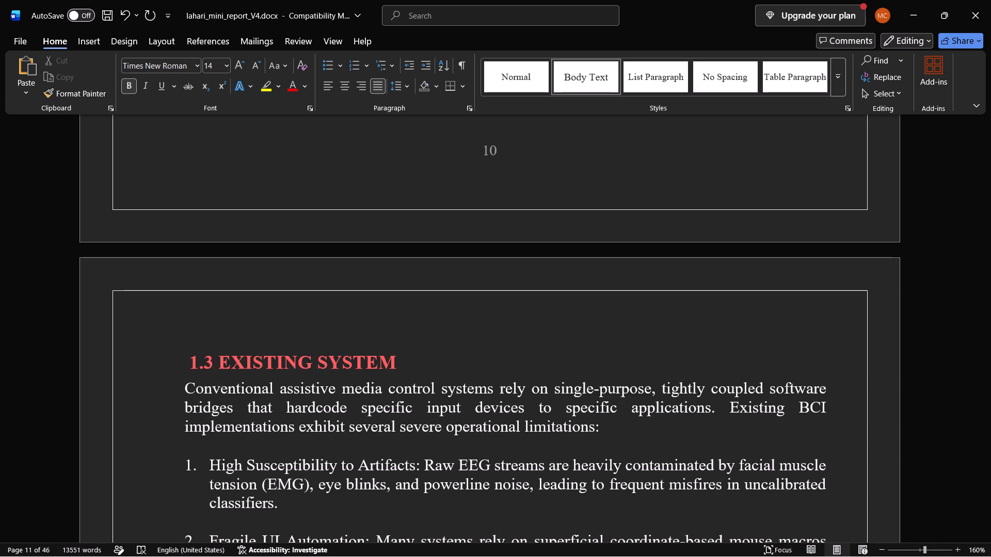
{"action": "key", "text": "BackSpace"}
{"action": "key", "text": "Left"}
{"action": "key", "text": "Left"}
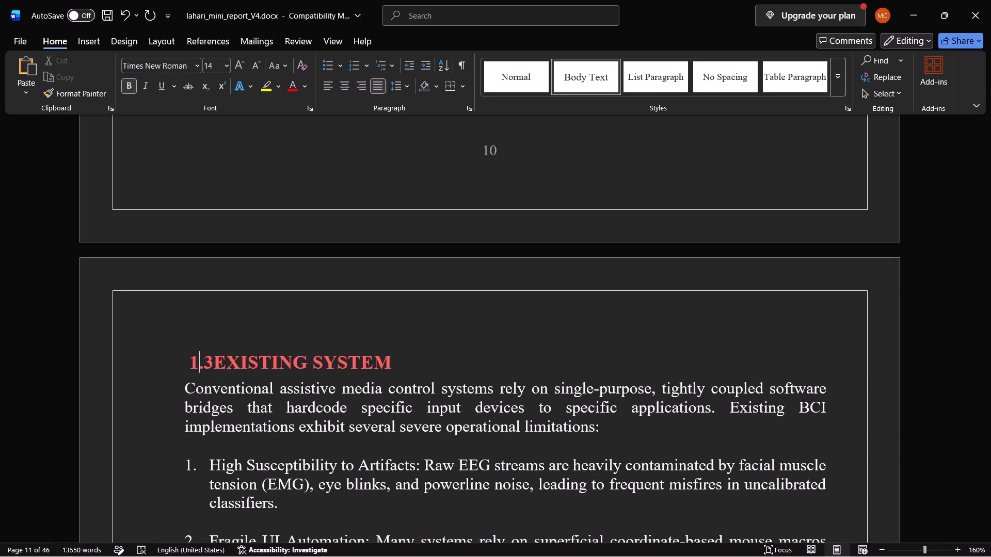
{"action": "key", "text": "Left"}
{"action": "key", "text": "BackSpace"}
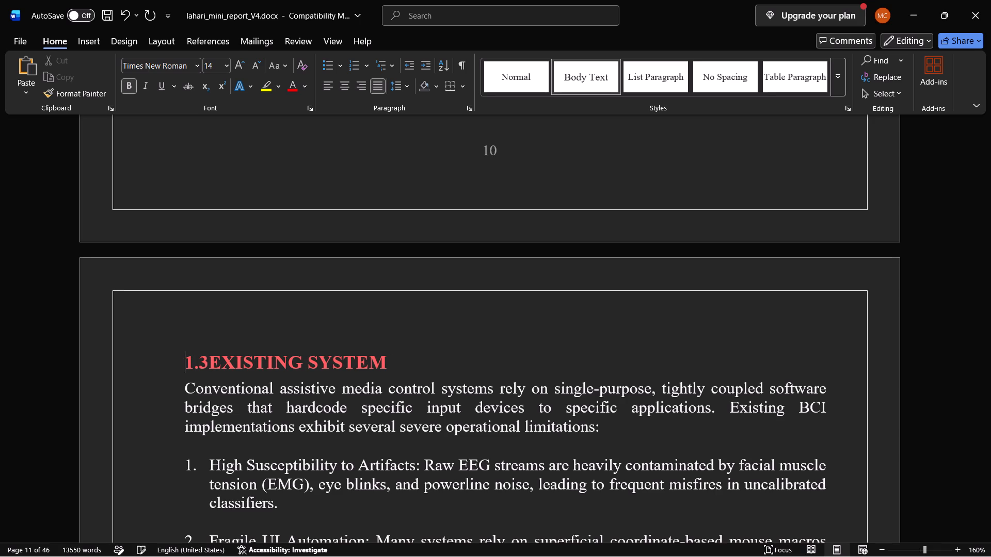
Pull the 1.3 EXISTING SYSTEM heading out past the text margin and pad it with eight leading spaces.
{"action": "key", "text": "BackSpace"}
{"action": "key", "text": "space"}
{"action": "key", "text": "space"}
{"action": "key", "text": "space"}
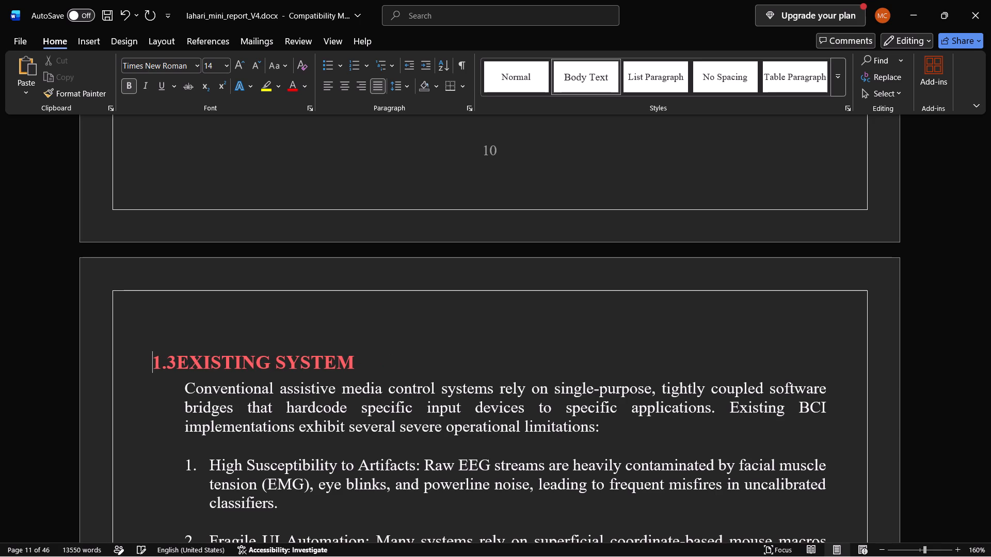
{"action": "key", "text": "space"}
{"action": "key", "text": "space"}
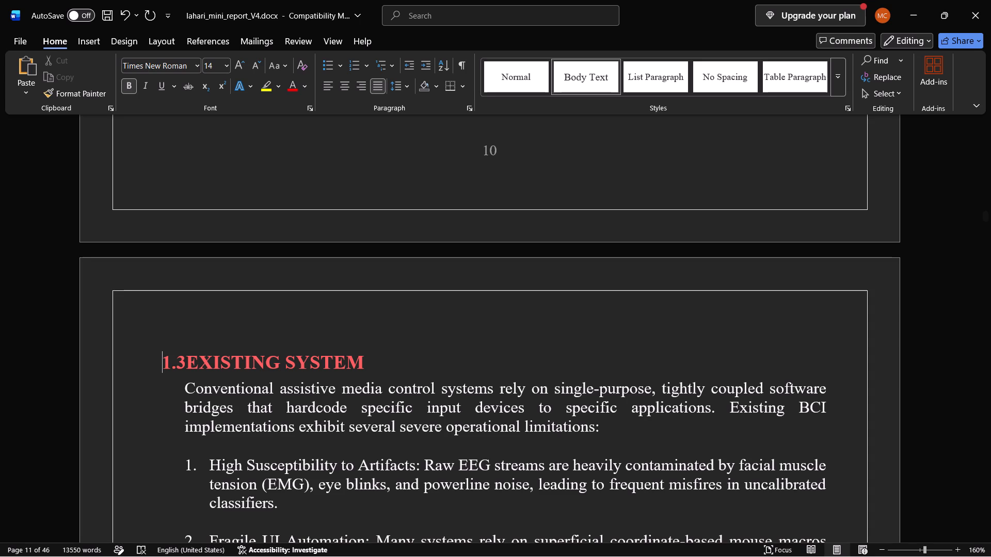
{"action": "key", "text": "space"}
{"action": "key", "text": "space"}
{"action": "key", "text": "space"}
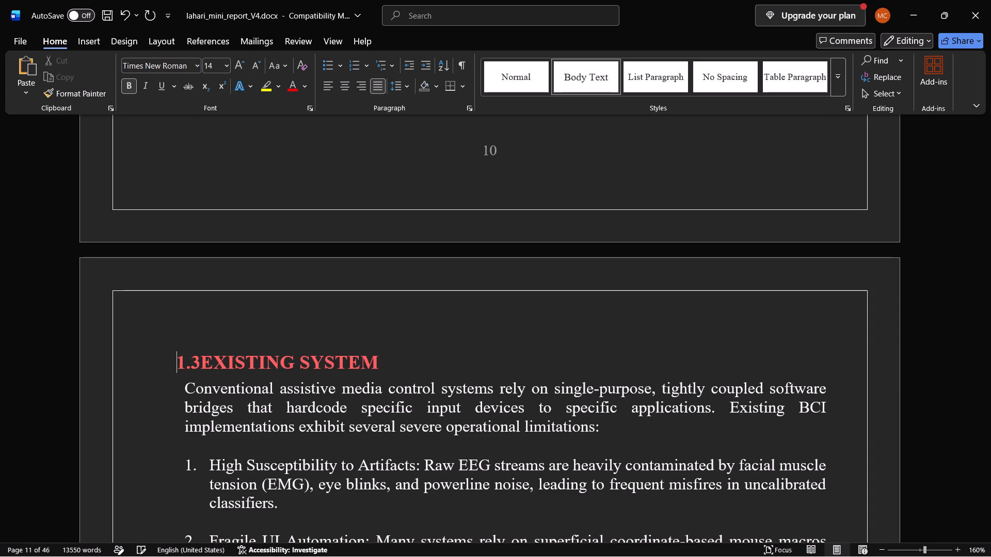
Compare the heading's start with heading 1.2 KEY FEATURES and add one more leading space before 1.3.
{"action": "scroll", "coordinate": [188, 367], "scroll_direction": "up", "scroll_amount": 3}
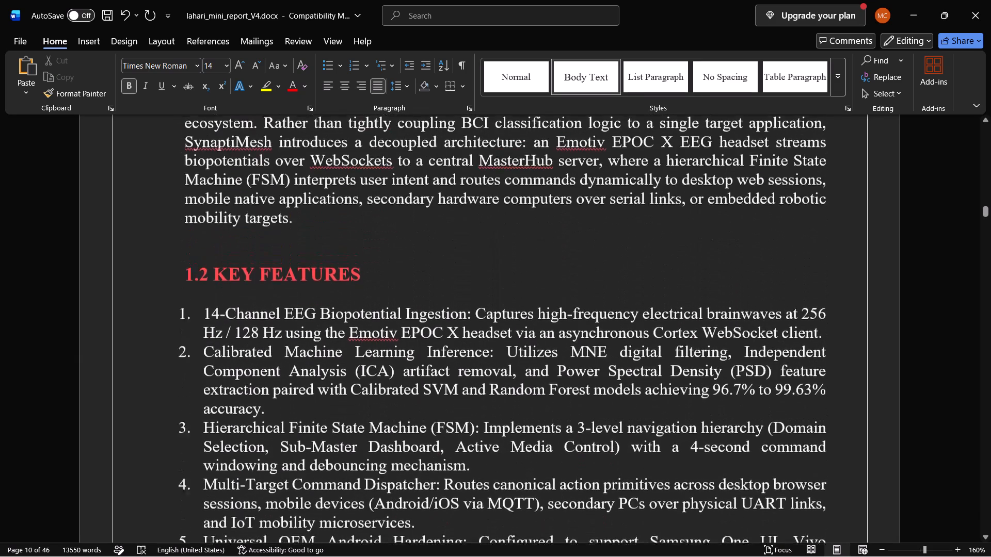
{"action": "scroll", "coordinate": [188, 367], "scroll_direction": "up", "scroll_amount": 1}
{"action": "scroll", "coordinate": [188, 367], "scroll_direction": "down", "scroll_amount": 4}
{"action": "key", "text": "space"}
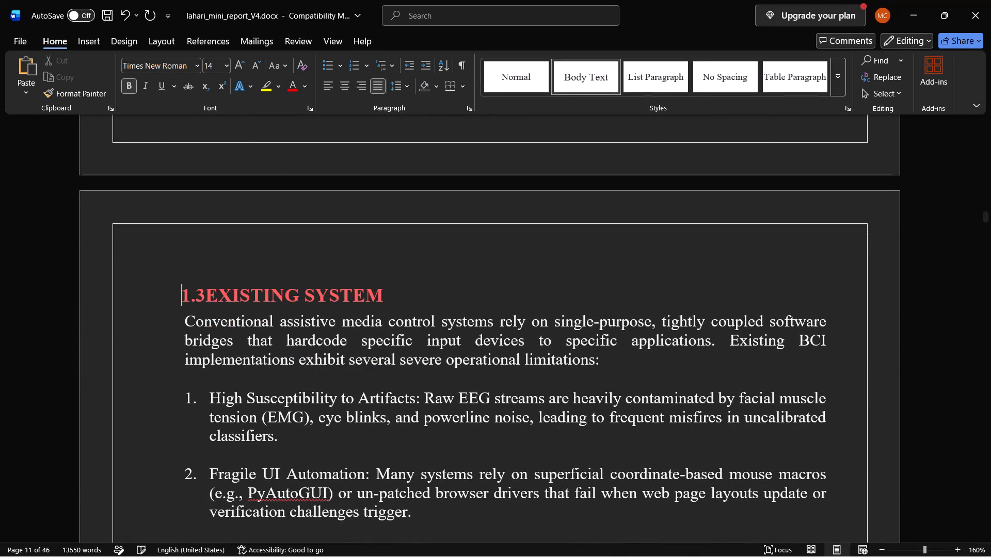
{"action": "key", "text": "BackSpace"}
{"action": "key", "text": "space"}
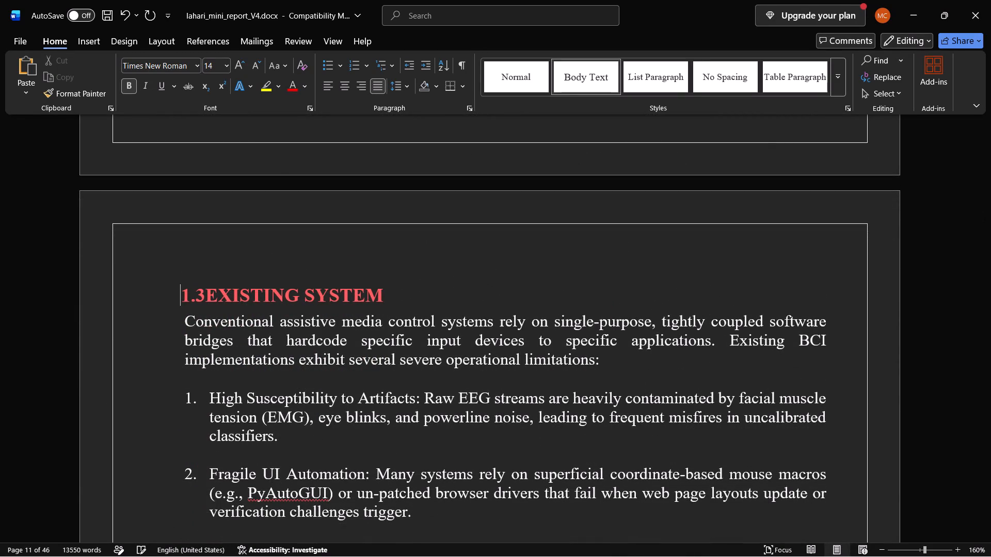
Examine how heading 1.2 KEY FEATURES and its list on page 10 line up compared with heading 1.3 on page 11.
{"action": "scroll", "coordinate": [188, 367], "scroll_direction": "up", "scroll_amount": 2}
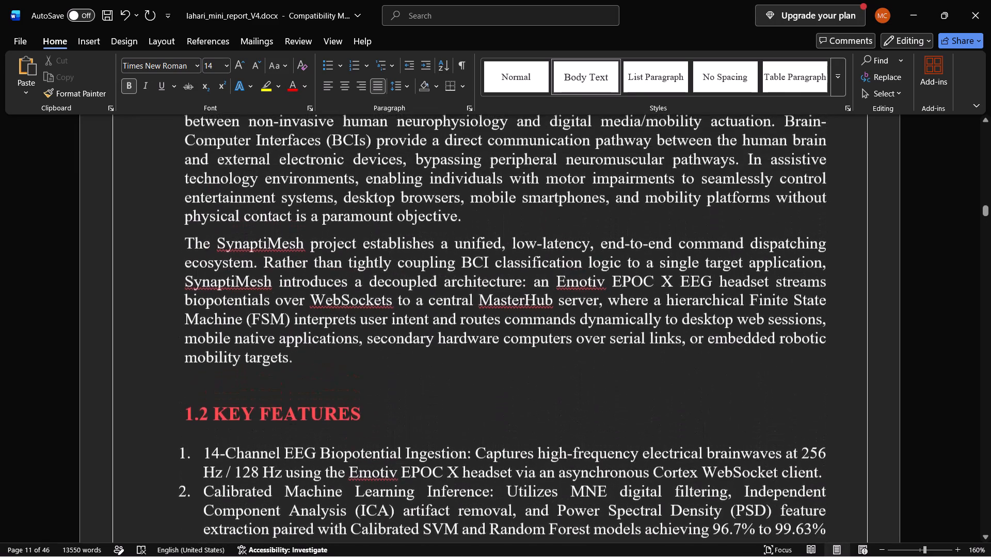
{"action": "scroll", "coordinate": [188, 367], "scroll_direction": "up", "scroll_amount": 1}
{"action": "scroll", "coordinate": [188, 367], "scroll_direction": "down", "scroll_amount": 2}
{"action": "scroll", "coordinate": [188, 367], "scroll_direction": "up", "scroll_amount": 4}
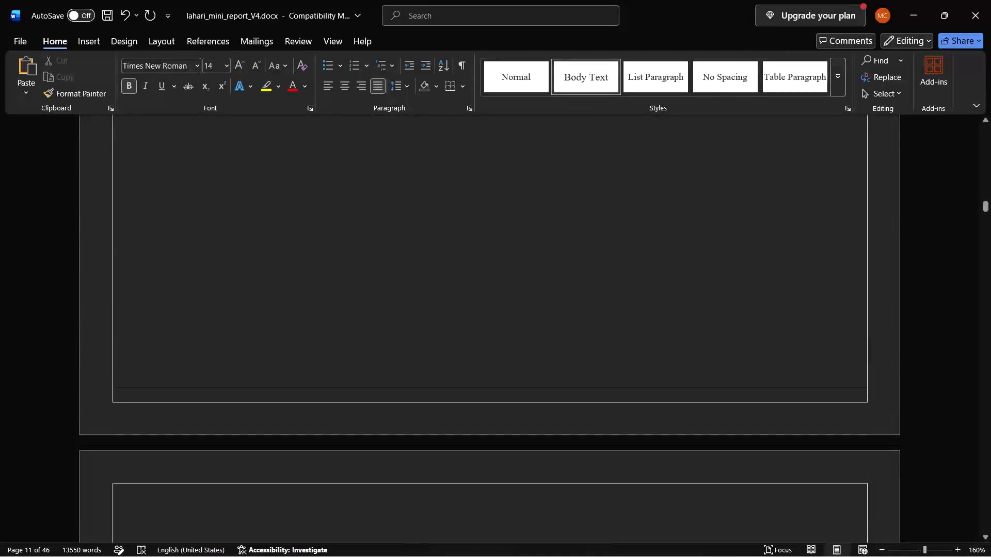
{"action": "scroll", "coordinate": [188, 367], "scroll_direction": "down", "scroll_amount": 3}
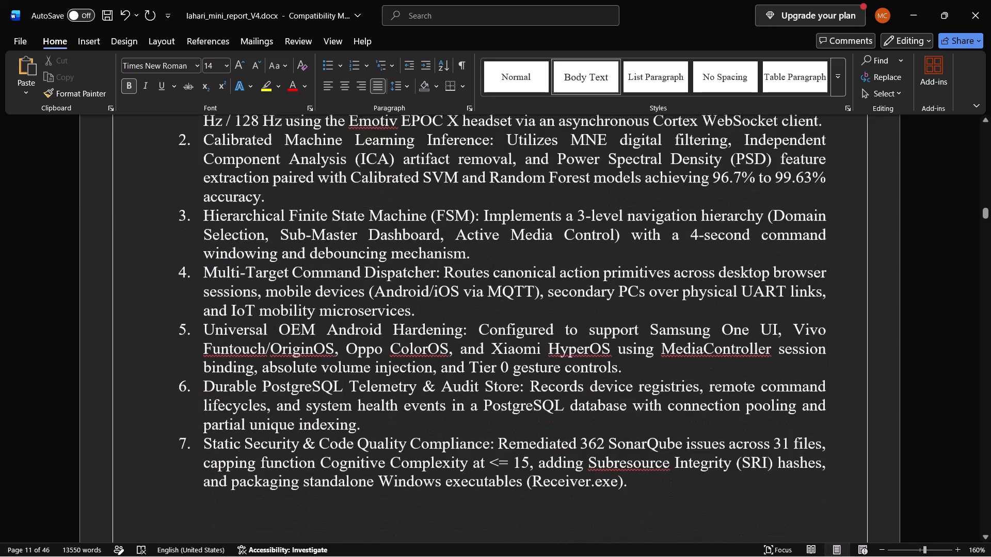
{"action": "scroll", "coordinate": [188, 367], "scroll_direction": "down", "scroll_amount": 2}
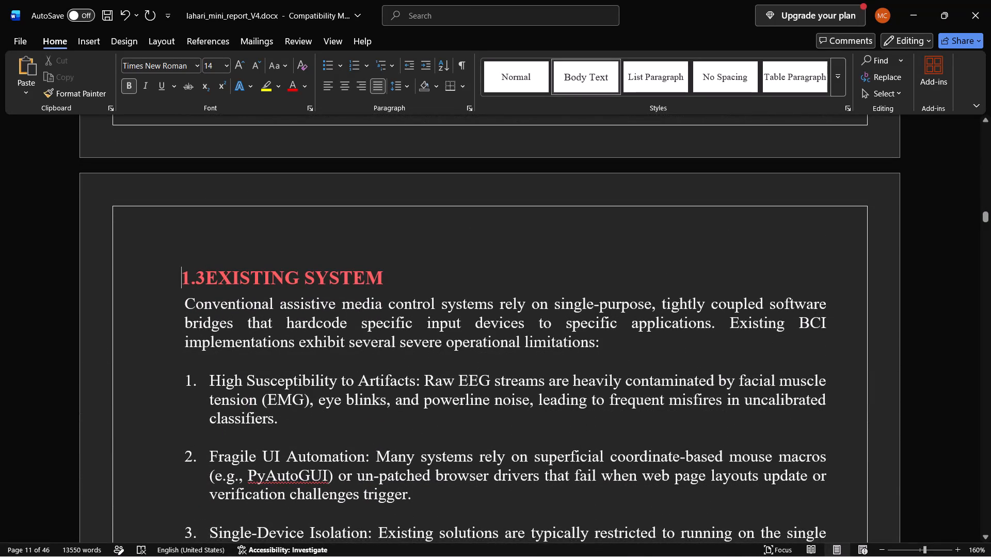
Insert a blank line between the 1.3 EXISTING SYSTEM heading and its first paragraph.
{"action": "left_click", "coordinate": [397, 265]}
{"action": "key", "text": "Return"}
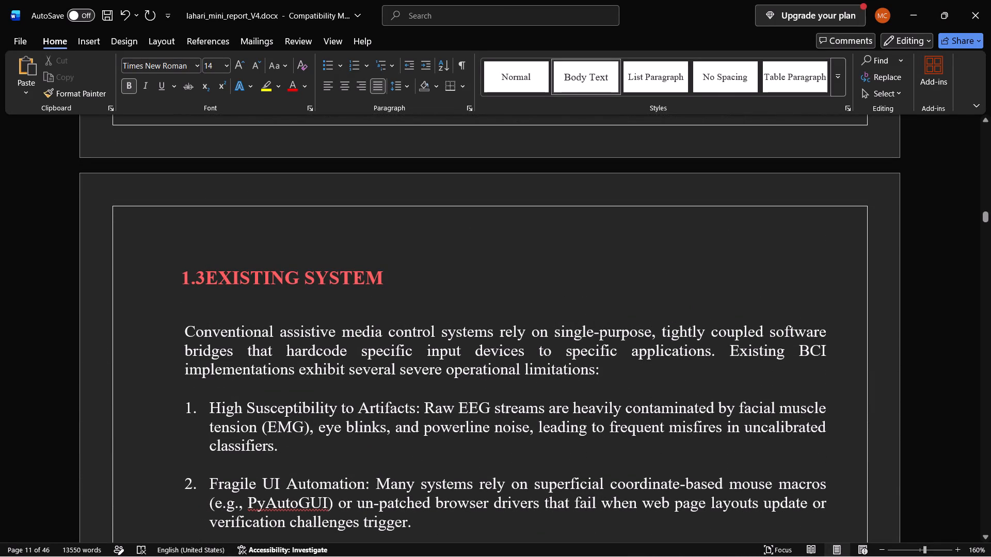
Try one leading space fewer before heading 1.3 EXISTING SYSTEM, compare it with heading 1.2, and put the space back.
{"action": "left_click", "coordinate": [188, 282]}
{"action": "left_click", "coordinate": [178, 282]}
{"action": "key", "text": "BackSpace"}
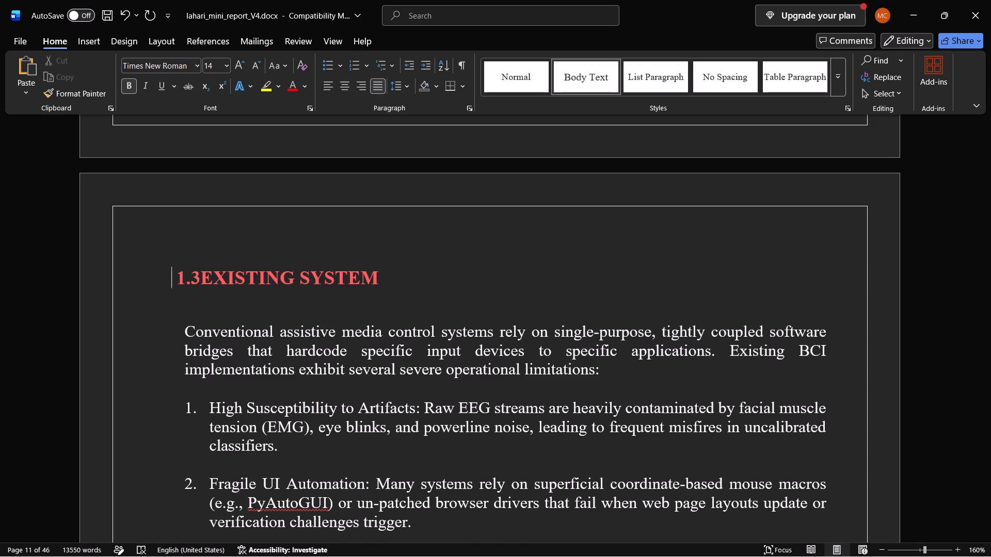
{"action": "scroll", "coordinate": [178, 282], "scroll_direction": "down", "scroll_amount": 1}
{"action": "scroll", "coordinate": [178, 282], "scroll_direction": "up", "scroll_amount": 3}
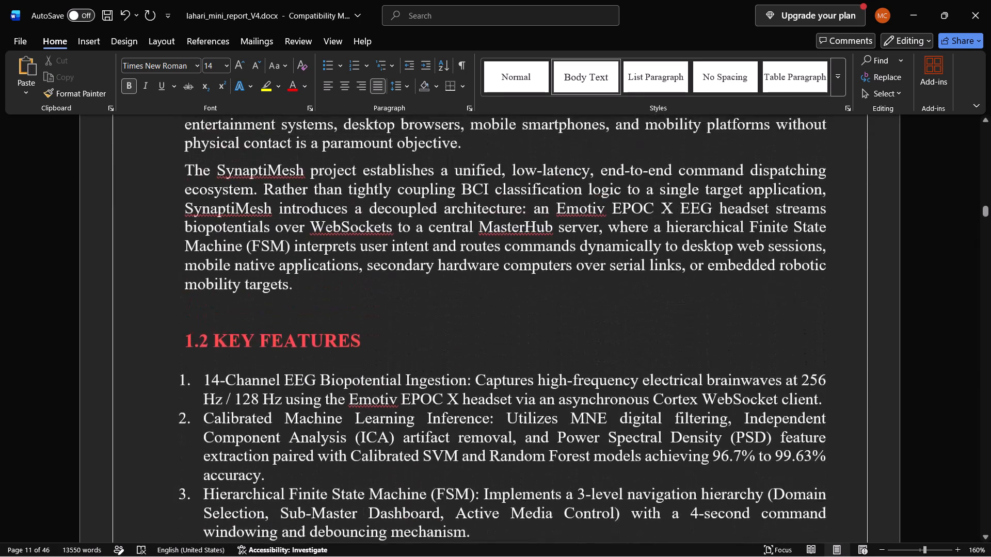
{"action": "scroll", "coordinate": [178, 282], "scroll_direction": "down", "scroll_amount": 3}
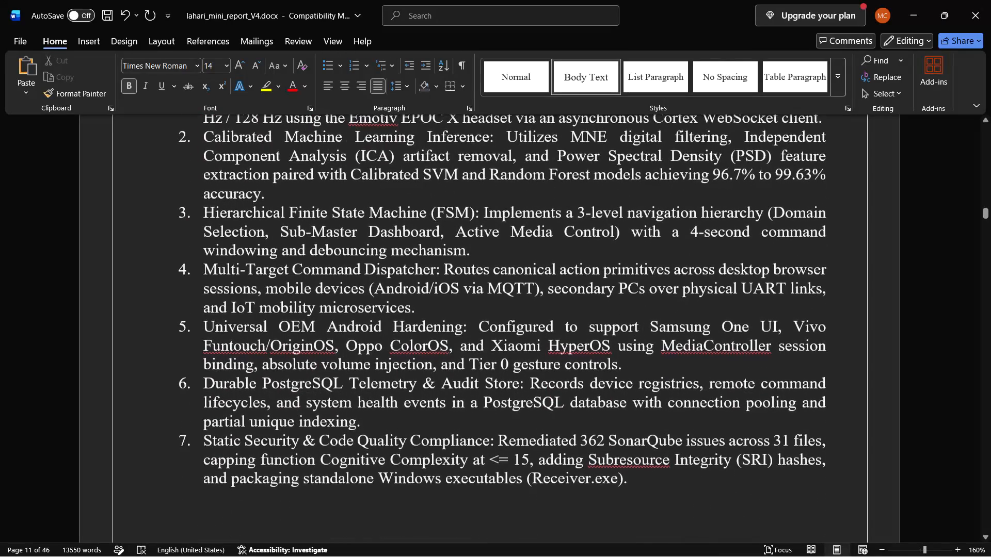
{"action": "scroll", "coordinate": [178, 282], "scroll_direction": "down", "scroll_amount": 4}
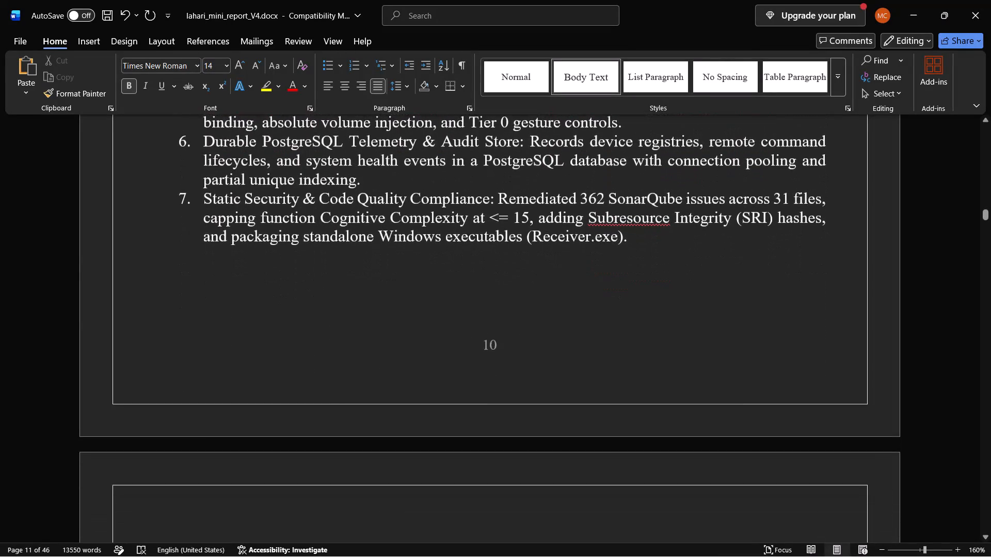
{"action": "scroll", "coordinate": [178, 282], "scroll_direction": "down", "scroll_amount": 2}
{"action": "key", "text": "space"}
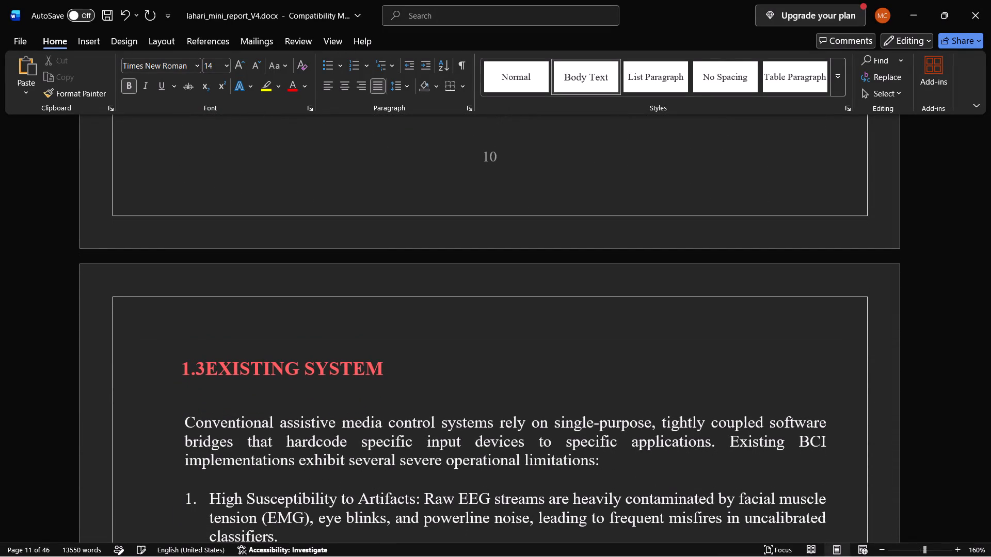
Replace the number of the PROPOSED SYSTEM heading on page 11 with 1.4.
{"action": "scroll", "coordinate": [178, 282], "scroll_direction": "down", "scroll_amount": 1}
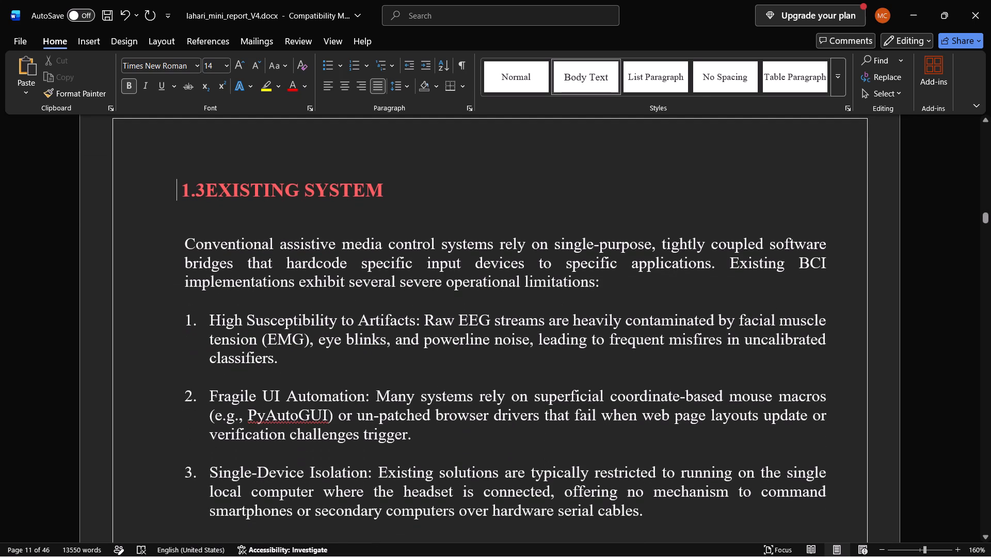
{"action": "scroll", "coordinate": [178, 282], "scroll_direction": "down", "scroll_amount": 2}
{"action": "scroll", "coordinate": [211, 376], "scroll_direction": "down", "scroll_amount": 1}
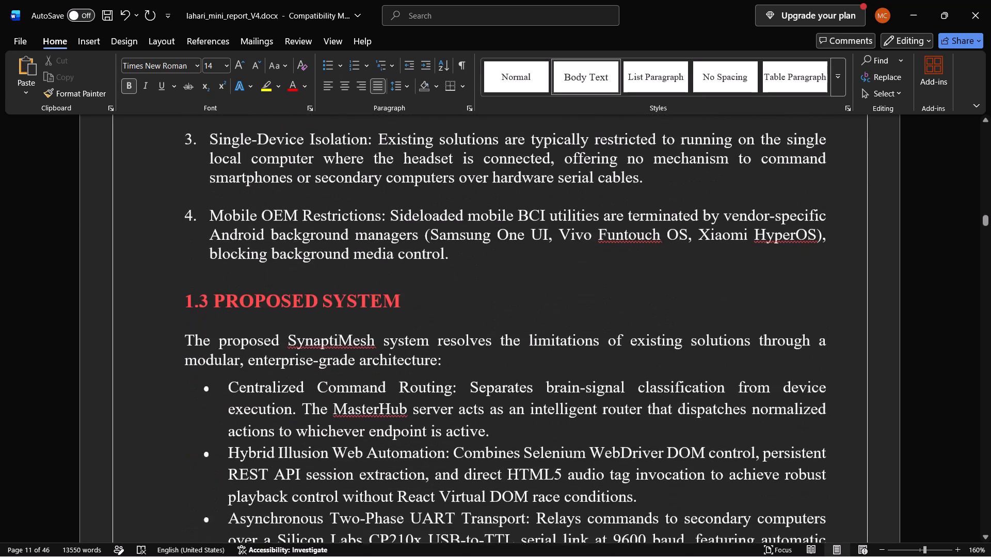
{"action": "left_click", "coordinate": [207, 281]}
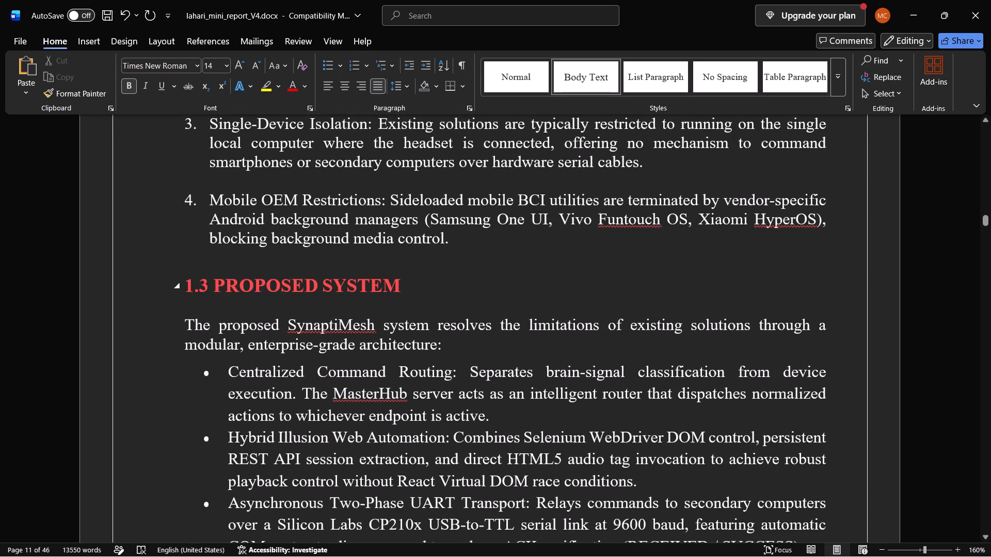
{"action": "left_click", "coordinate": [207, 281]}
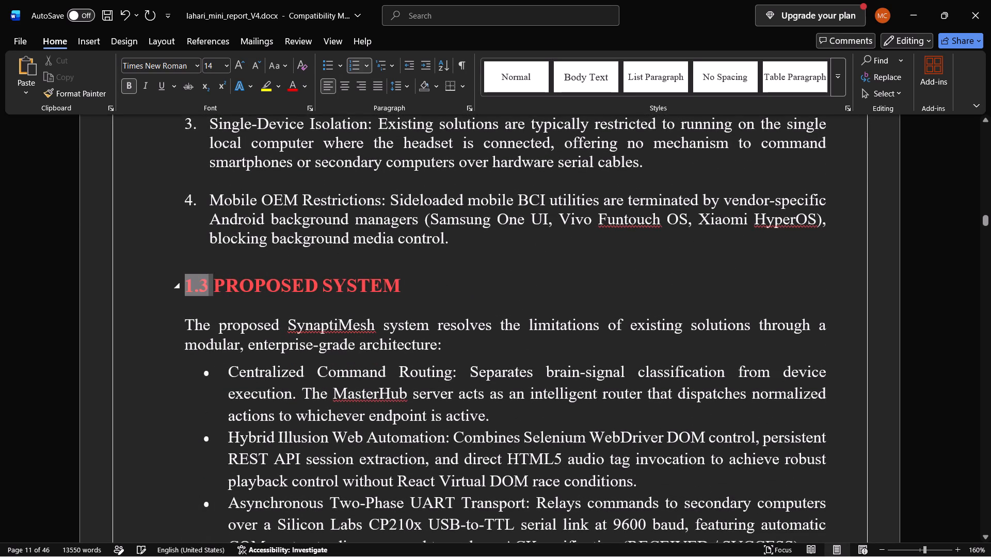
{"action": "left_click", "coordinate": [207, 285]}
{"action": "left_click", "coordinate": [206, 296]}
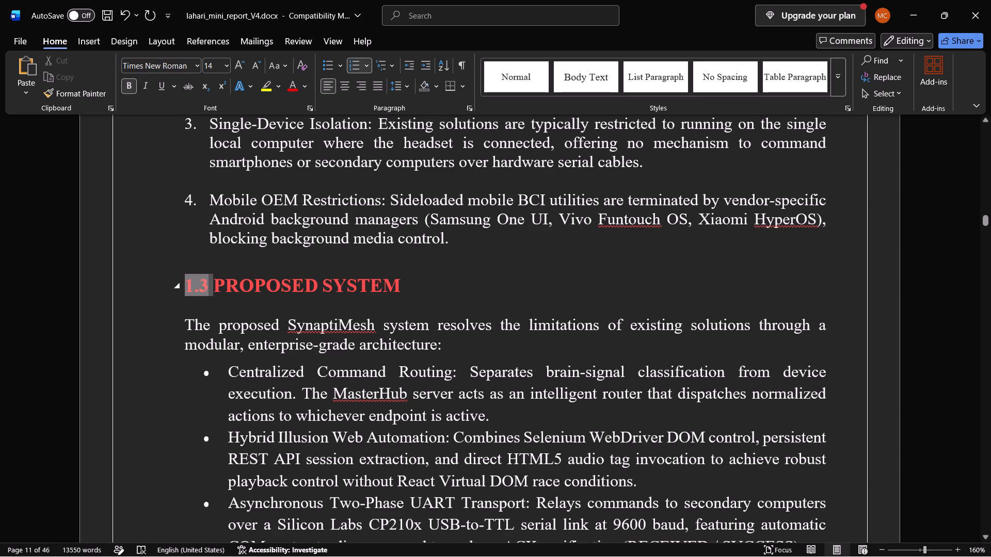
{"action": "double_click", "coordinate": [209, 292]}
{"action": "left_click", "coordinate": [207, 290]}
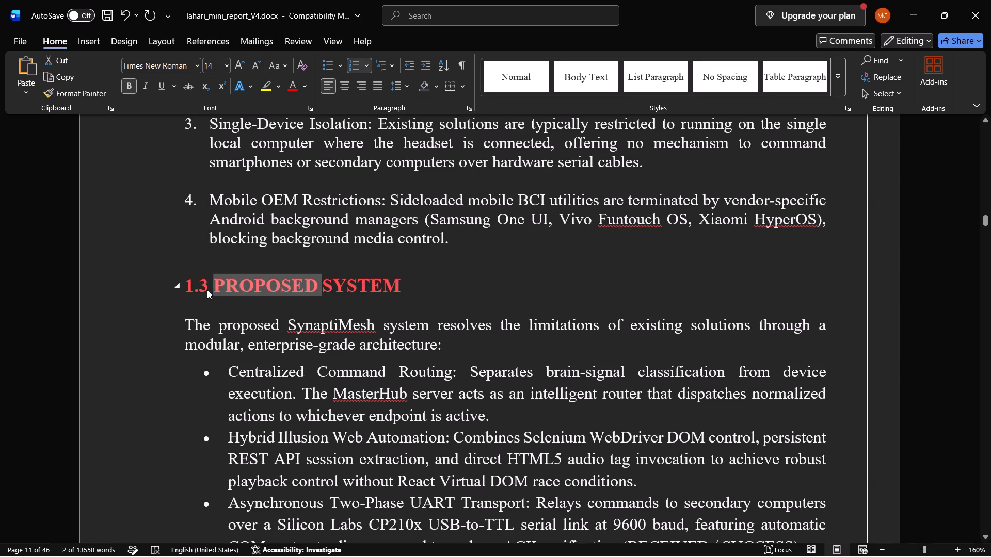
{"action": "left_click", "coordinate": [207, 290]}
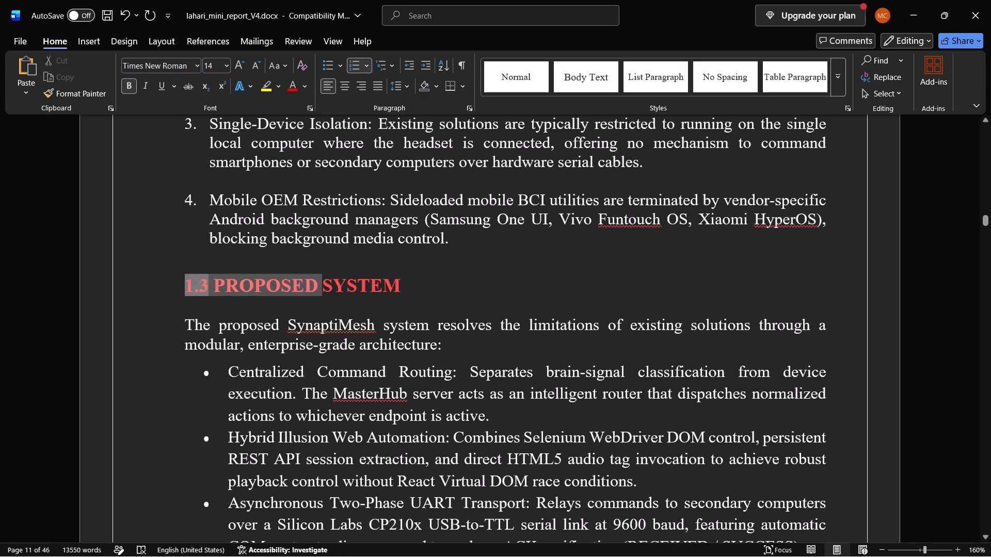
{"action": "left_click", "coordinate": [253, 304]}
{"action": "left_click", "coordinate": [205, 289]}
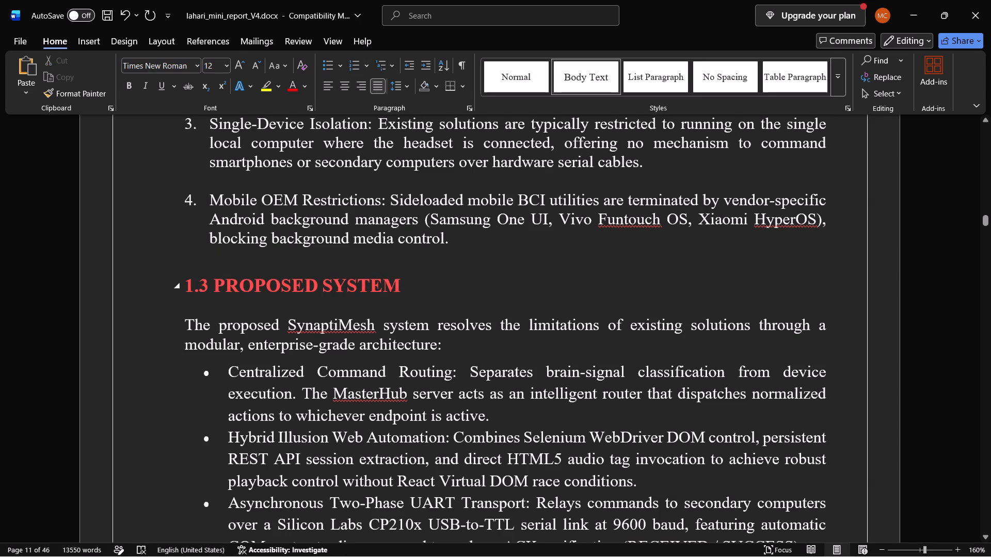
{"action": "left_click_drag", "start_coordinate": [205, 289], "coordinate": [199, 289]}
{"action": "triple_click", "coordinate": [199, 289]}
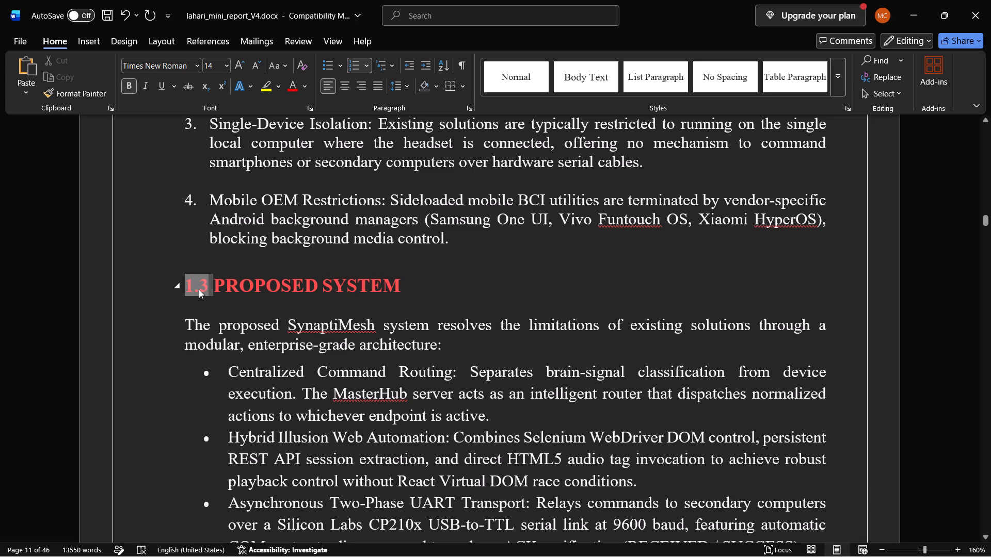
{"action": "left_click", "coordinate": [199, 289]}
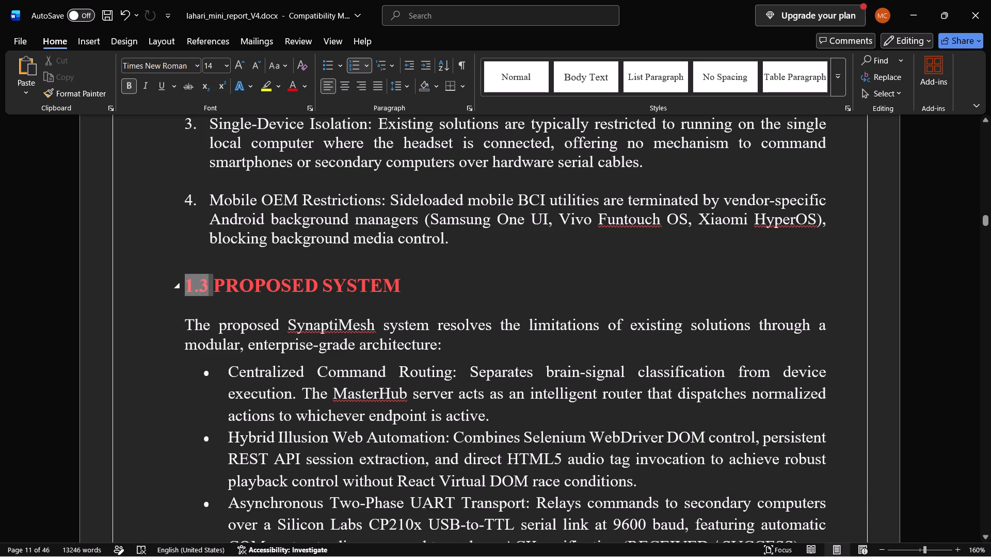
{"action": "left_click", "coordinate": [210, 285]}
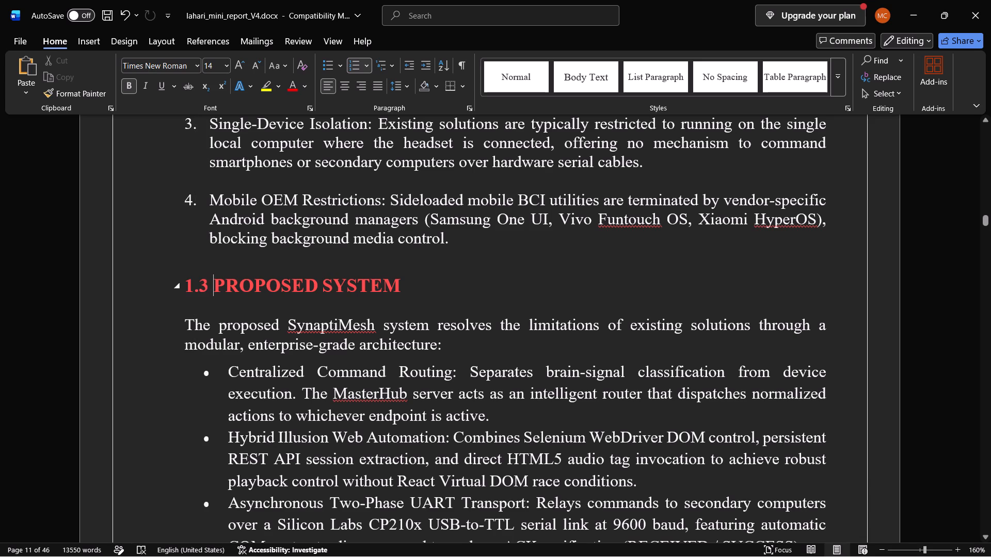
{"action": "key", "text": "Left"}
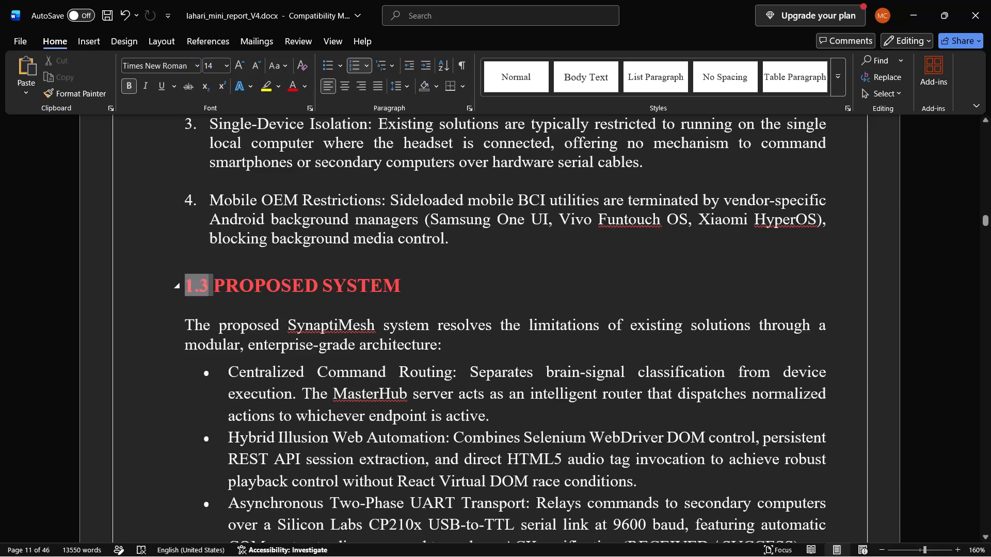
{"action": "key", "text": "Left"}
{"action": "key", "text": "Right"}
{"action": "key", "text": "Right"}
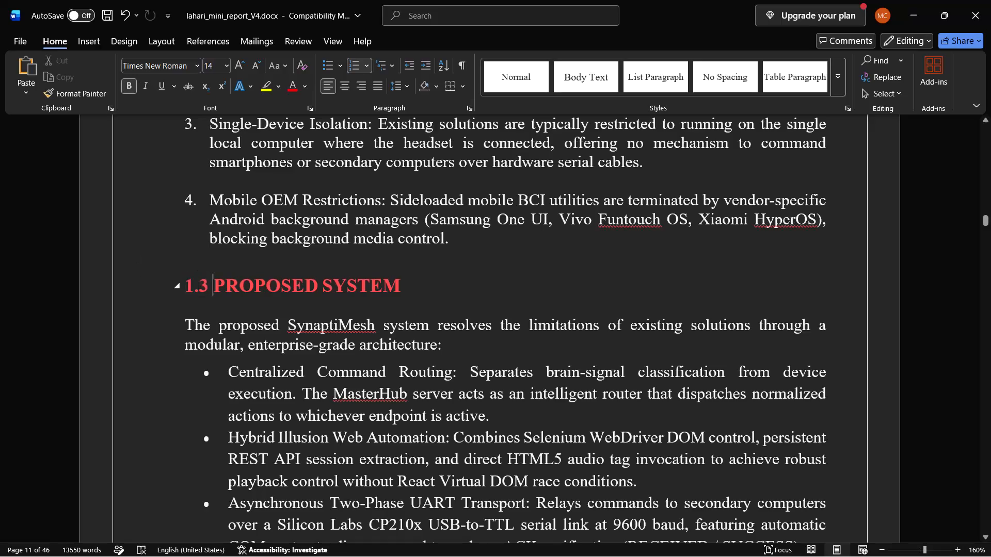
{"action": "key", "text": "Left"}
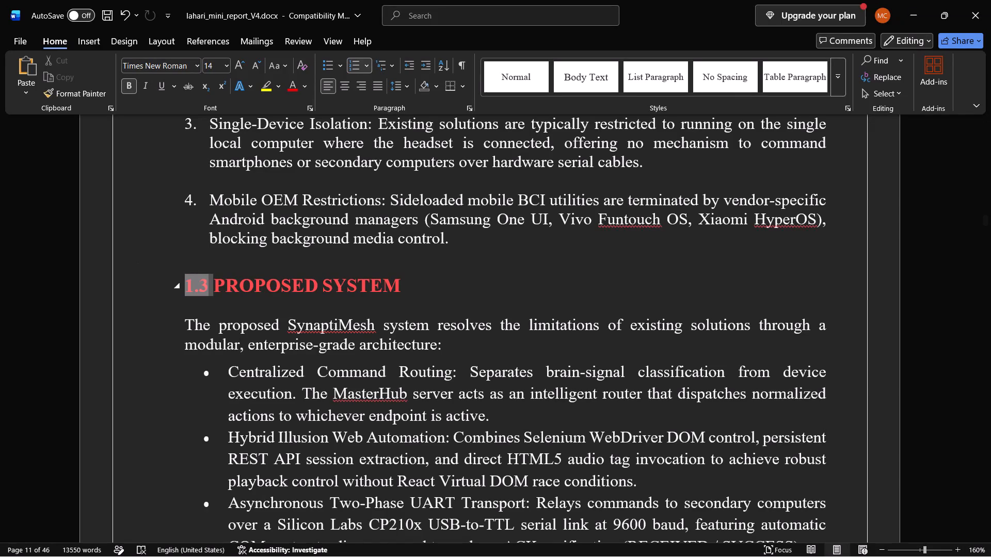
{"action": "key", "text": "1"}
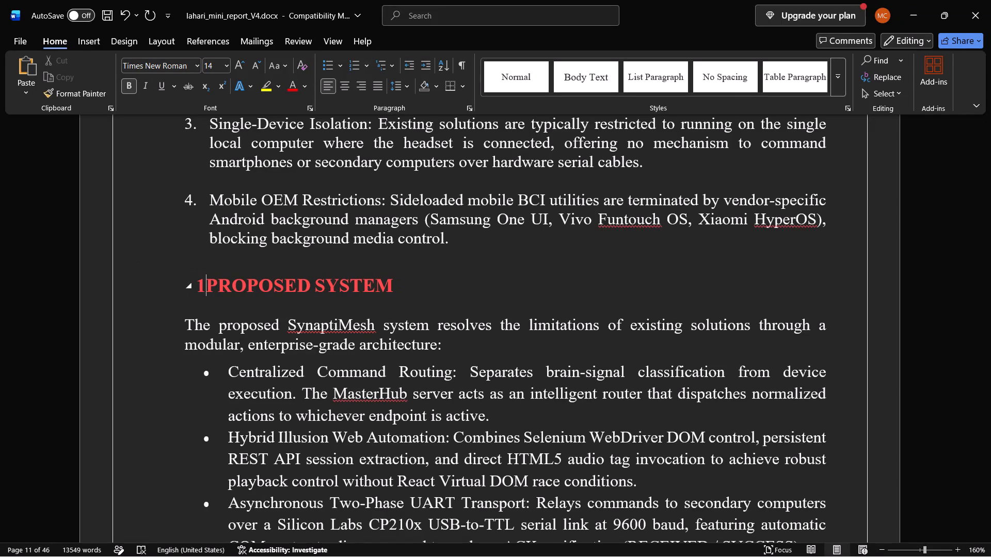
{"action": "key", "text": "period"}
{"action": "type", "text": "4"}
{"action": "key", "text": "space"}
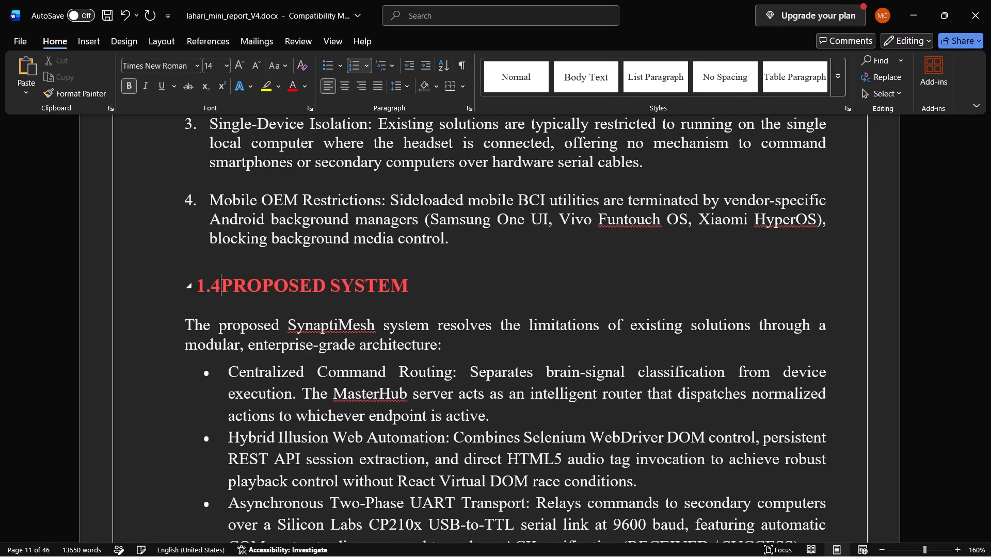
Compare the look of the 1.3 EXISTING SYSTEM heading with headings 1.1 and 1.2 on page 10.
{"action": "scroll", "coordinate": [259, 276], "scroll_direction": "up", "scroll_amount": 1}
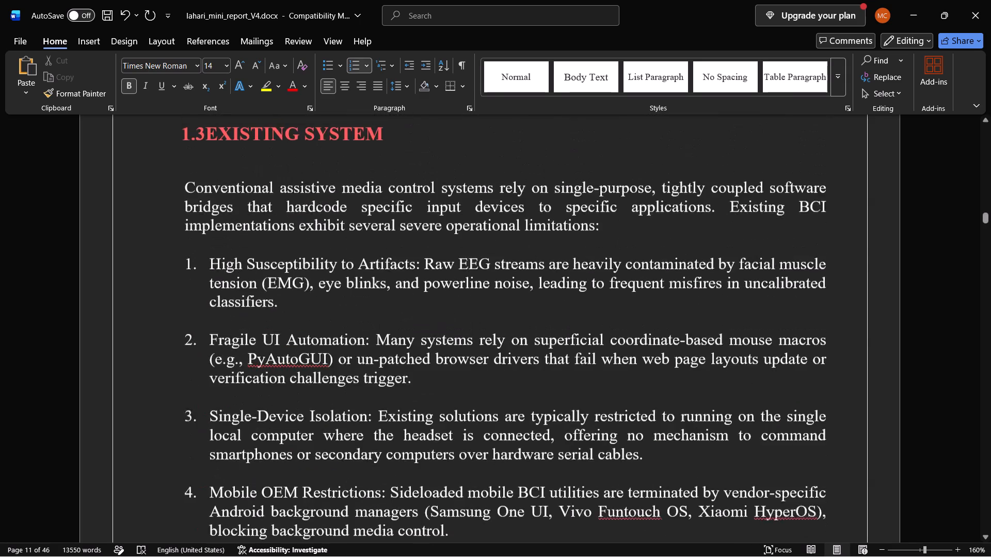
{"action": "scroll", "coordinate": [259, 276], "scroll_direction": "up", "scroll_amount": 3}
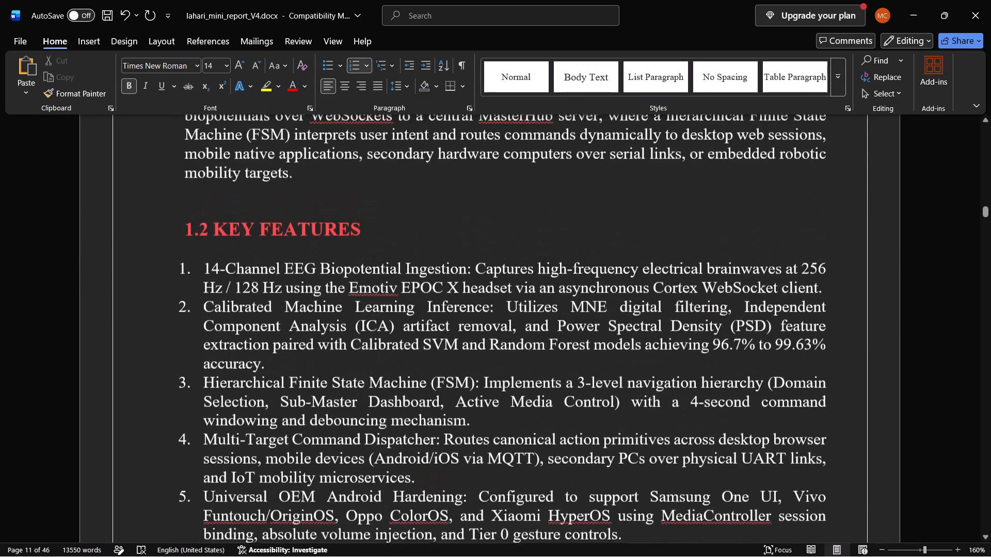
{"action": "scroll", "coordinate": [259, 276], "scroll_direction": "down", "scroll_amount": 4}
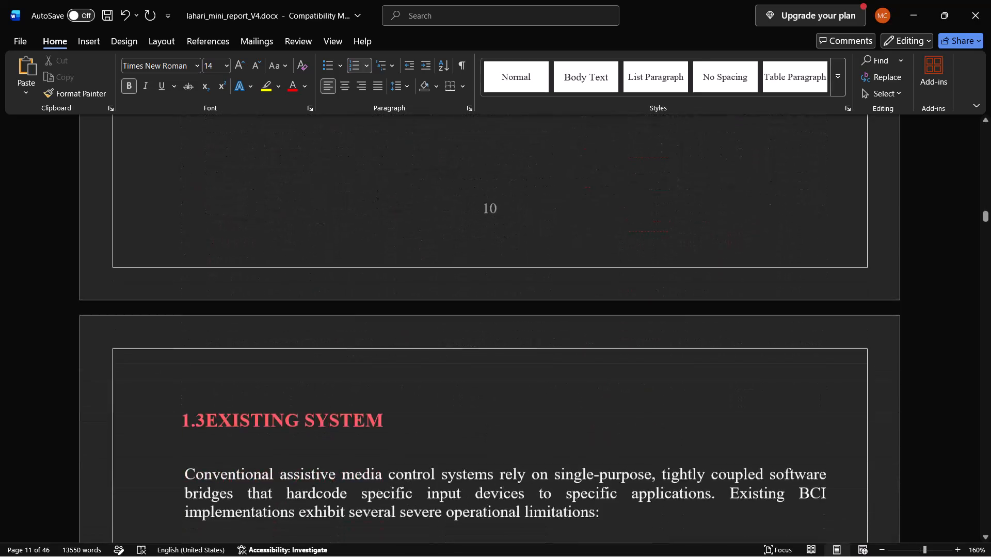
{"action": "scroll", "coordinate": [259, 276], "scroll_direction": "down", "scroll_amount": 1}
{"action": "scroll", "coordinate": [213, 251], "scroll_direction": "up", "scroll_amount": 2}
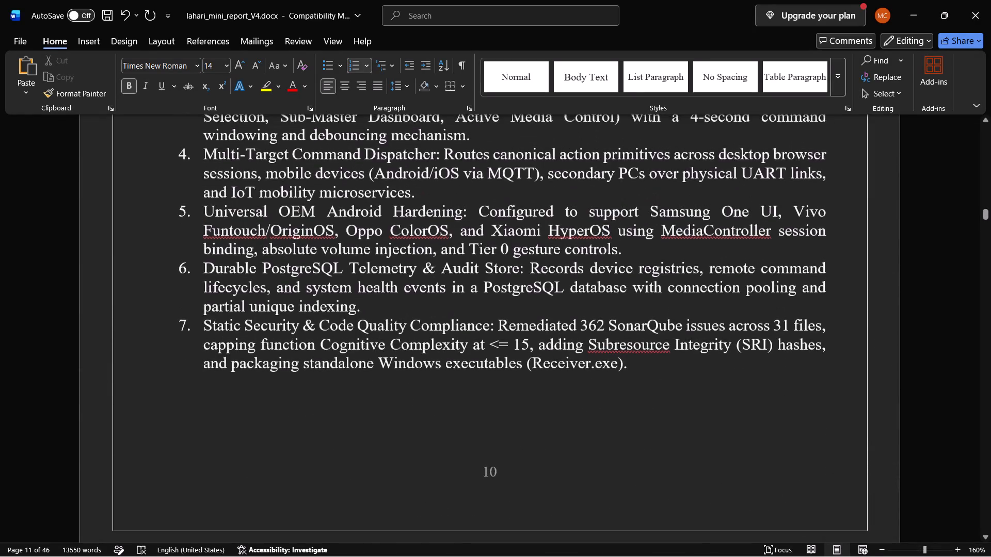
{"action": "scroll", "coordinate": [213, 251], "scroll_direction": "up", "scroll_amount": 1}
{"action": "scroll", "coordinate": [213, 251], "scroll_direction": "down", "scroll_amount": 1}
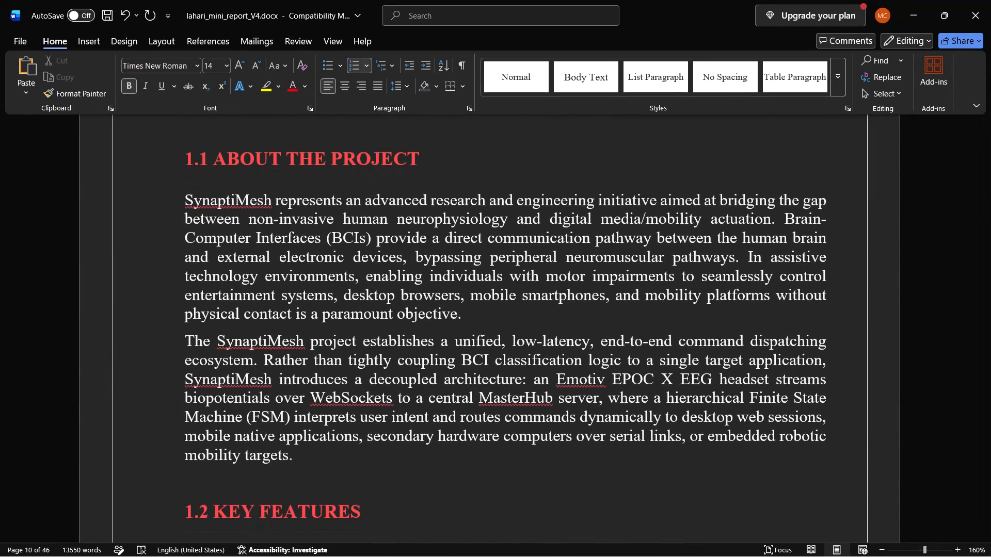
Check the font colour of the heading 1.1 ABOUT THE PROJECT.
{"action": "left_click_drag", "start_coordinate": [433, 155], "coordinate": [301, 139]}
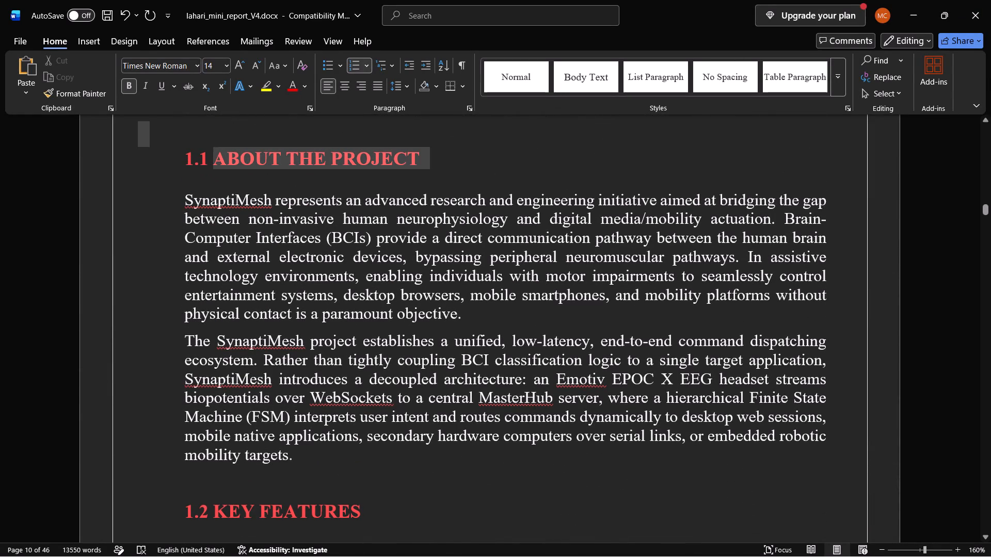
{"action": "left_click_drag", "start_coordinate": [301, 139], "coordinate": [273, 160]}
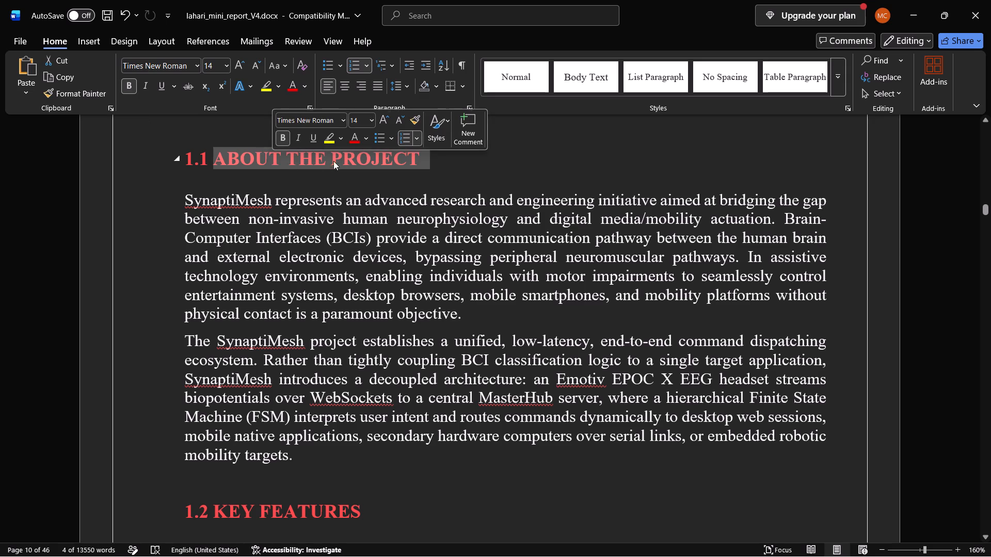
{"action": "left_click", "coordinate": [364, 140]}
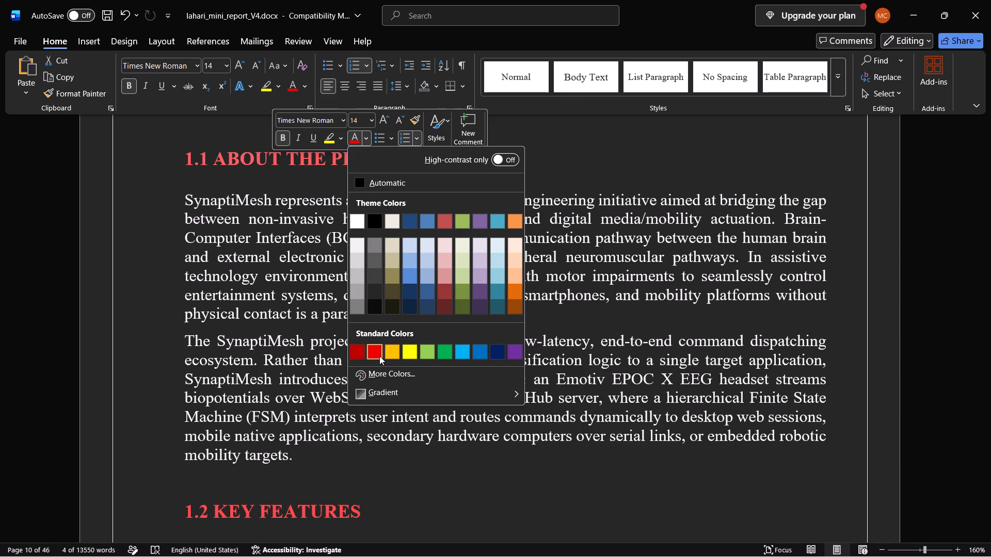
{"action": "left_click", "coordinate": [591, 168]}
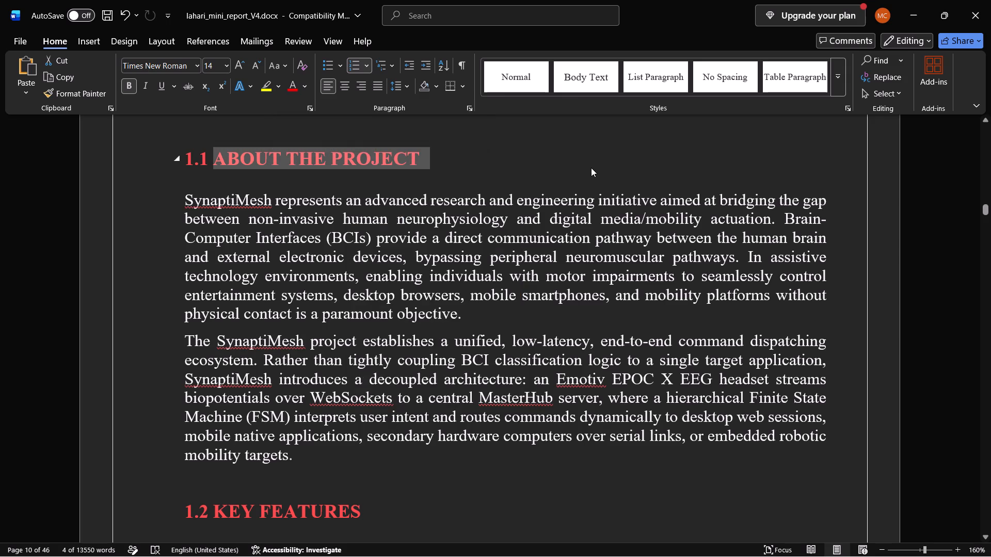
Set the font colour of the whole 1.3 EXISTING SYSTEM heading to standard Red.
{"action": "scroll", "coordinate": [591, 168], "scroll_direction": "down", "scroll_amount": 2}
{"action": "scroll", "coordinate": [440, 178], "scroll_direction": "down", "scroll_amount": 3}
{"action": "scroll", "coordinate": [437, 180], "scroll_direction": "up", "scroll_amount": 9}
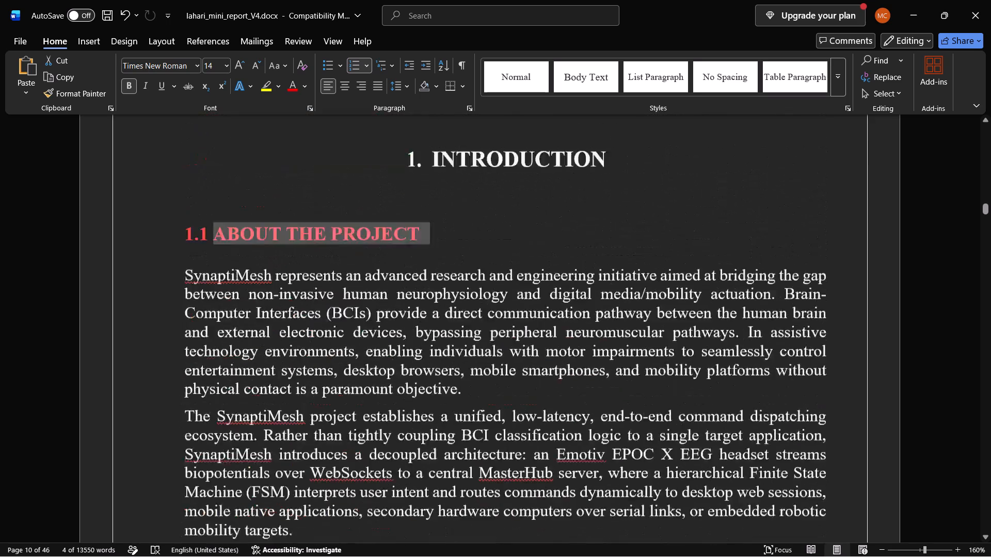
{"action": "scroll", "coordinate": [435, 180], "scroll_direction": "down", "scroll_amount": 8}
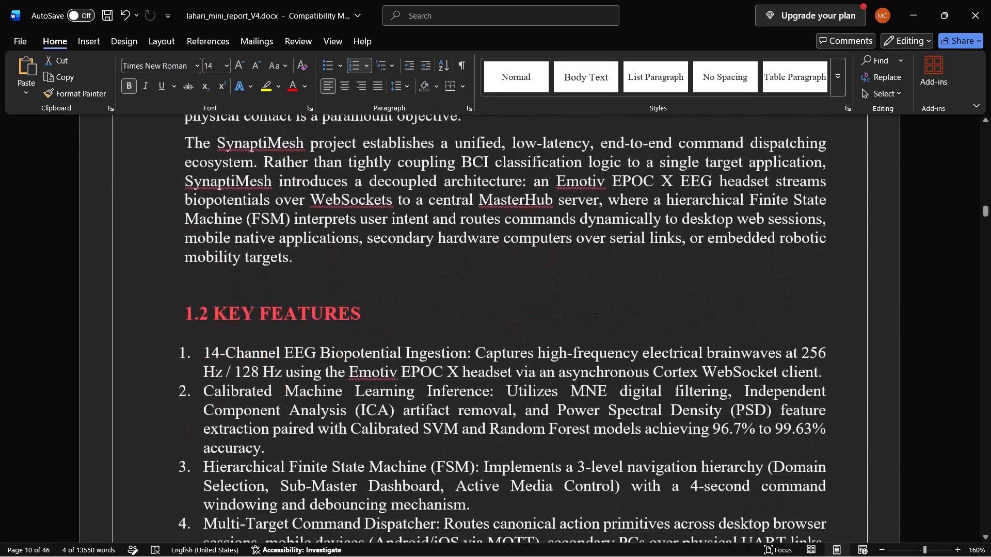
{"action": "scroll", "coordinate": [435, 173], "scroll_direction": "down", "scroll_amount": 15}
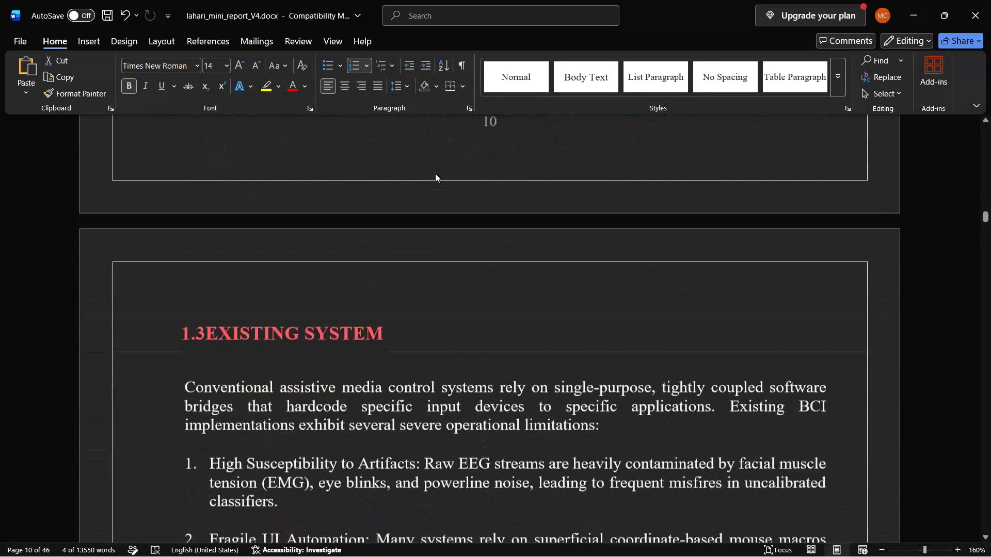
{"action": "scroll", "coordinate": [435, 173], "scroll_direction": "down", "scroll_amount": 2}
{"action": "left_click_drag", "start_coordinate": [424, 216], "coordinate": [406, 212]}
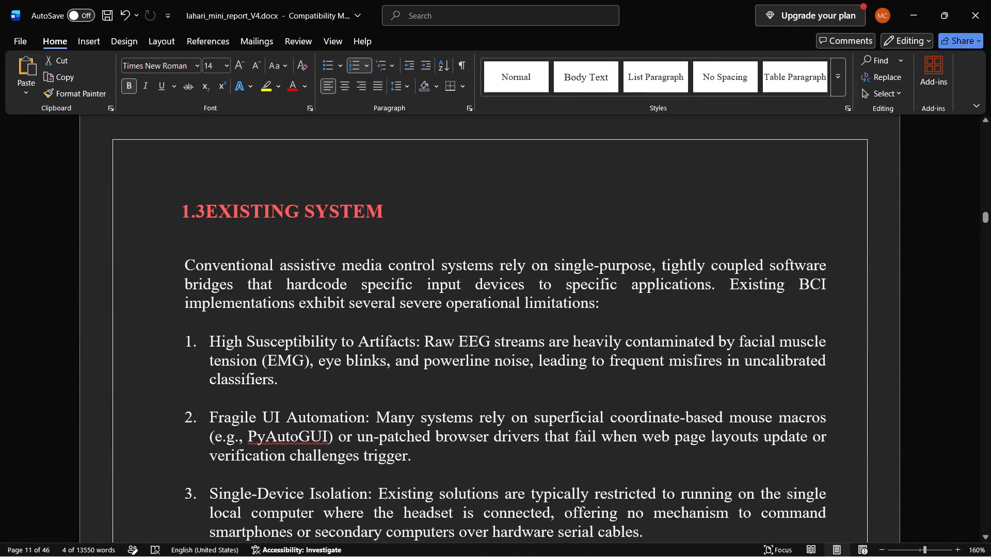
{"action": "left_click_drag", "start_coordinate": [406, 212], "coordinate": [160, 210]}
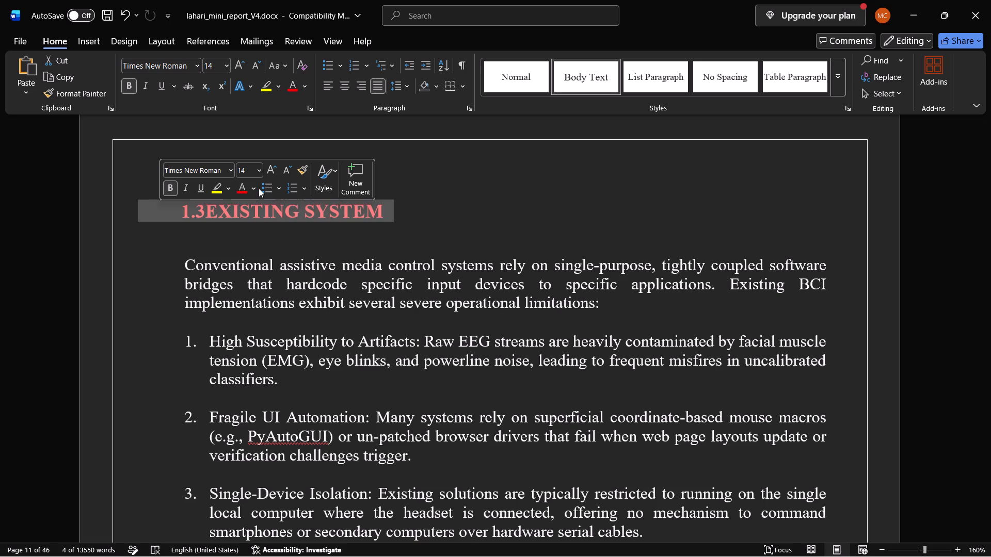
{"action": "left_click", "coordinate": [259, 188]}
{"action": "left_click", "coordinate": [260, 395]}
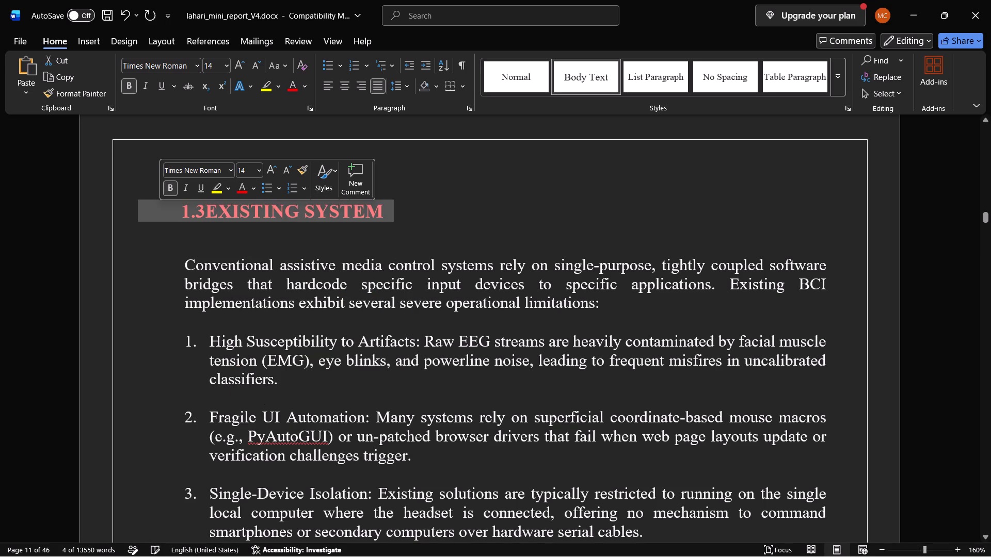
{"action": "left_click", "coordinate": [459, 221]}
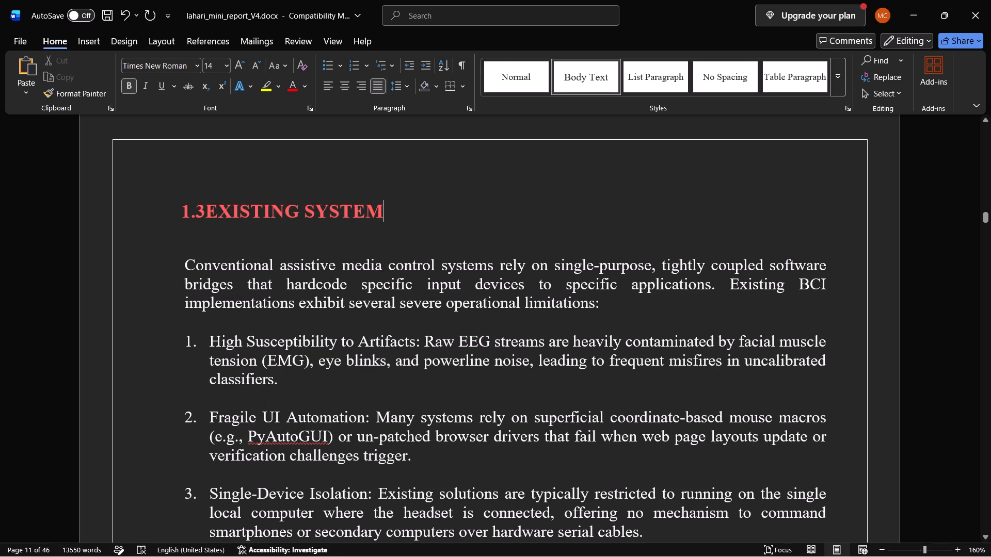
Insert a space between the number 1.3 and the words EXISTING SYSTEM in the heading.
{"action": "left_click", "coordinate": [207, 217]}
{"action": "key", "text": "space"}
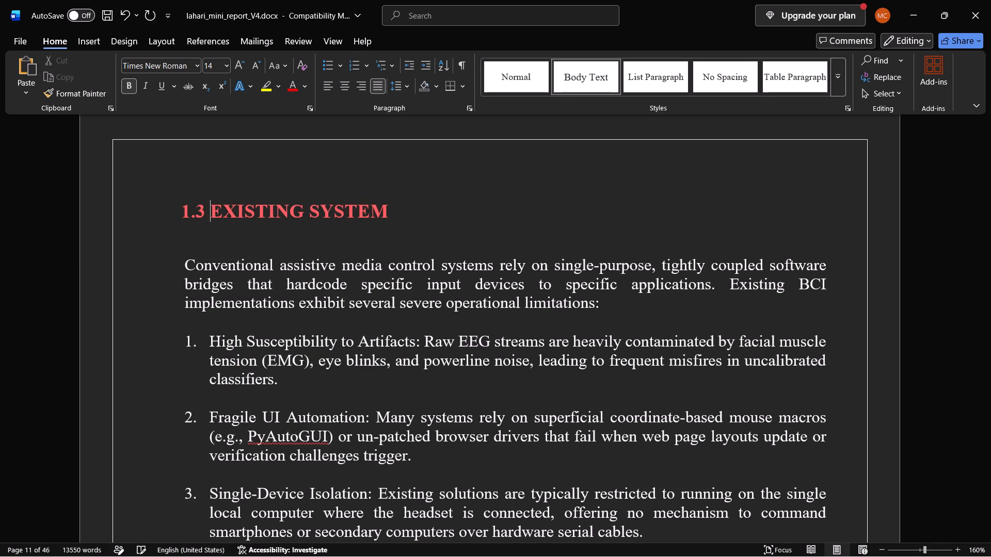
Try two extra leading spaces before heading 1.3 EXISTING SYSTEM, compare its alignment, and keep only one extra space.
{"action": "scroll", "coordinate": [168, 196], "scroll_direction": "down", "scroll_amount": 7}
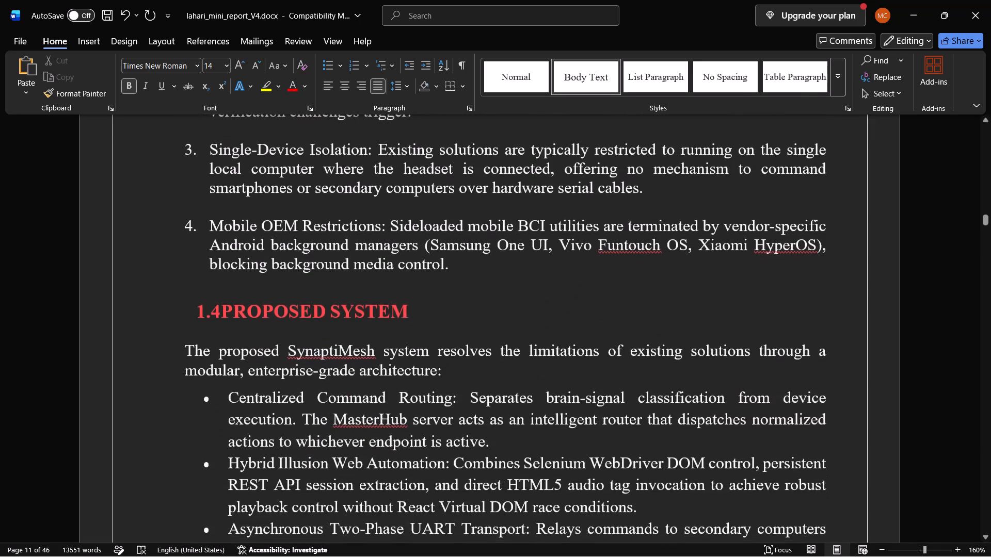
{"action": "scroll", "coordinate": [161, 223], "scroll_direction": "down", "scroll_amount": 1}
{"action": "scroll", "coordinate": [211, 249], "scroll_direction": "up", "scroll_amount": 11}
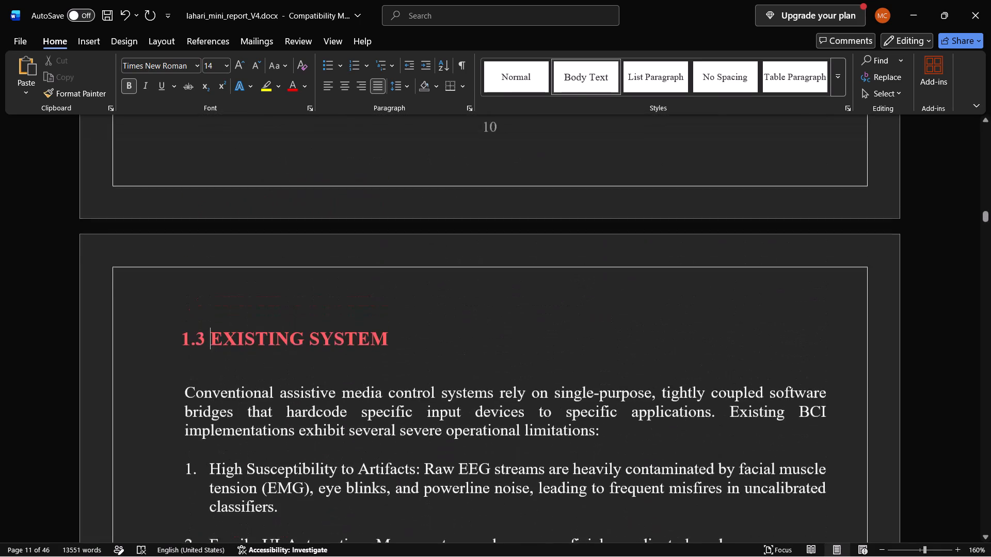
{"action": "left_click", "coordinate": [173, 356]}
{"action": "left_click", "coordinate": [180, 358]}
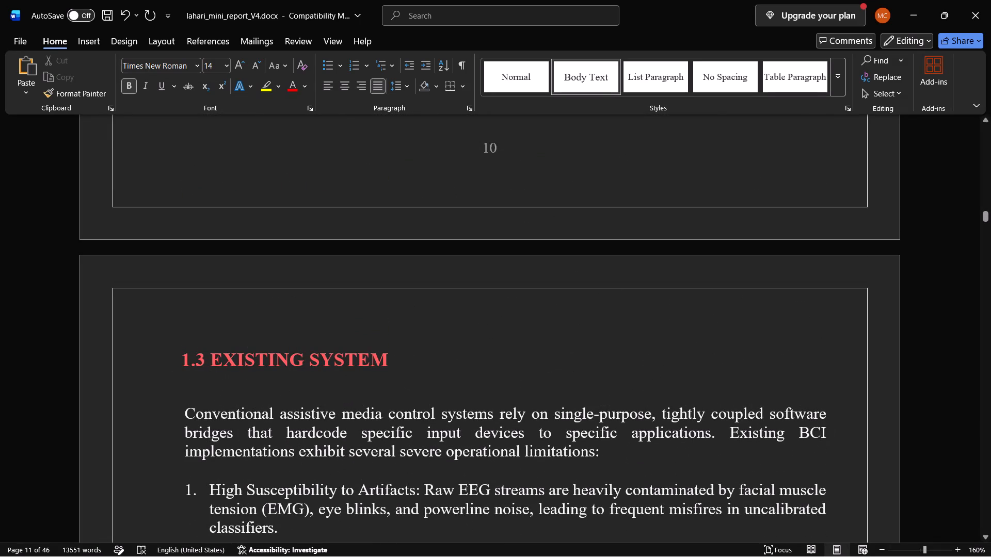
{"action": "key", "text": "space"}
{"action": "key", "text": "space"}
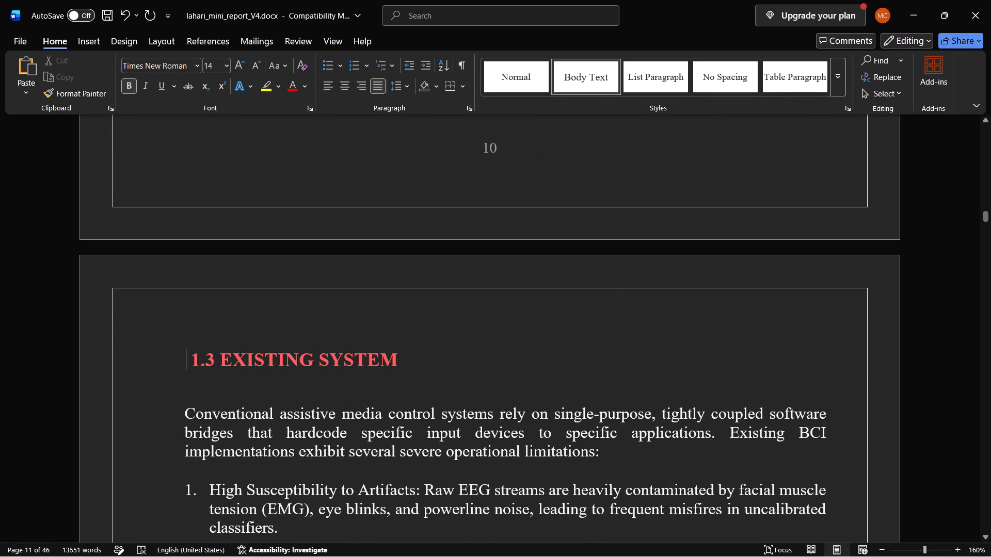
{"action": "scroll", "coordinate": [184, 358], "scroll_direction": "up", "scroll_amount": 1}
{"action": "scroll", "coordinate": [184, 358], "scroll_direction": "down", "scroll_amount": 3}
{"action": "key", "text": "BackSpace"}
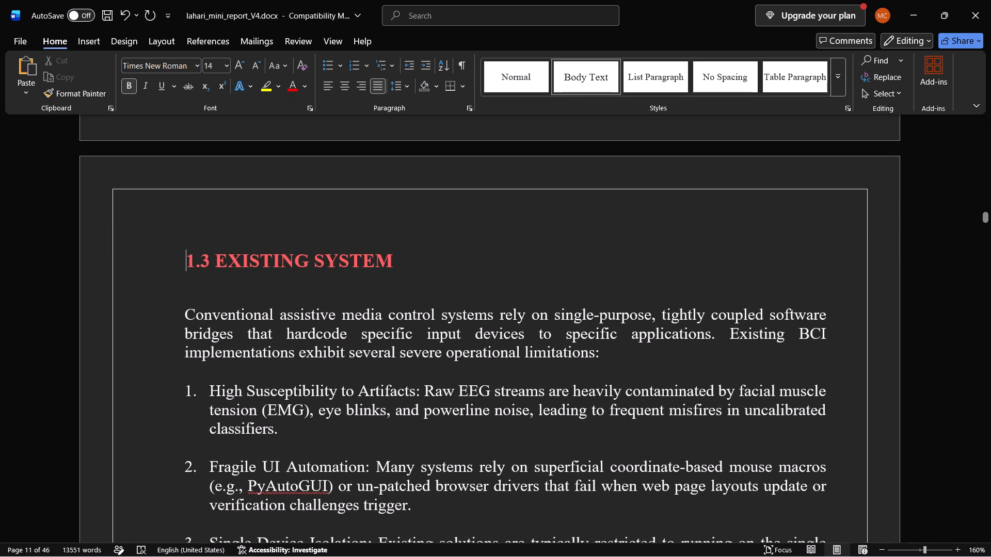
{"action": "key", "text": "BackSpace"}
{"action": "key", "text": "space"}
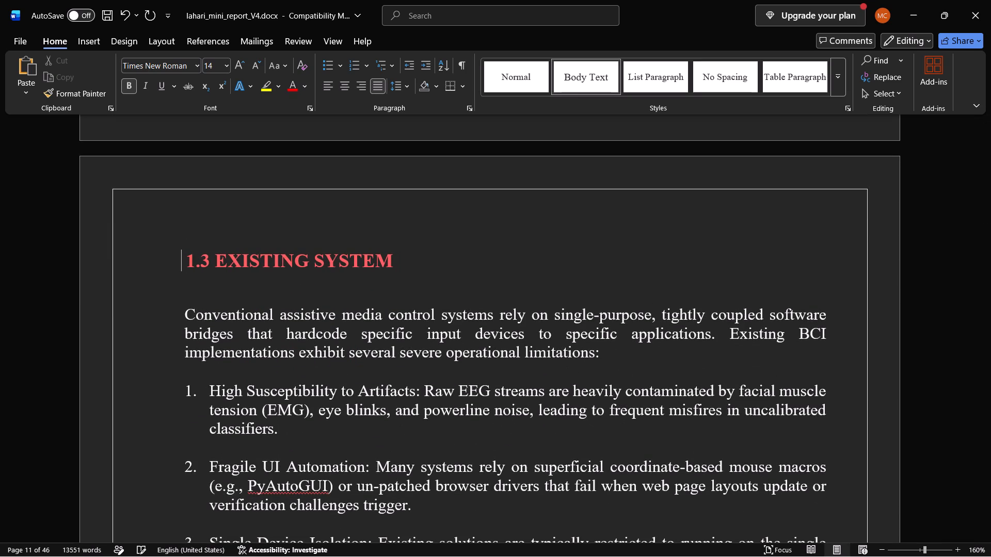
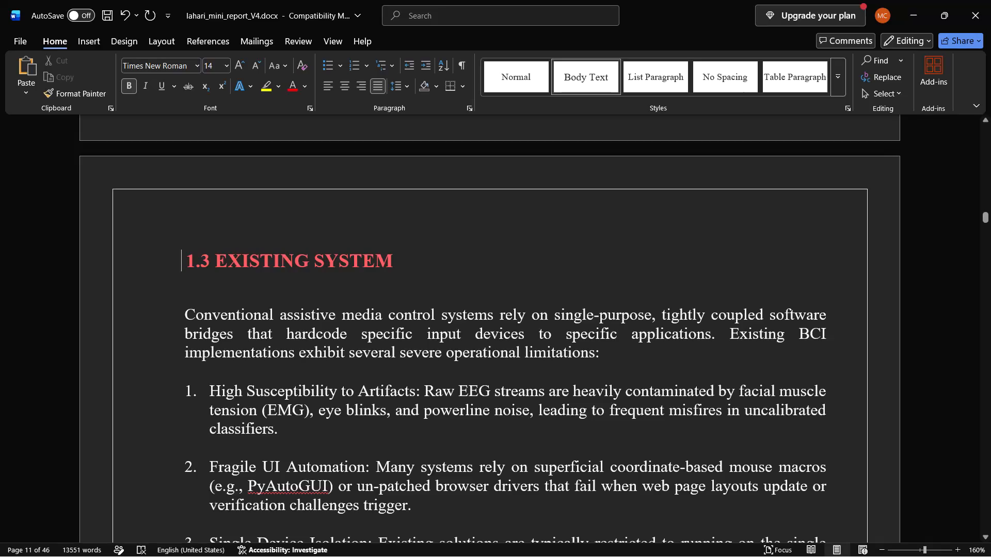
Examine the numbering of the 1.4 PROPOSED SYSTEM heading and of the LITERATURE SURVEY chapter and its subheadings.
{"action": "scroll", "coordinate": [244, 422], "scroll_direction": "down", "scroll_amount": 7}
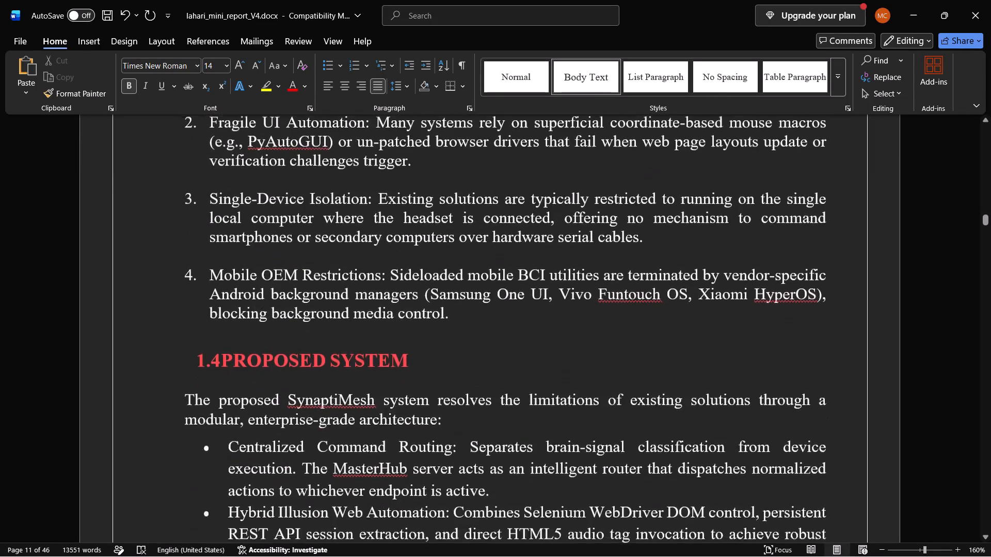
{"action": "scroll", "coordinate": [246, 420], "scroll_direction": "down", "scroll_amount": 3}
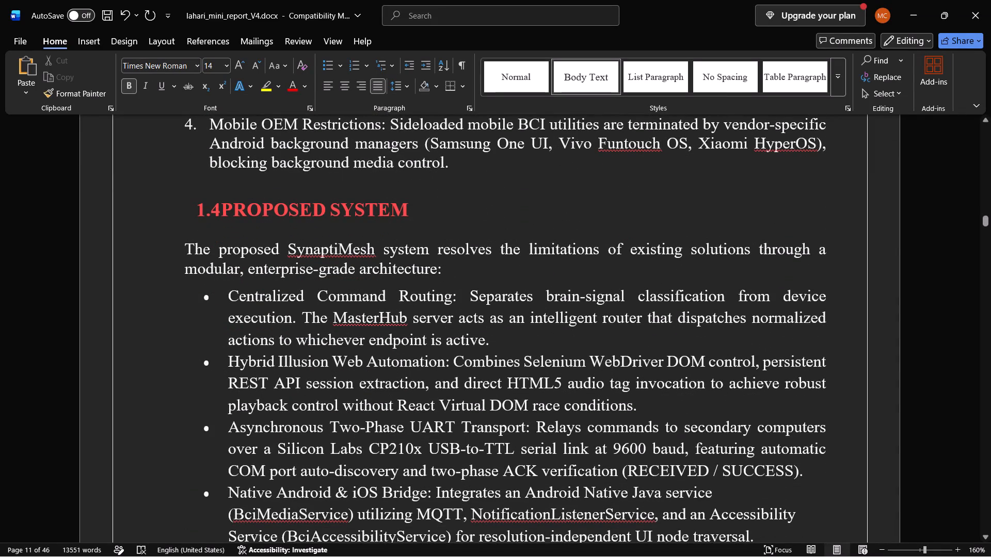
{"action": "scroll", "coordinate": [254, 302], "scroll_direction": "up", "scroll_amount": 9}
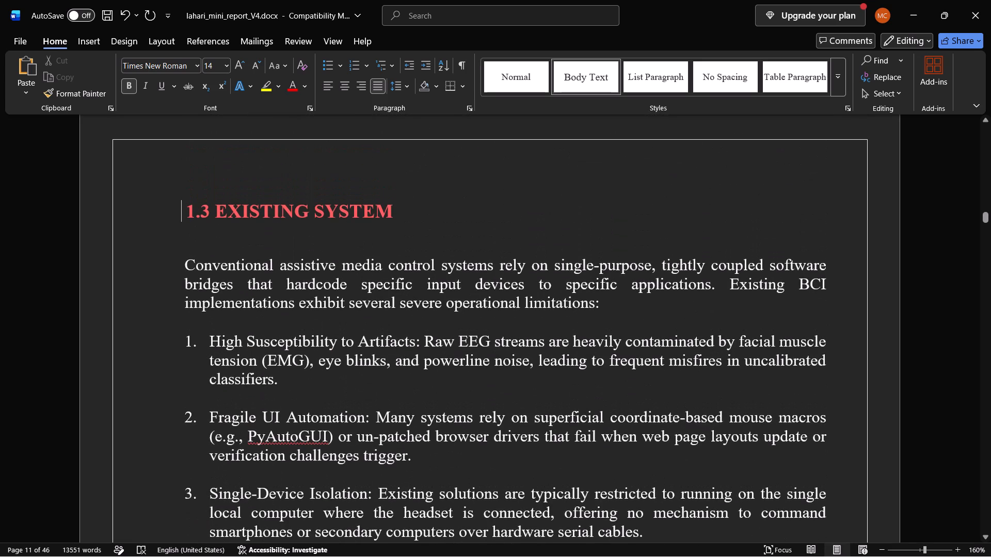
{"action": "scroll", "coordinate": [236, 230], "scroll_direction": "down", "scroll_amount": 7}
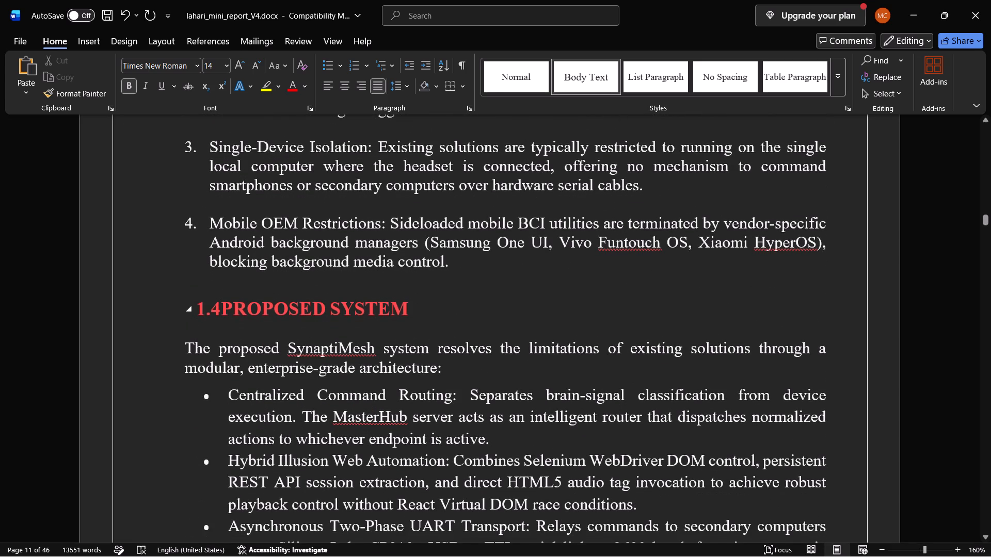
{"action": "left_click", "coordinate": [219, 312]}
{"action": "left_click", "coordinate": [225, 313]}
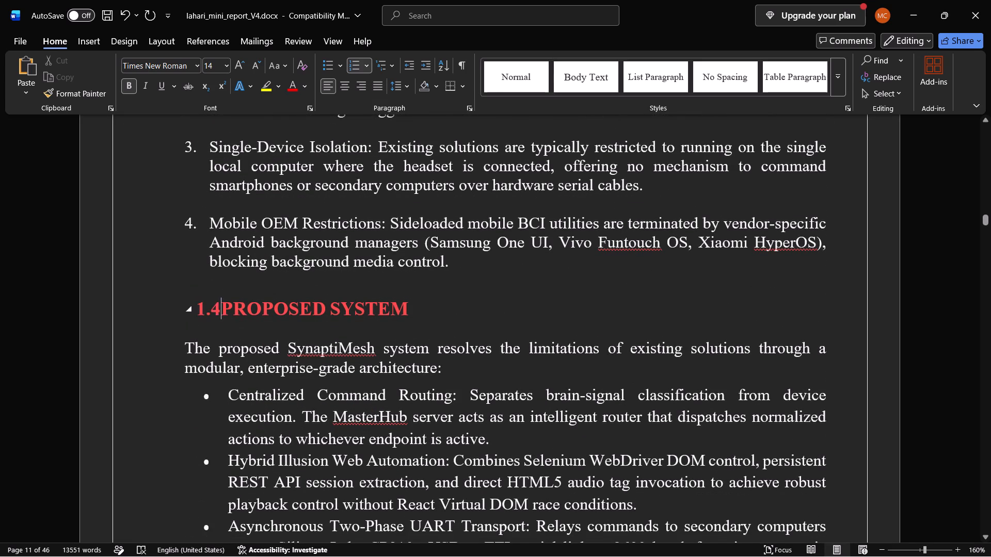
{"action": "scroll", "coordinate": [225, 313], "scroll_direction": "down", "scroll_amount": 14}
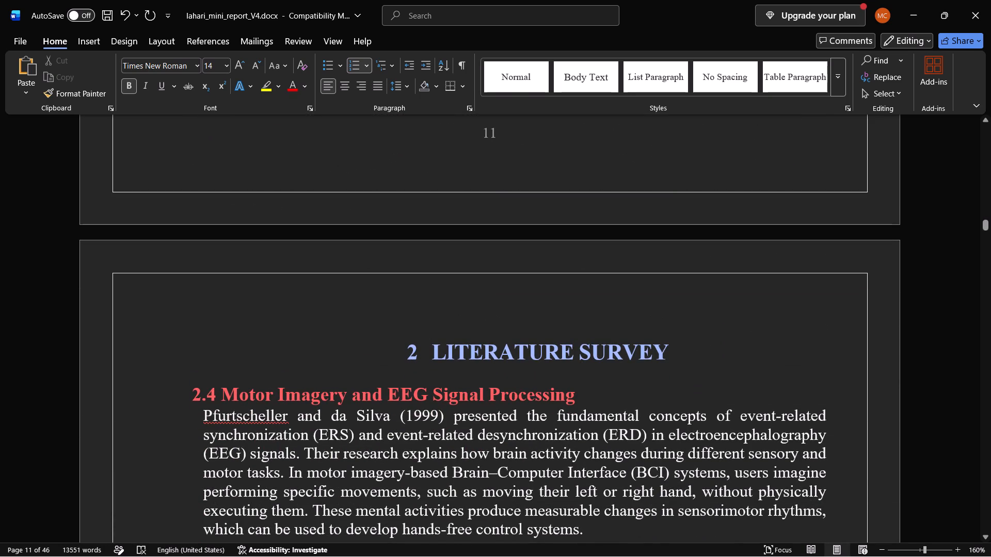
{"action": "scroll", "coordinate": [225, 313], "scroll_direction": "up", "scroll_amount": 5}
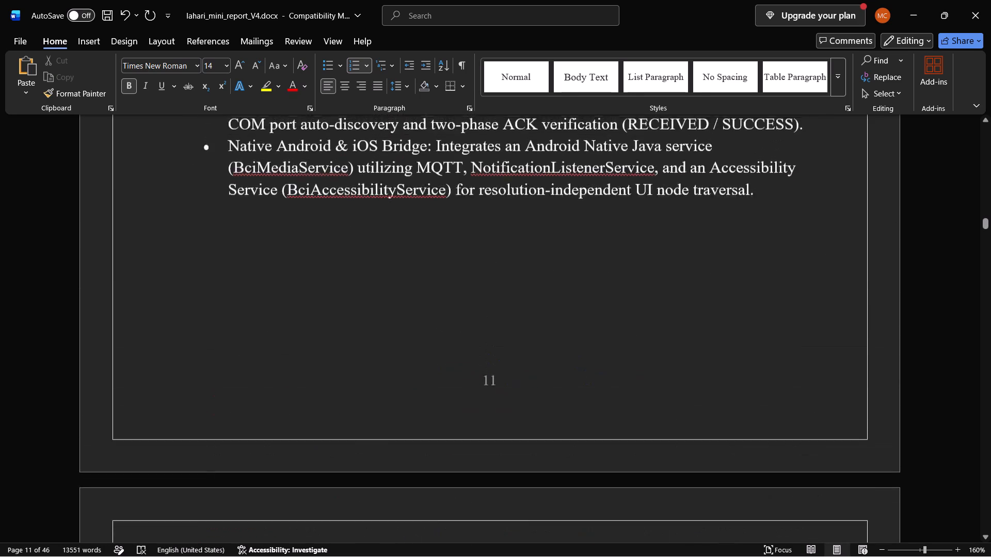
{"action": "scroll", "coordinate": [225, 313], "scroll_direction": "up", "scroll_amount": 9}
{"action": "scroll", "coordinate": [225, 313], "scroll_direction": "down", "scroll_amount": 4}
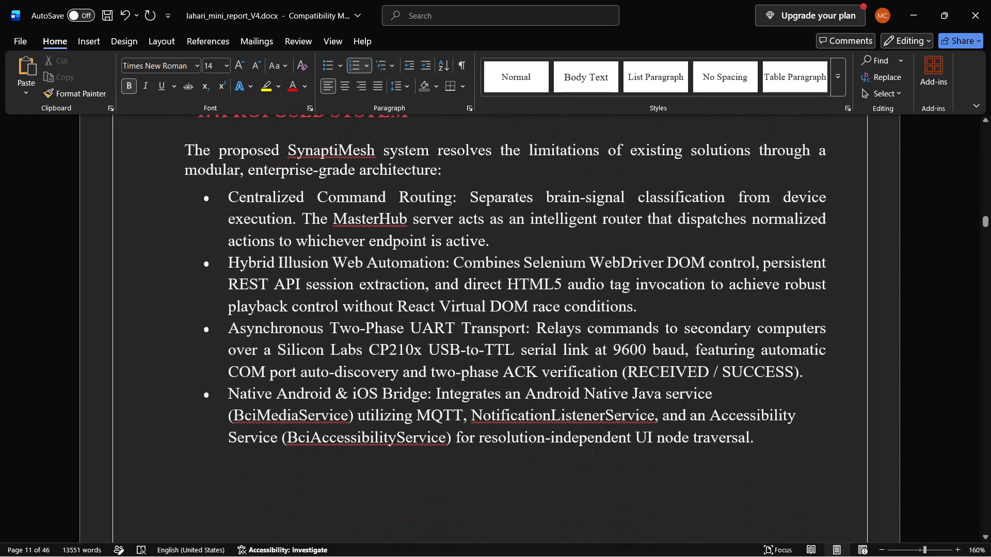
{"action": "scroll", "coordinate": [225, 313], "scroll_direction": "down", "scroll_amount": 20}
{"action": "scroll", "coordinate": [225, 313], "scroll_direction": "down", "scroll_amount": 5}
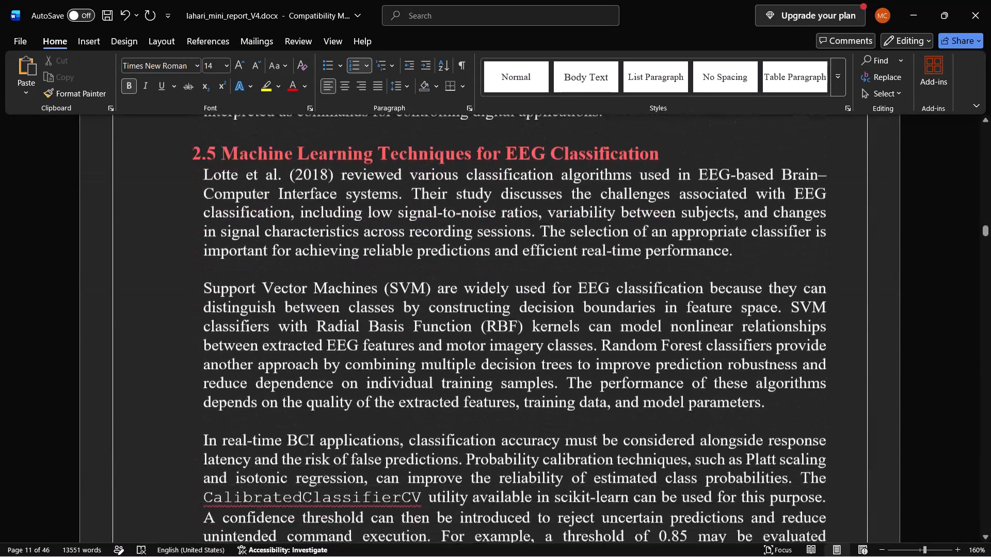
{"action": "scroll", "coordinate": [225, 313], "scroll_direction": "up", "scroll_amount": 10}
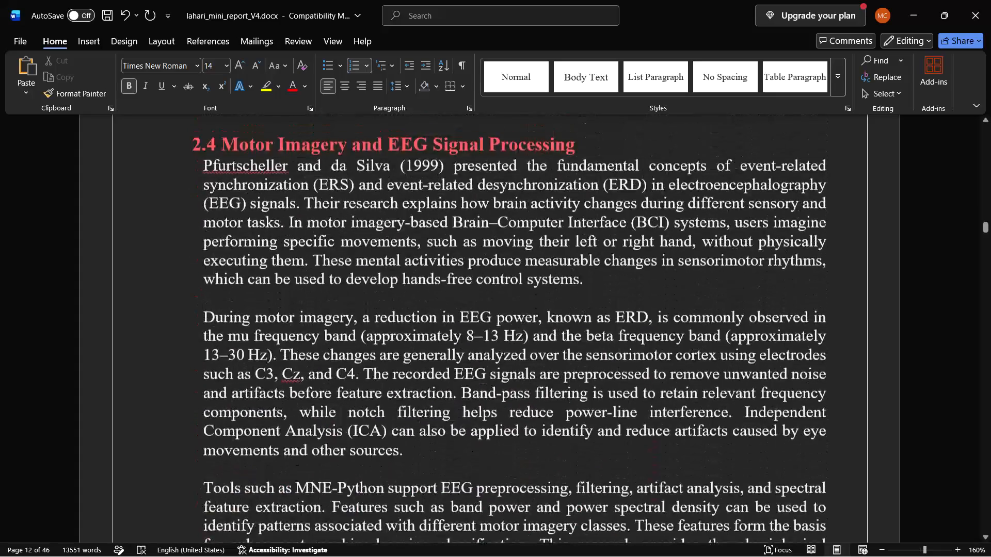
{"action": "scroll", "coordinate": [225, 313], "scroll_direction": "up", "scroll_amount": 20}
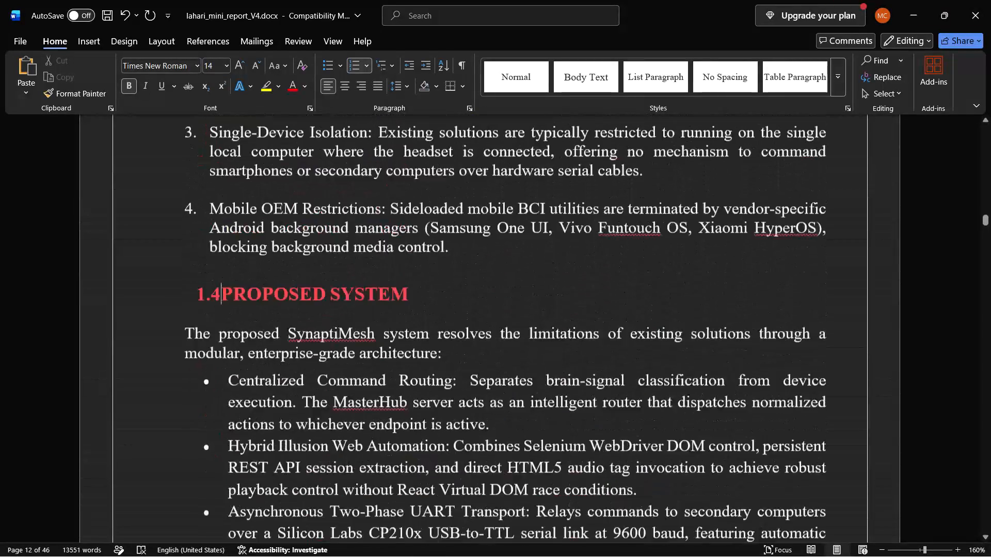
Undo the recent edits to heading 1.3 EXISTING SYSTEM and the .4 entered in the number of the PROPOSED SYSTEM heading.
{"action": "key", "text": "ctrl+z"}
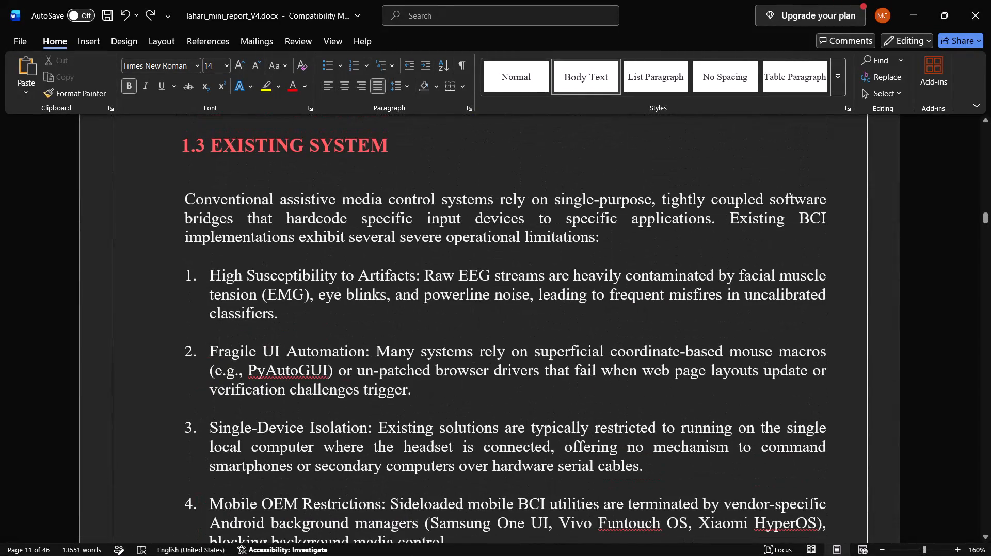
{"action": "key", "text": "ctrl+z"}
{"action": "key", "text": "ctrl+z"}
{"action": "key", "text": "ctrl+z"}
{"action": "key", "text": "ctrl+z"}
{"action": "key", "text": "ctrl+z"}
{"action": "key", "text": "ctrl+z"}
{"action": "scroll", "coordinate": [225, 313], "scroll_direction": "down", "scroll_amount": 10}
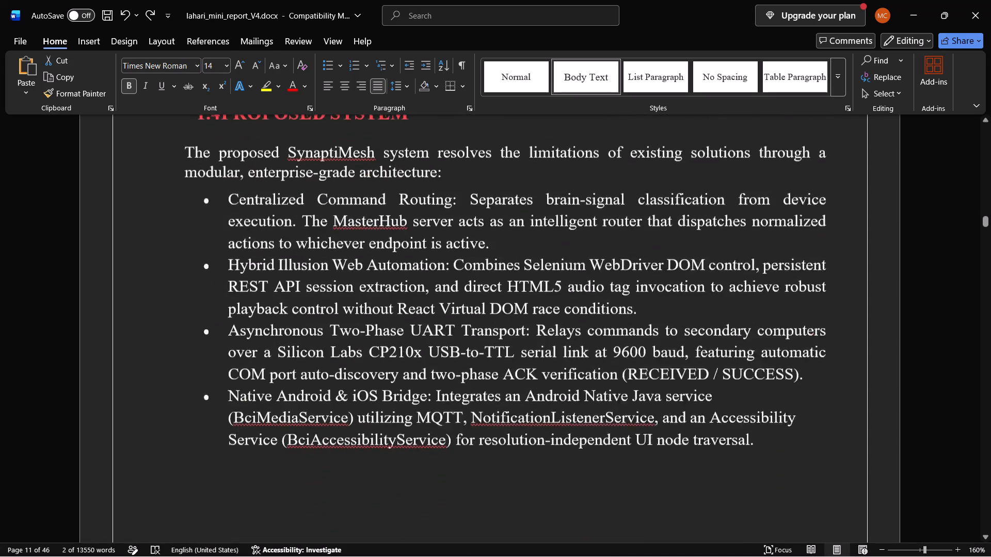
{"action": "scroll", "coordinate": [225, 313], "scroll_direction": "down", "scroll_amount": 11}
{"action": "key", "text": "ctrl+z"}
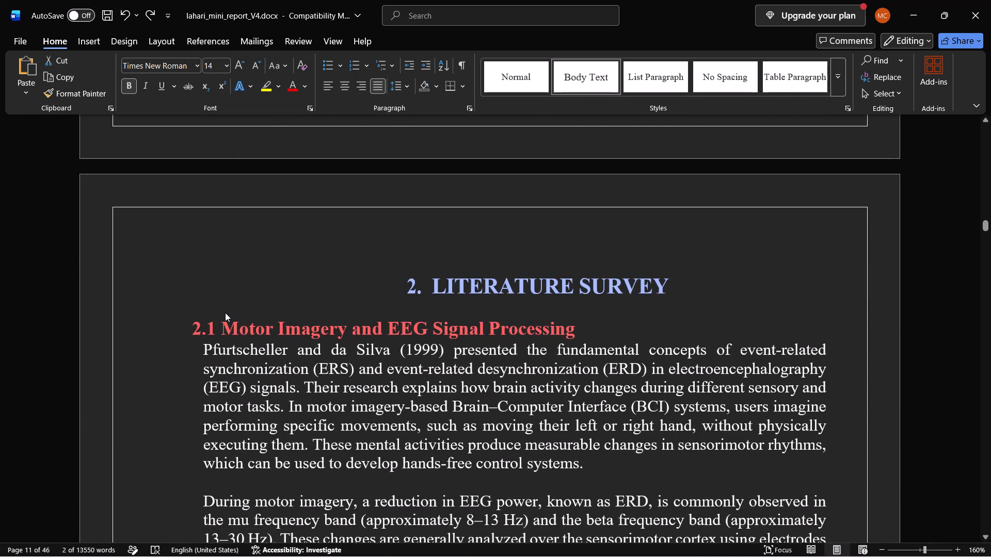
{"action": "key", "text": "ctrl+z"}
{"action": "scroll", "coordinate": [225, 313], "scroll_direction": "up", "scroll_amount": 3}
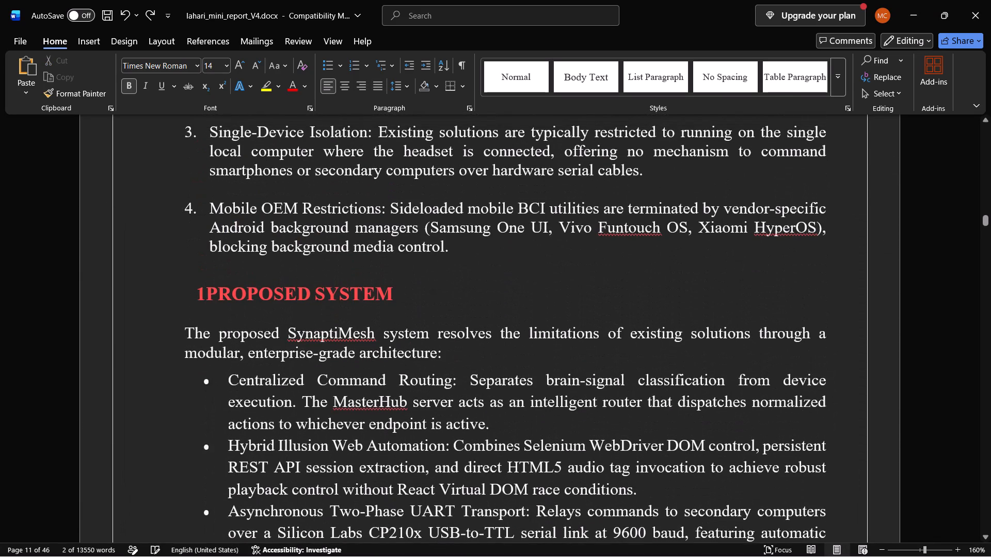
Complete the PROPOSED SYSTEM heading's number as 1.4, with a space between the number and the title.
{"action": "key", "text": "period"}
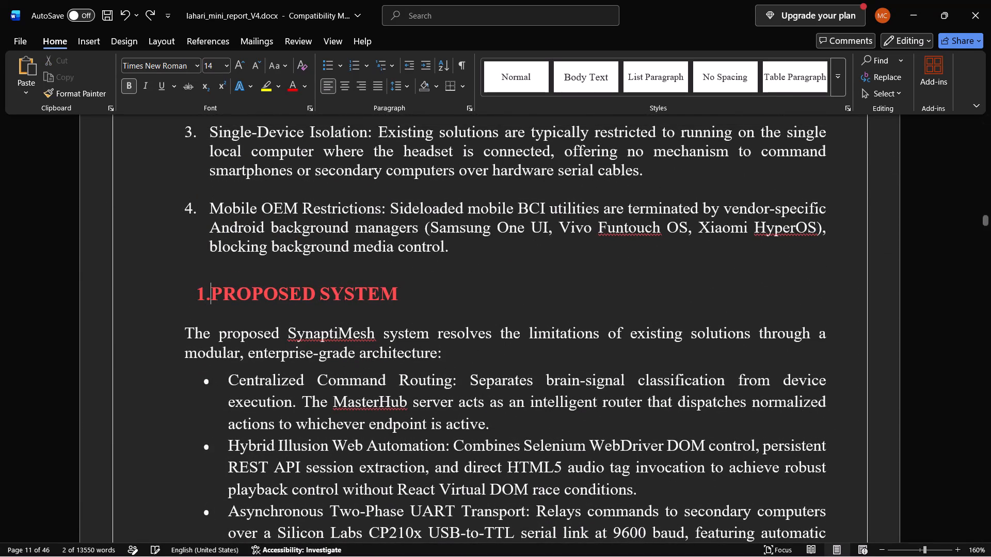
{"action": "type", "text": "3"}
{"action": "key", "text": "space"}
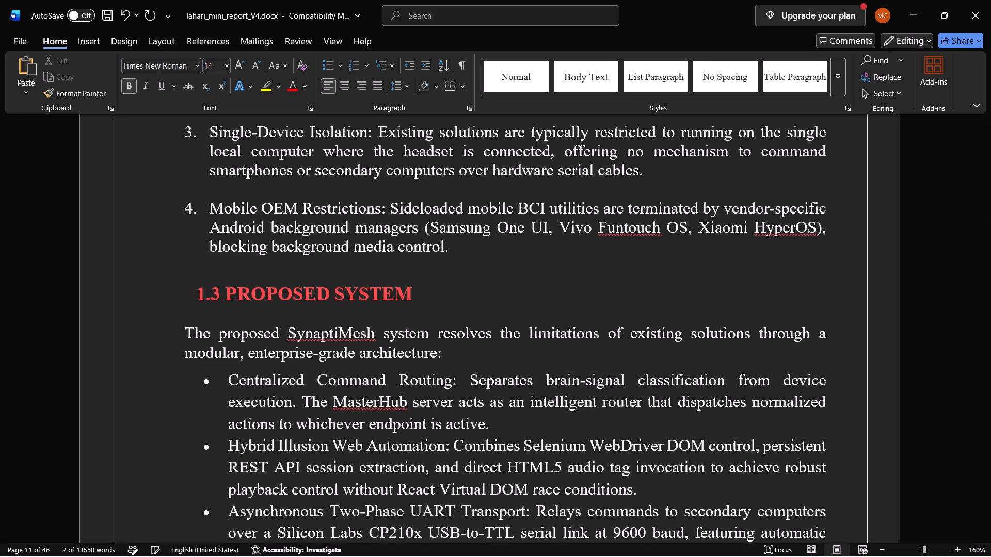
{"action": "scroll", "coordinate": [159, 274], "scroll_direction": "up", "scroll_amount": 9}
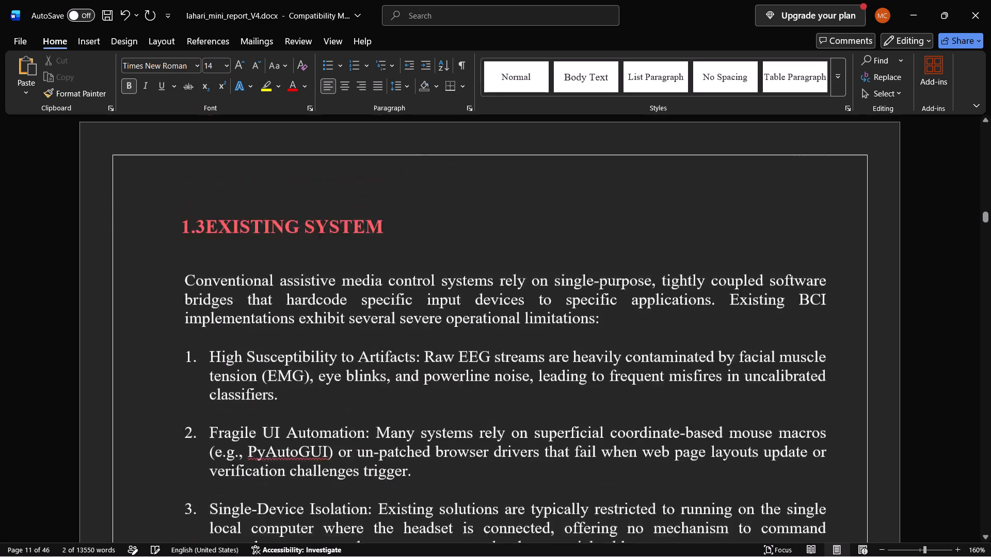
{"action": "scroll", "coordinate": [159, 274], "scroll_direction": "down", "scroll_amount": 6}
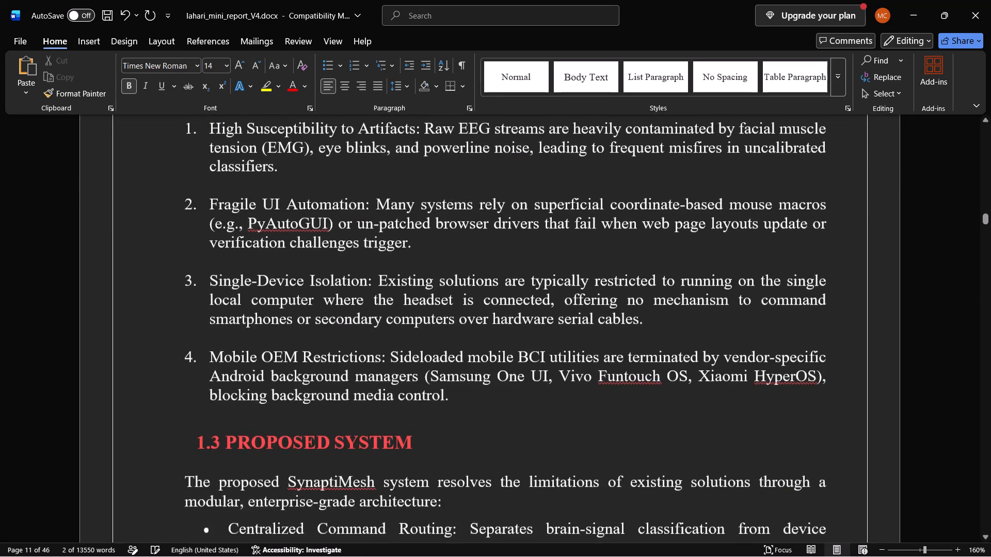
{"action": "scroll", "coordinate": [159, 274], "scroll_direction": "down", "scroll_amount": 2}
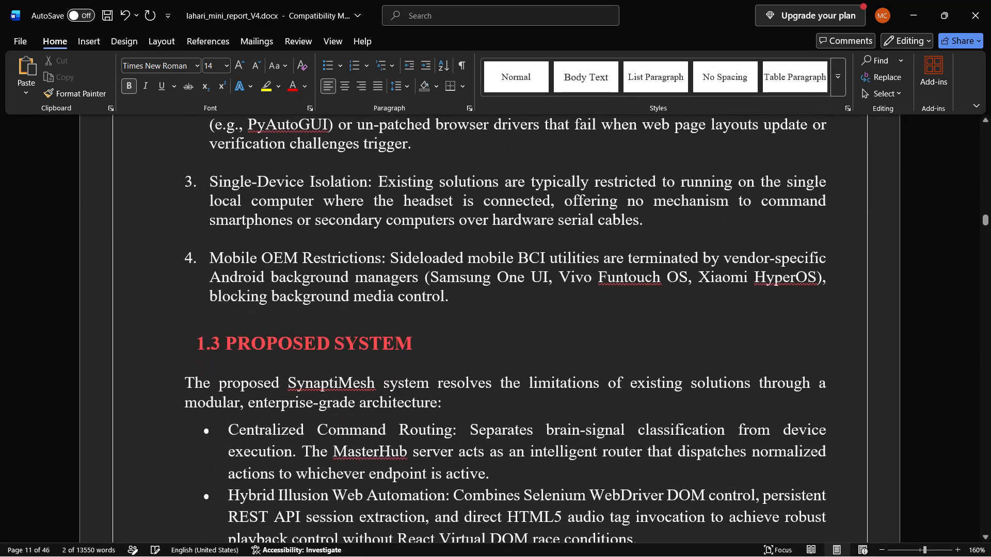
{"action": "key", "text": "BackSpace"}
{"action": "key", "text": "BackSpace"}
{"action": "type", "text": "4"}
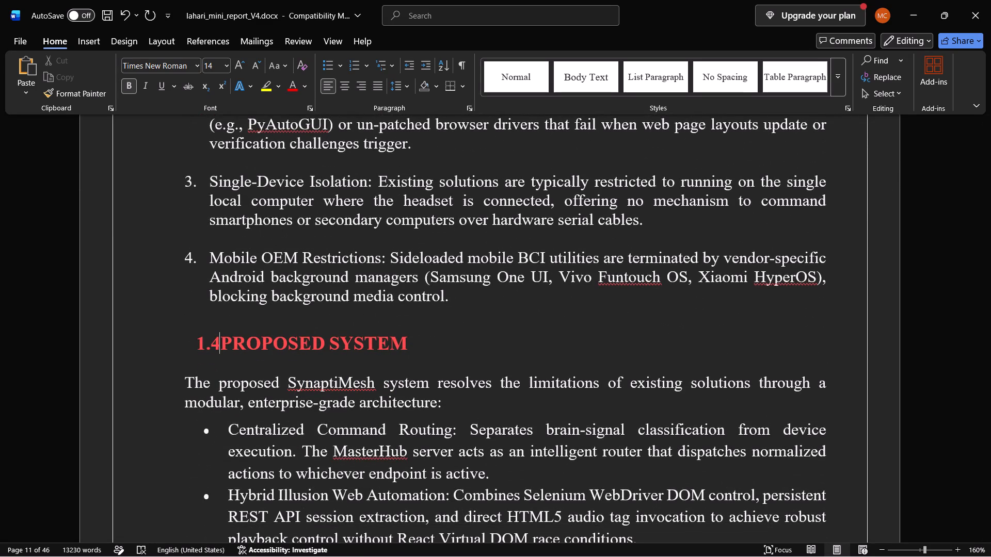
{"action": "key", "text": "space"}
Review the chapter 1 headings and the start of chapter 2 for consistent numbering, spacing and alignment.
{"action": "scroll", "coordinate": [157, 274], "scroll_direction": "down", "scroll_amount": 2}
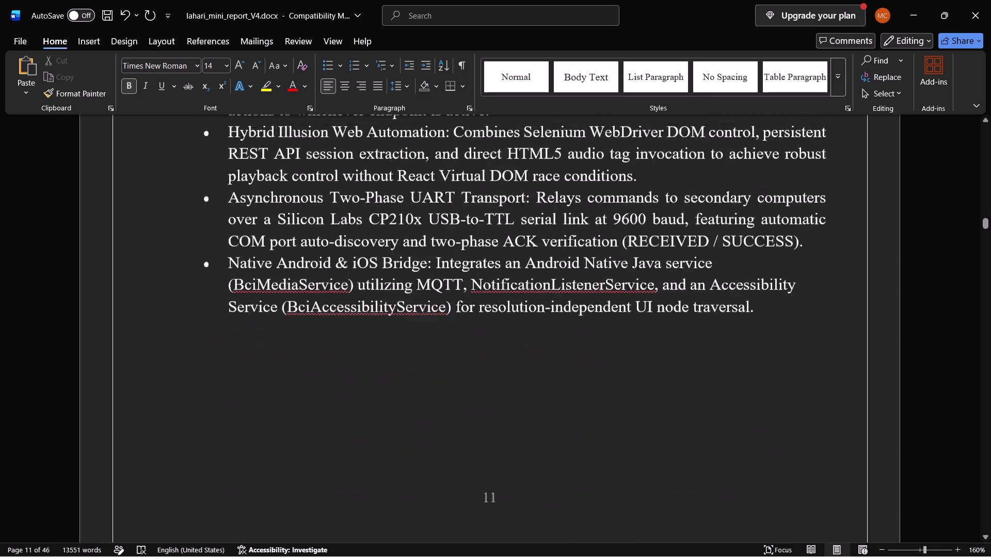
{"action": "scroll", "coordinate": [157, 274], "scroll_direction": "down", "scroll_amount": 1}
{"action": "scroll", "coordinate": [249, 359], "scroll_direction": "up", "scroll_amount": 1}
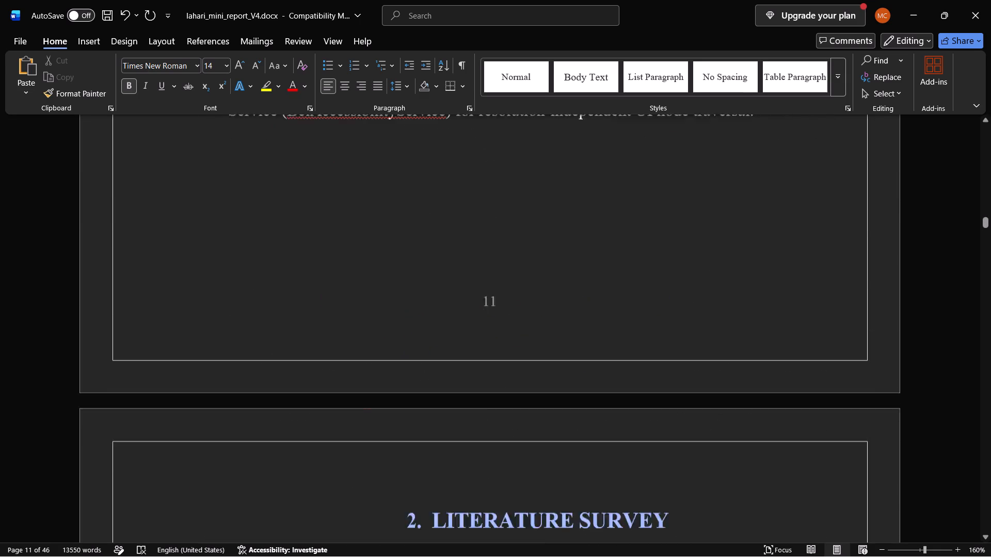
{"action": "scroll", "coordinate": [249, 359], "scroll_direction": "up", "scroll_amount": 3}
{"action": "scroll", "coordinate": [249, 359], "scroll_direction": "down", "scroll_amount": 2}
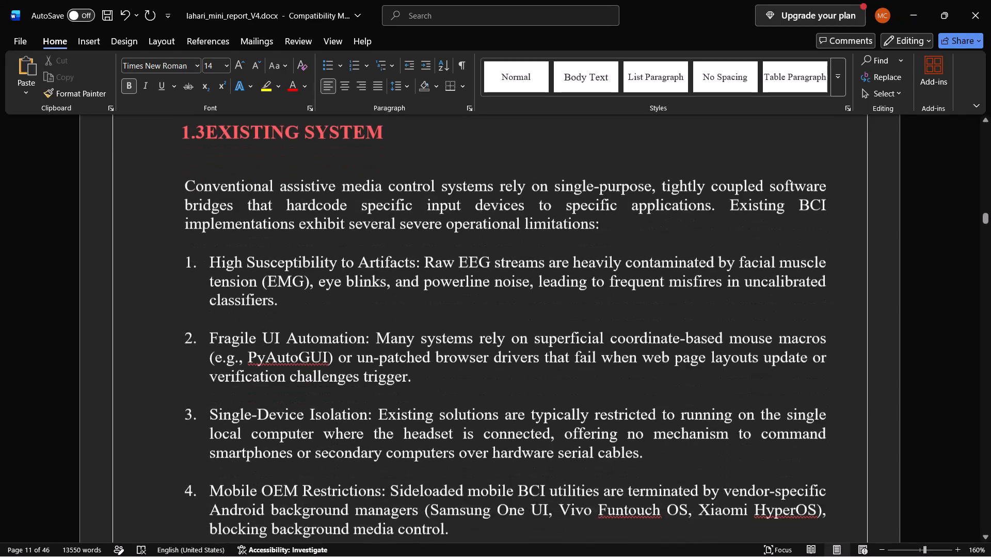
{"action": "scroll", "coordinate": [249, 359], "scroll_direction": "down", "scroll_amount": 1}
{"action": "scroll", "coordinate": [249, 359], "scroll_direction": "up", "scroll_amount": 1}
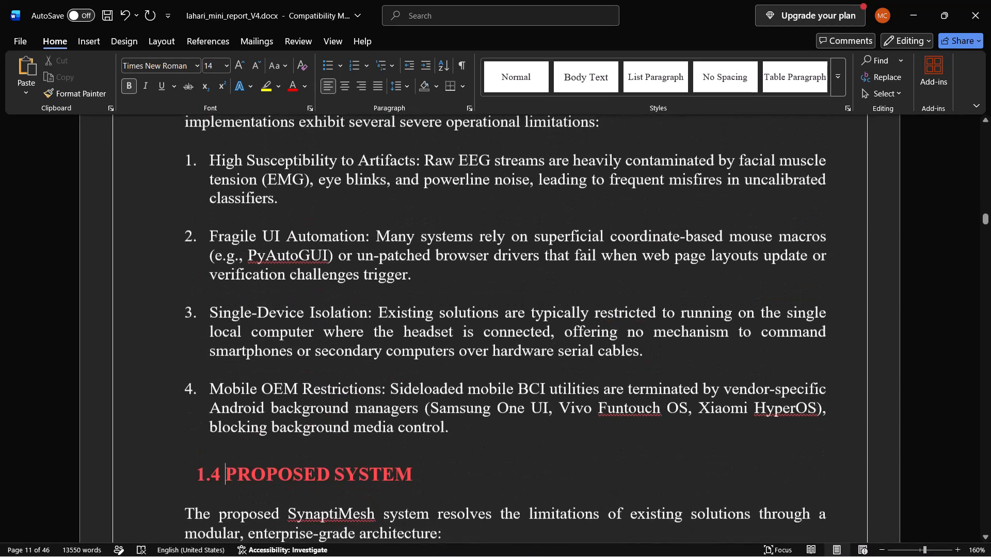
{"action": "scroll", "coordinate": [249, 359], "scroll_direction": "up", "scroll_amount": 3}
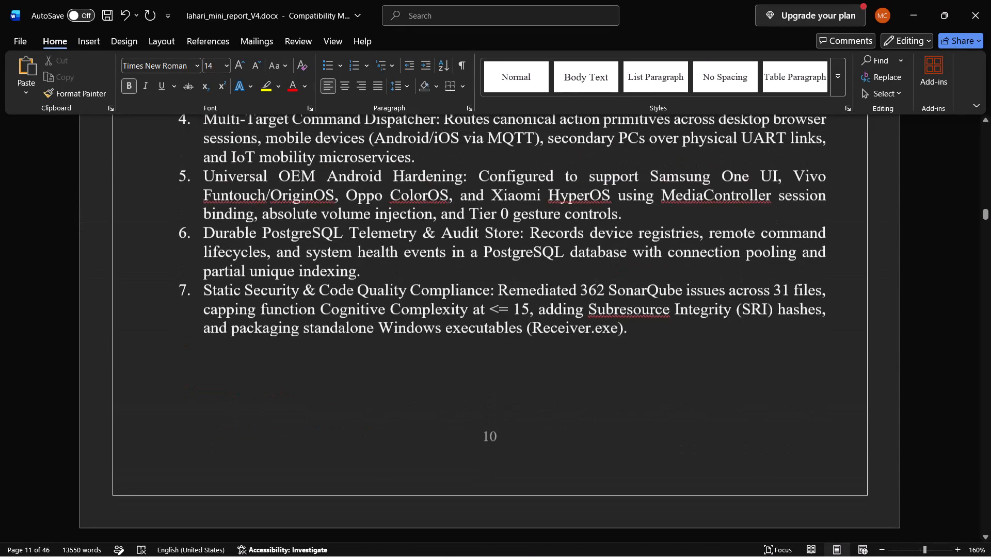
{"action": "scroll", "coordinate": [249, 359], "scroll_direction": "up", "scroll_amount": 2}
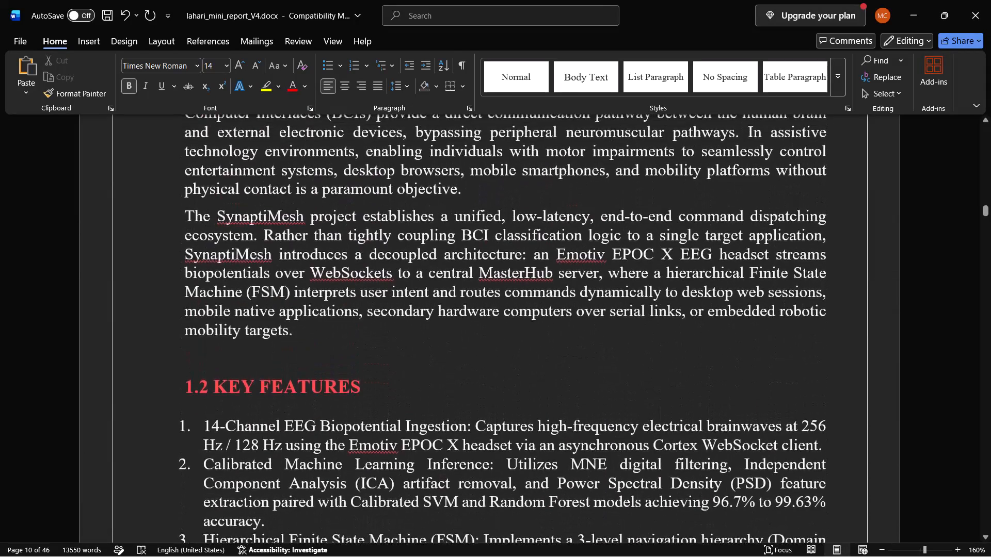
{"action": "scroll", "coordinate": [249, 359], "scroll_direction": "up", "scroll_amount": 2}
{"action": "scroll", "coordinate": [249, 359], "scroll_direction": "down", "scroll_amount": 2}
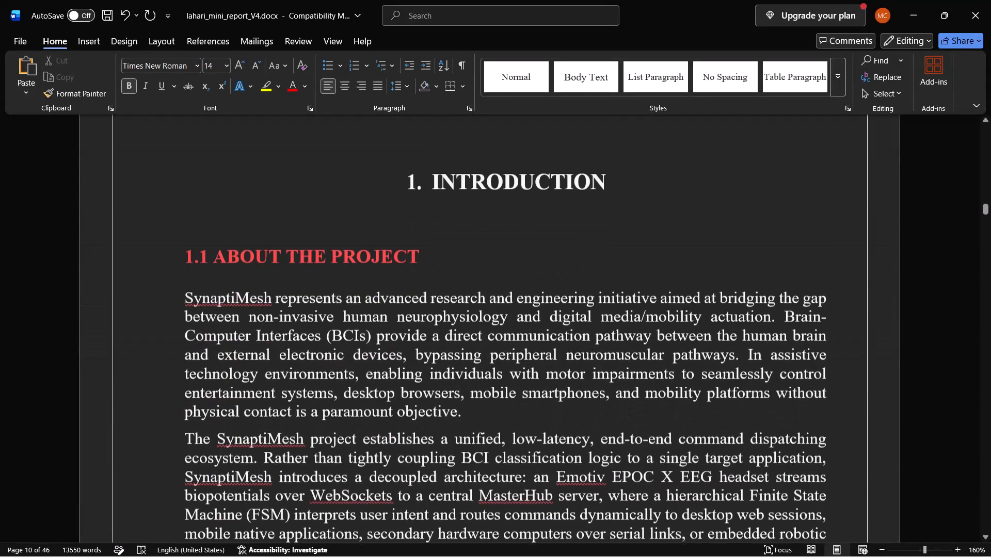
{"action": "scroll", "coordinate": [249, 359], "scroll_direction": "down", "scroll_amount": 3}
{"action": "scroll", "coordinate": [249, 359], "scroll_direction": "up", "scroll_amount": 2}
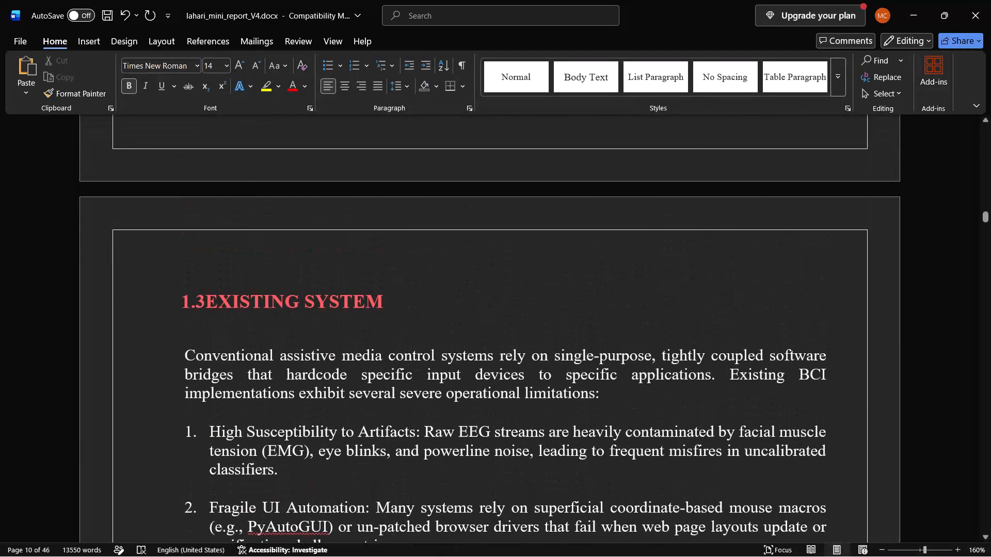
{"action": "scroll", "coordinate": [244, 249], "scroll_direction": "down", "scroll_amount": 8}
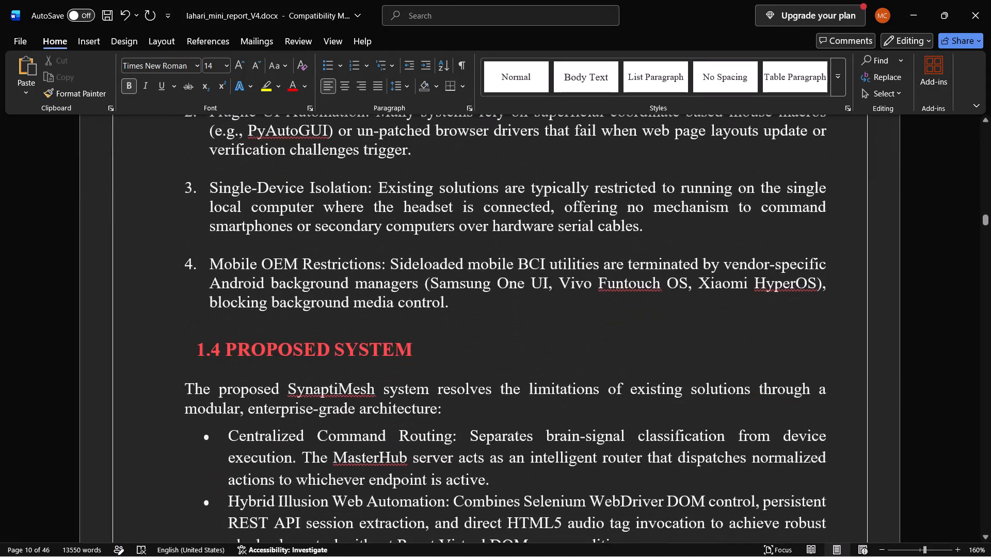
Set the font colour of the chapter 2 heading LITERATURE SURVEY and its number to black.
{"action": "scroll", "coordinate": [243, 252], "scroll_direction": "down", "scroll_amount": 17}
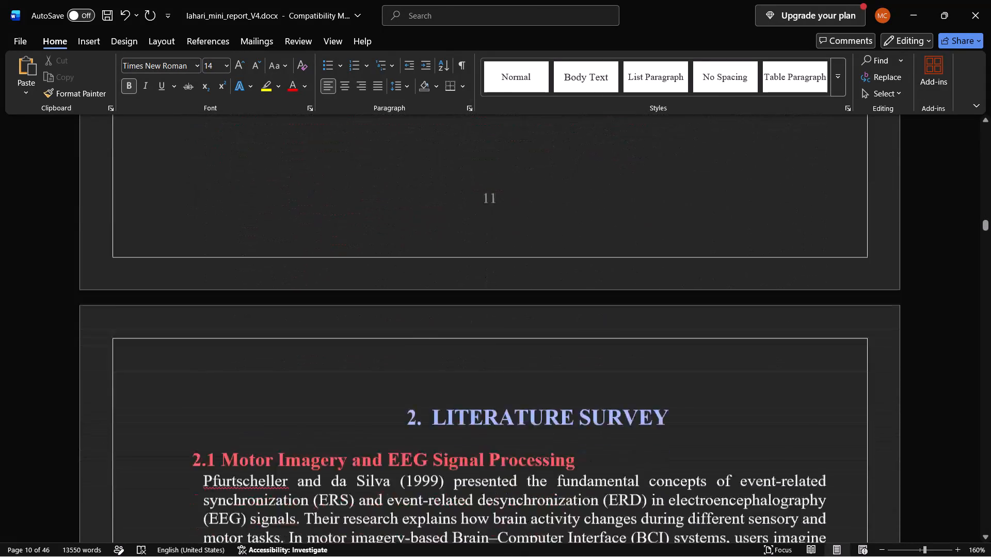
{"action": "left_click_drag", "start_coordinate": [679, 248], "coordinate": [666, 251]}
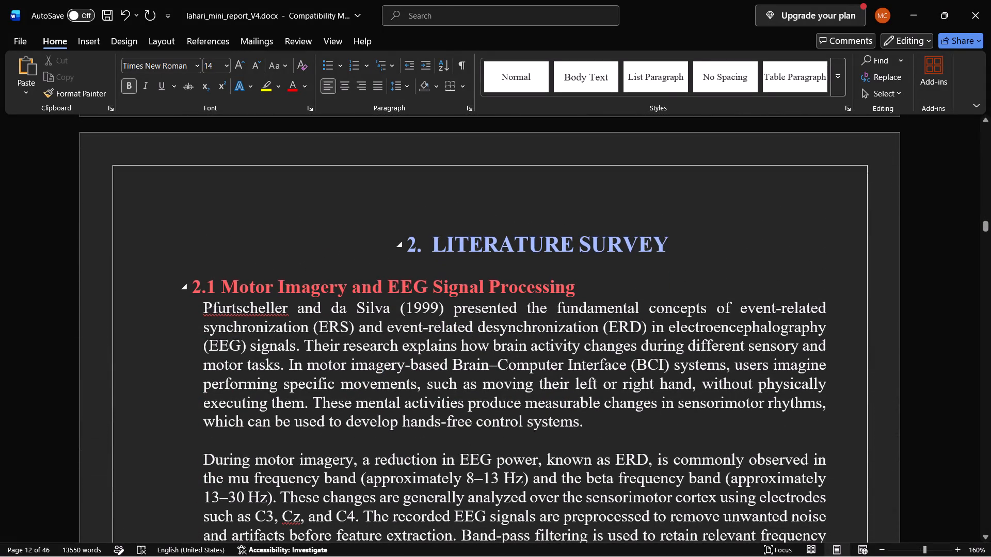
{"action": "left_click_drag", "start_coordinate": [666, 251], "coordinate": [421, 246]}
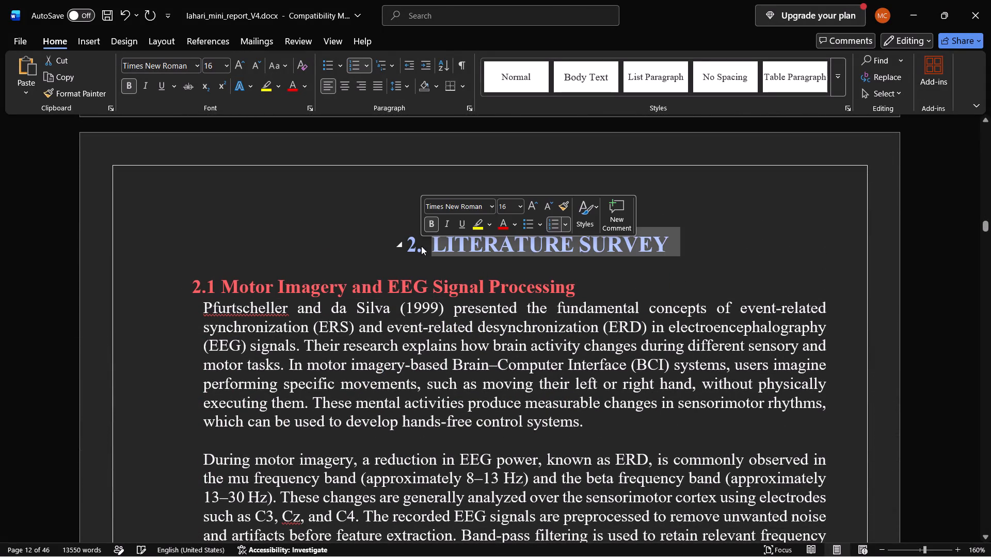
{"action": "left_click", "coordinate": [519, 225]}
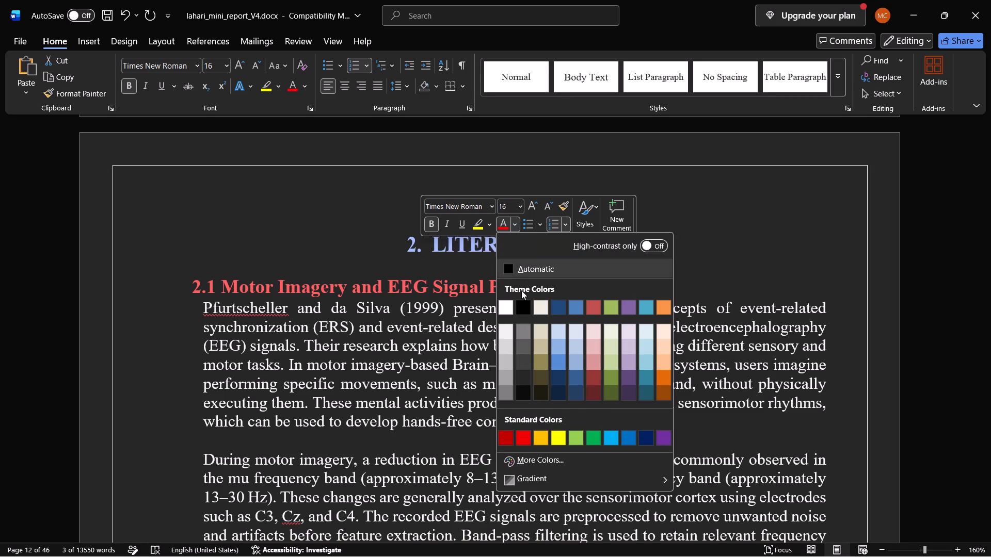
{"action": "left_click", "coordinate": [527, 302]}
{"action": "left_click", "coordinate": [435, 268]}
{"action": "left_click", "coordinate": [413, 250]}
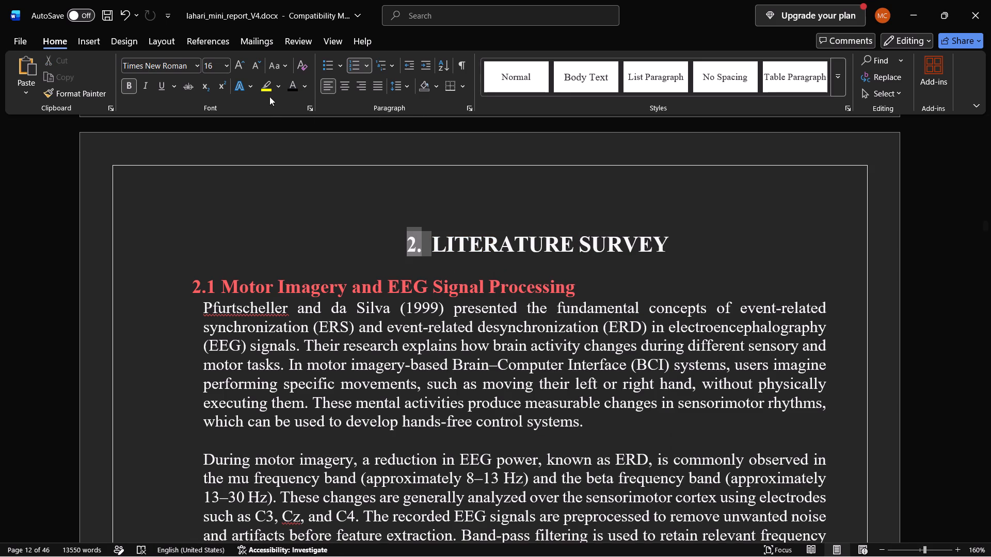
{"action": "left_click", "coordinate": [306, 90]}
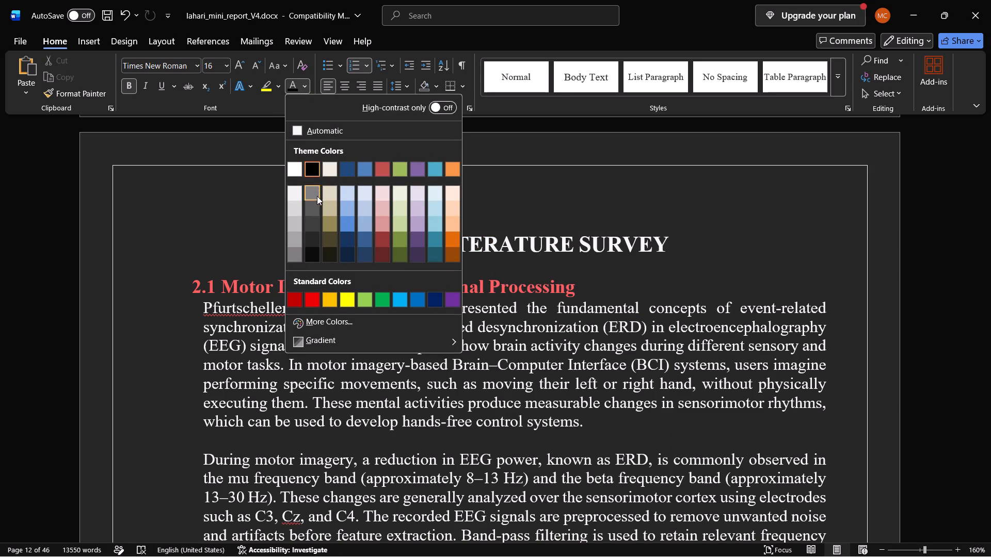
{"action": "left_click", "coordinate": [318, 171]}
{"action": "left_click", "coordinate": [384, 209]}
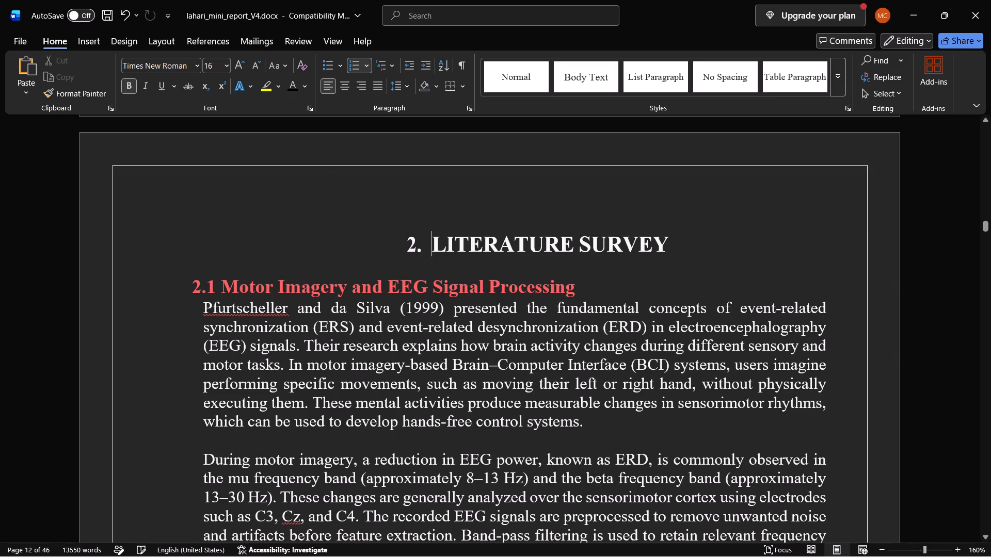
Review the chapter 2 subheadings 2.1 to 2.5 and their text for consistent formatting, continuing to the chapter 3 heading.
{"action": "scroll", "coordinate": [387, 214], "scroll_direction": "down", "scroll_amount": 3}
{"action": "scroll", "coordinate": [387, 214], "scroll_direction": "up", "scroll_amount": 3}
{"action": "scroll", "coordinate": [387, 214], "scroll_direction": "down", "scroll_amount": 4}
{"action": "scroll", "coordinate": [387, 214], "scroll_direction": "up", "scroll_amount": 3}
{"action": "scroll", "coordinate": [387, 214], "scroll_direction": "down", "scroll_amount": 6}
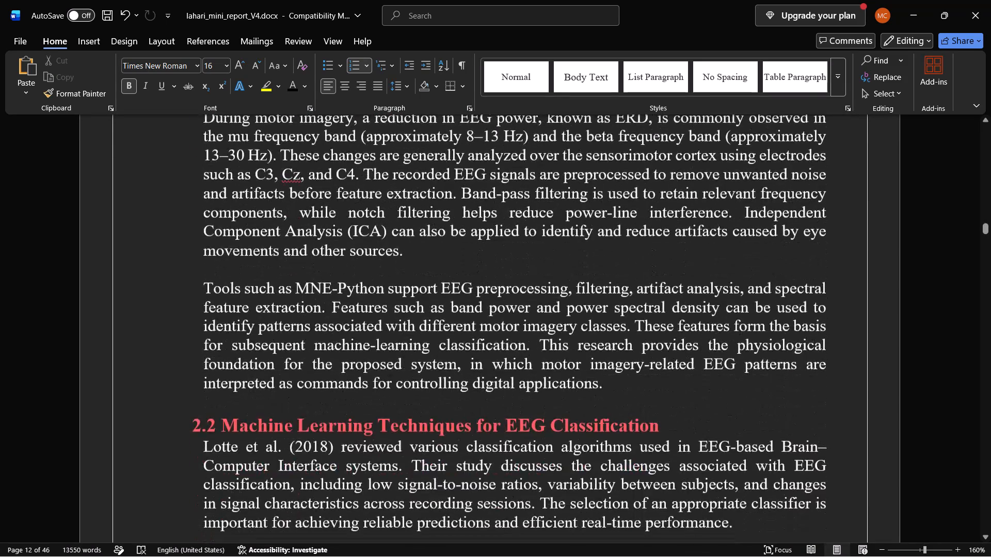
{"action": "scroll", "coordinate": [387, 214], "scroll_direction": "down", "scroll_amount": 9}
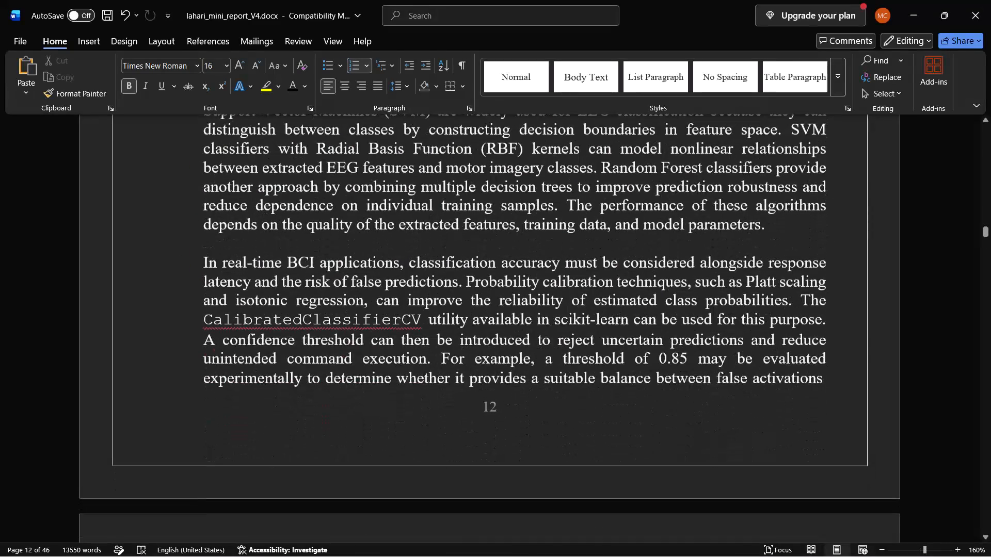
{"action": "scroll", "coordinate": [387, 214], "scroll_direction": "down", "scroll_amount": 8}
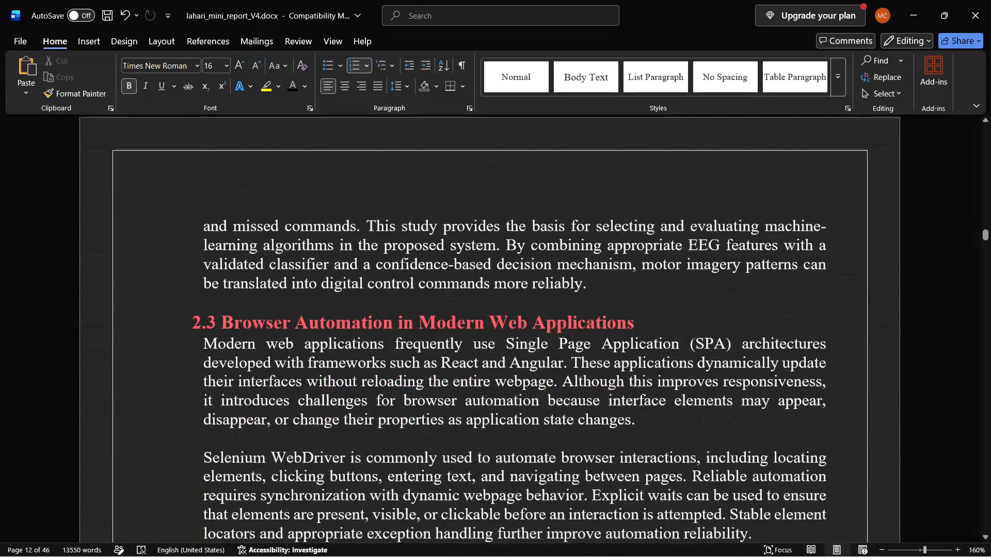
{"action": "scroll", "coordinate": [387, 214], "scroll_direction": "down", "scroll_amount": 14}
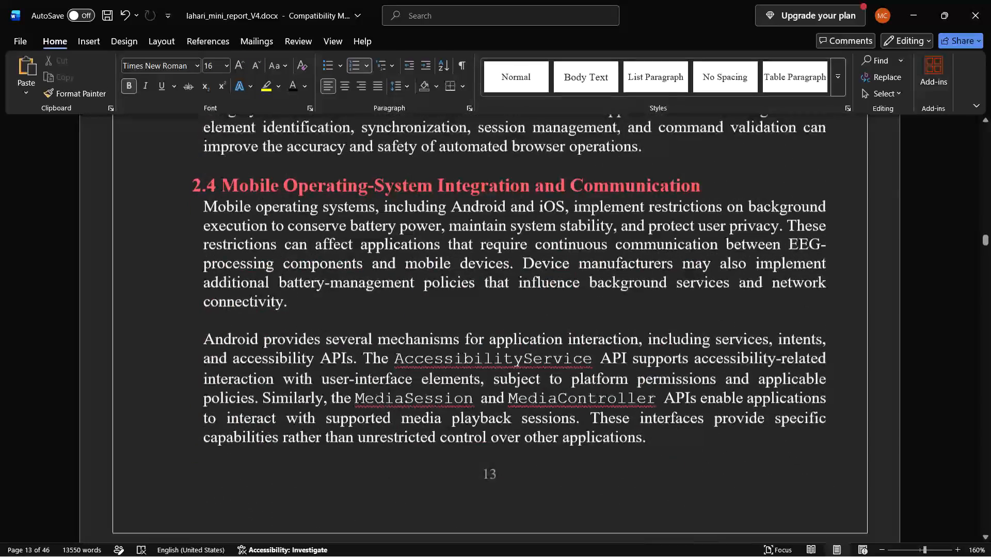
{"action": "scroll", "coordinate": [387, 214], "scroll_direction": "down", "scroll_amount": 17}
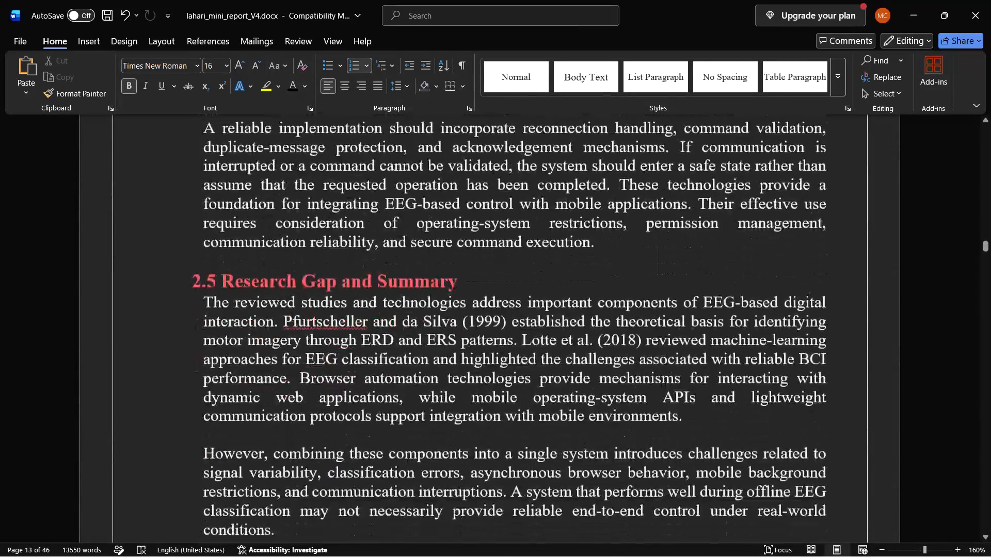
{"action": "scroll", "coordinate": [387, 214], "scroll_direction": "down", "scroll_amount": 16}
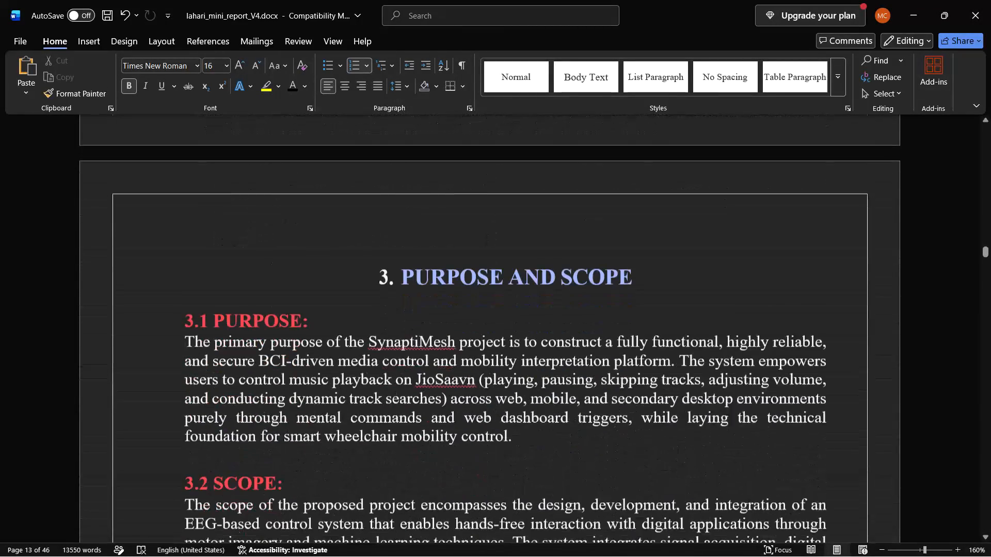
Set the font colour of the chapter 3 heading text PURPOSE AND SCOPE to black.
{"action": "left_click_drag", "start_coordinate": [669, 244], "coordinate": [495, 268]}
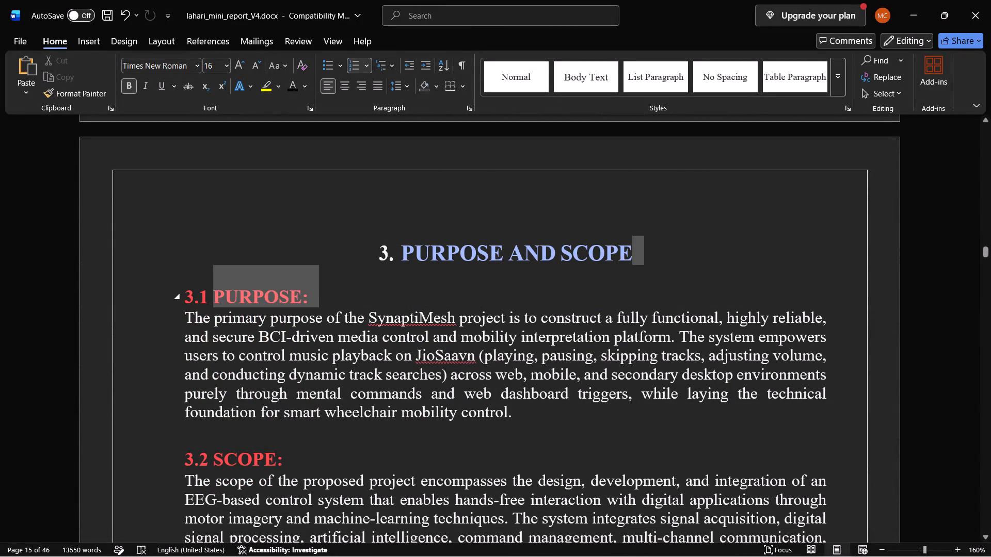
{"action": "left_click_drag", "start_coordinate": [495, 268], "coordinate": [415, 256]}
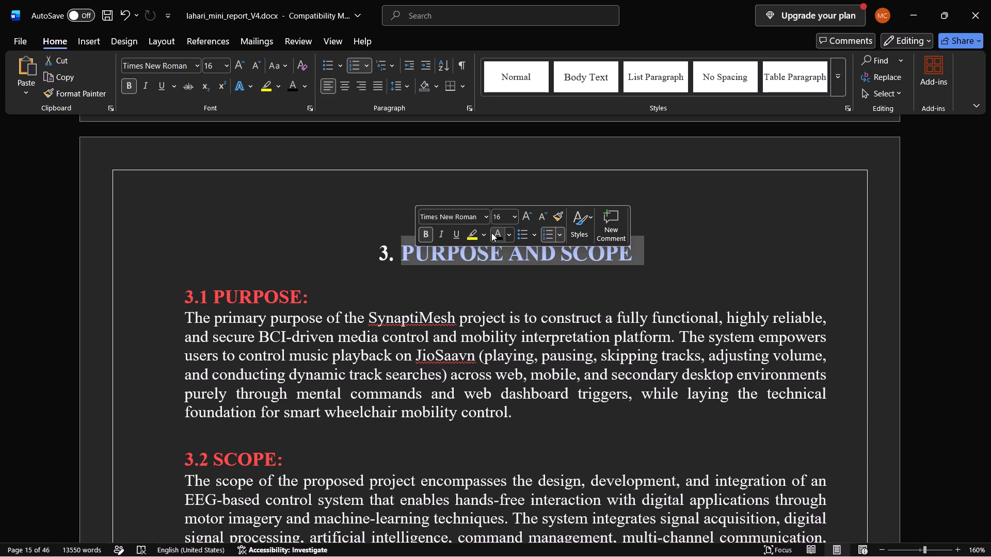
{"action": "left_click", "coordinate": [504, 238]}
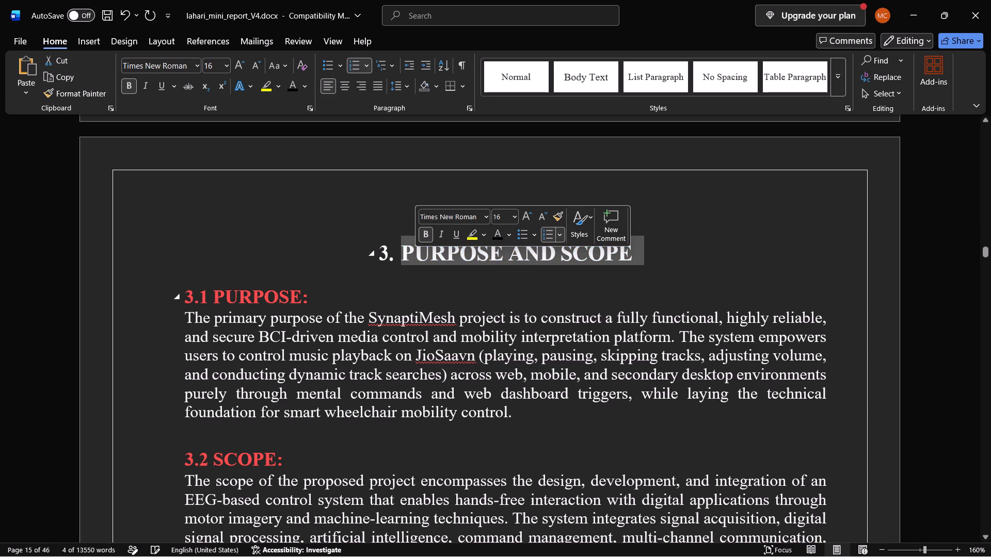
{"action": "left_click", "coordinate": [401, 297]}
Review the chapter 3 subheadings under PURPOSE and SCOPE for consistent numbering and formatting, continuing to the chapter 4 heading.
{"action": "scroll", "coordinate": [401, 292], "scroll_direction": "down", "scroll_amount": 3}
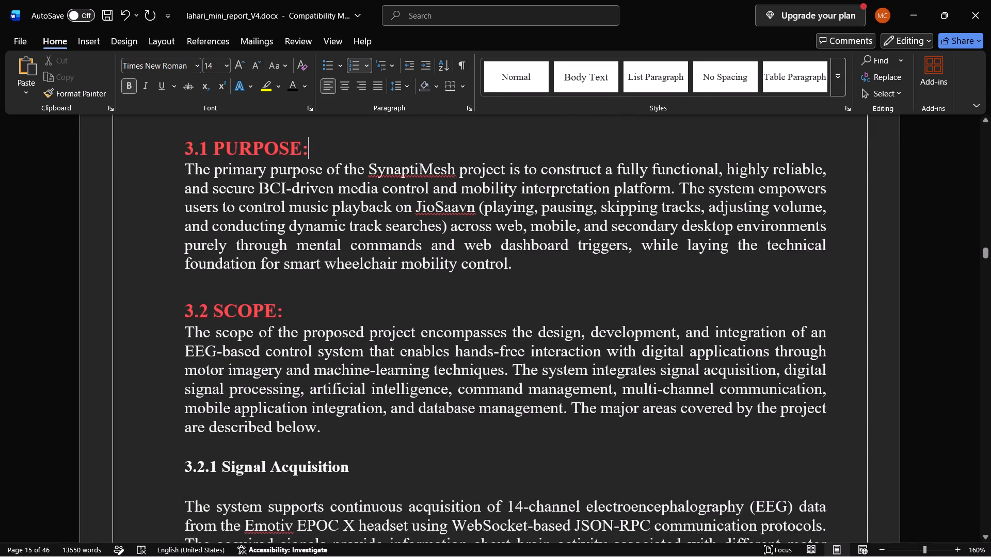
{"action": "scroll", "coordinate": [401, 292], "scroll_direction": "down", "scroll_amount": 10}
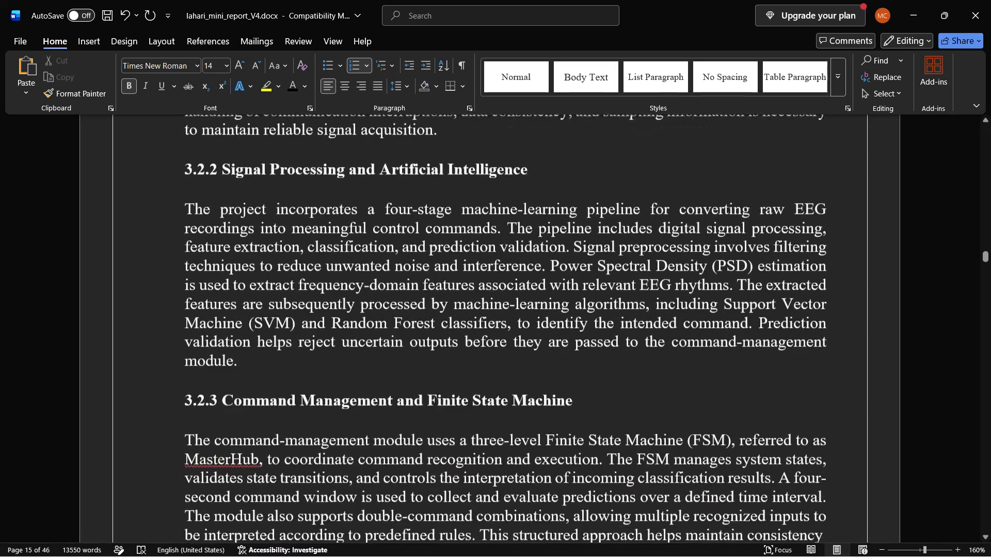
{"action": "scroll", "coordinate": [401, 292], "scroll_direction": "up", "scroll_amount": 8}
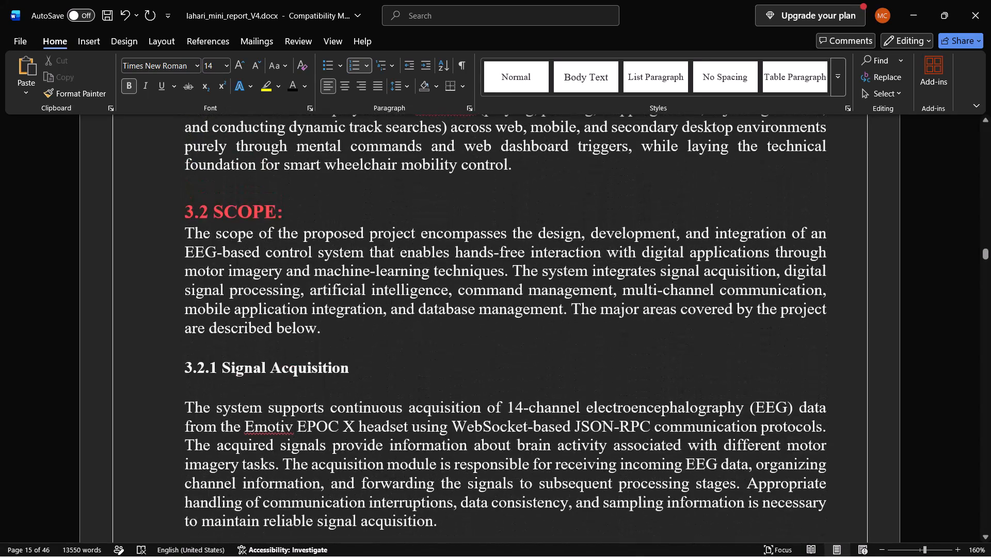
{"action": "scroll", "coordinate": [401, 292], "scroll_direction": "down", "scroll_amount": 11}
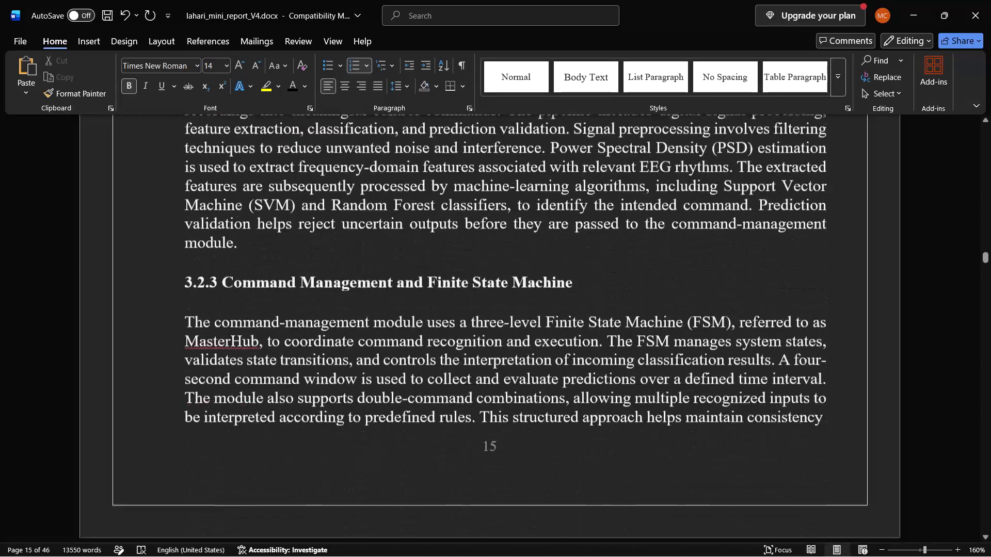
{"action": "scroll", "coordinate": [401, 292], "scroll_direction": "down", "scroll_amount": 18}
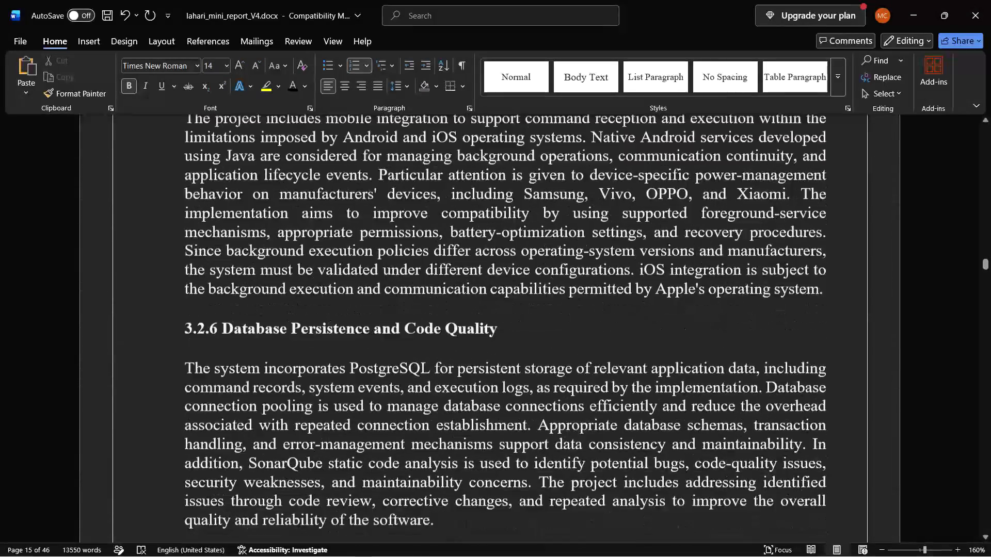
{"action": "scroll", "coordinate": [401, 292], "scroll_direction": "down", "scroll_amount": 15}
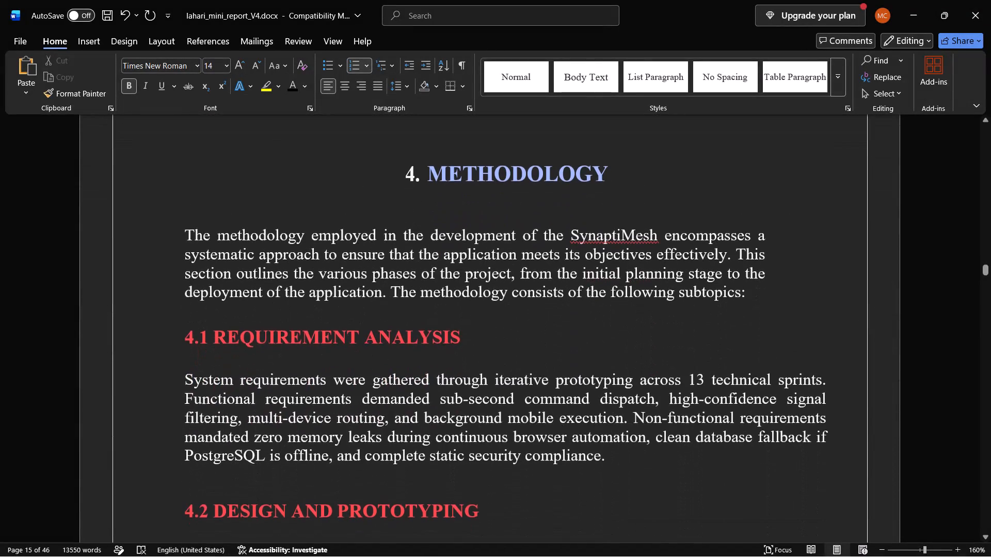
Set the font colour of the chapter 4 heading text METHODOLOGY to black.
{"action": "left_click_drag", "start_coordinate": [628, 175], "coordinate": [476, 188]}
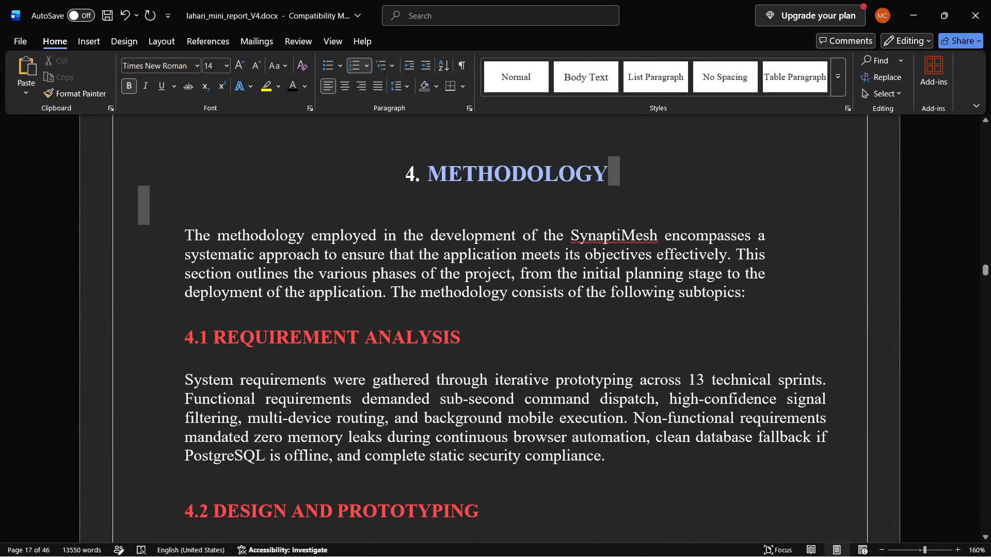
{"action": "left_click_drag", "start_coordinate": [476, 188], "coordinate": [427, 180]}
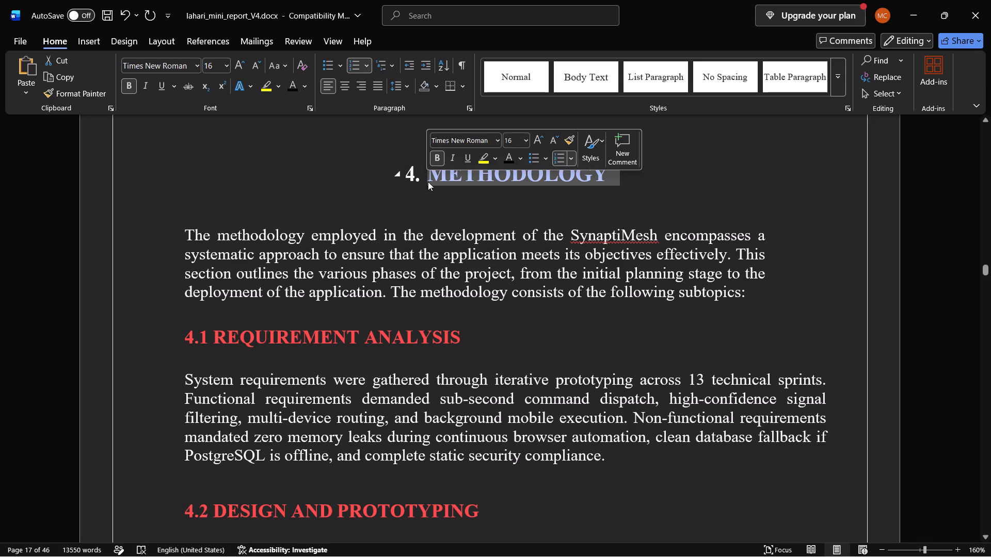
{"action": "left_click", "coordinate": [505, 162]}
{"action": "left_click", "coordinate": [477, 221]}
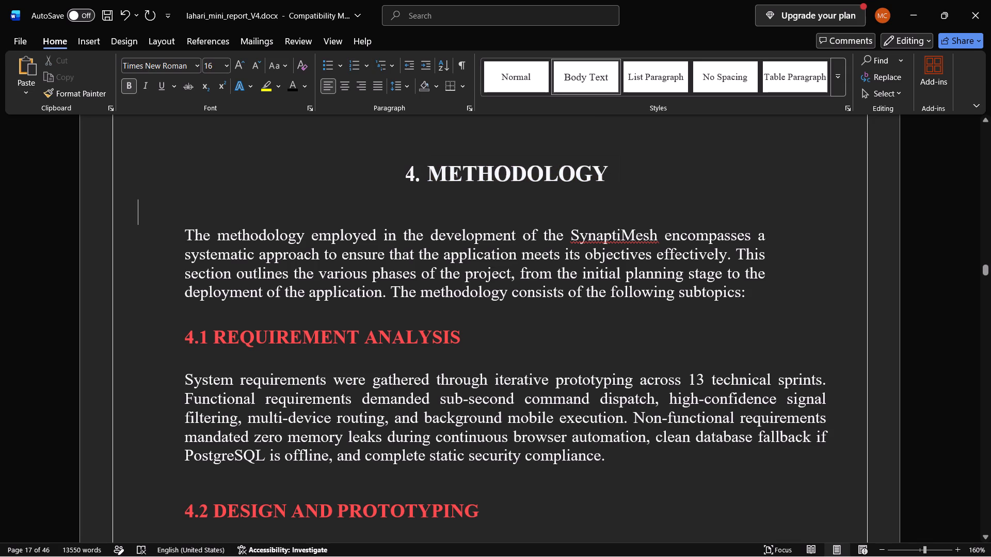
Review the chapter 4 subheadings 4.1 to 4.6 and their spacing, continuing to the chapter 5 heading REQUIREMENTS AND INSTALLATION.
{"action": "scroll", "coordinate": [477, 220], "scroll_direction": "down", "scroll_amount": 7}
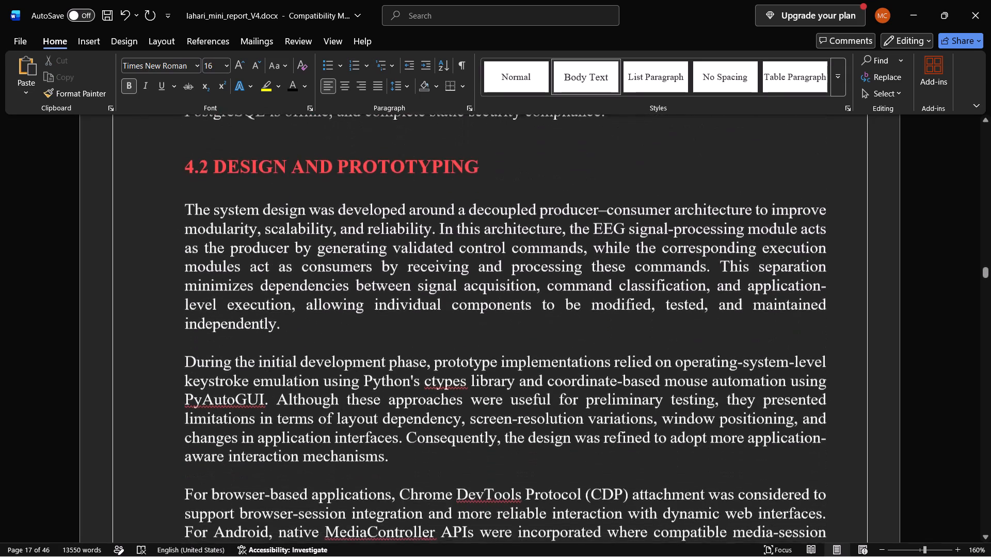
{"action": "scroll", "coordinate": [477, 220], "scroll_direction": "down", "scroll_amount": 12}
{"action": "scroll", "coordinate": [477, 220], "scroll_direction": "up", "scroll_amount": 5}
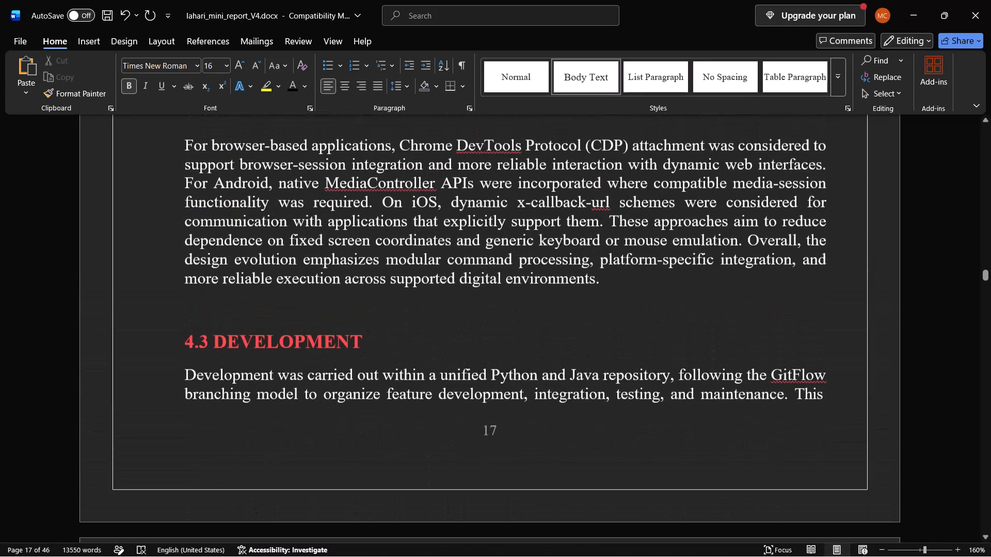
{"action": "scroll", "coordinate": [477, 220], "scroll_direction": "down", "scroll_amount": 8}
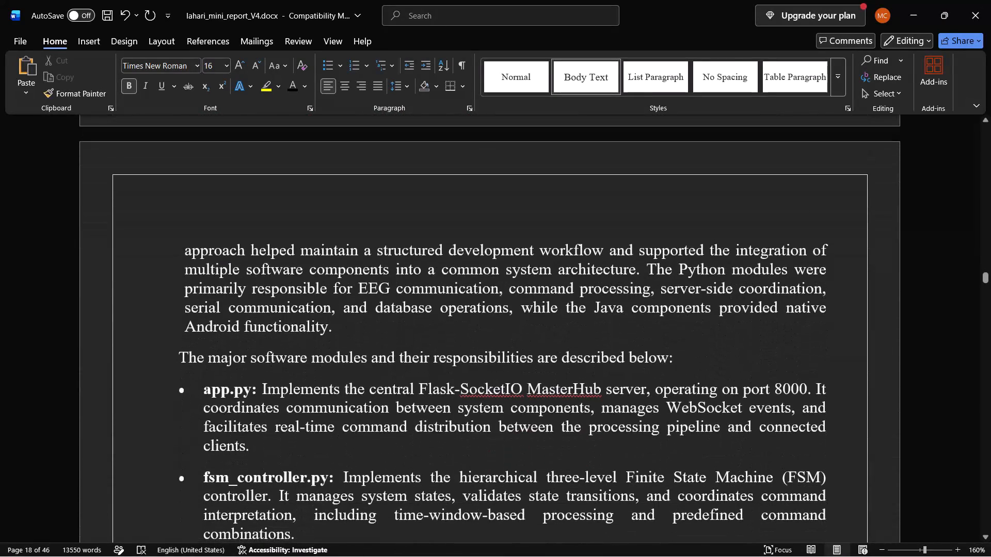
{"action": "scroll", "coordinate": [477, 220], "scroll_direction": "down", "scroll_amount": 1}
{"action": "scroll", "coordinate": [477, 220], "scroll_direction": "up", "scroll_amount": 9}
{"action": "scroll", "coordinate": [477, 220], "scroll_direction": "down", "scroll_amount": 3}
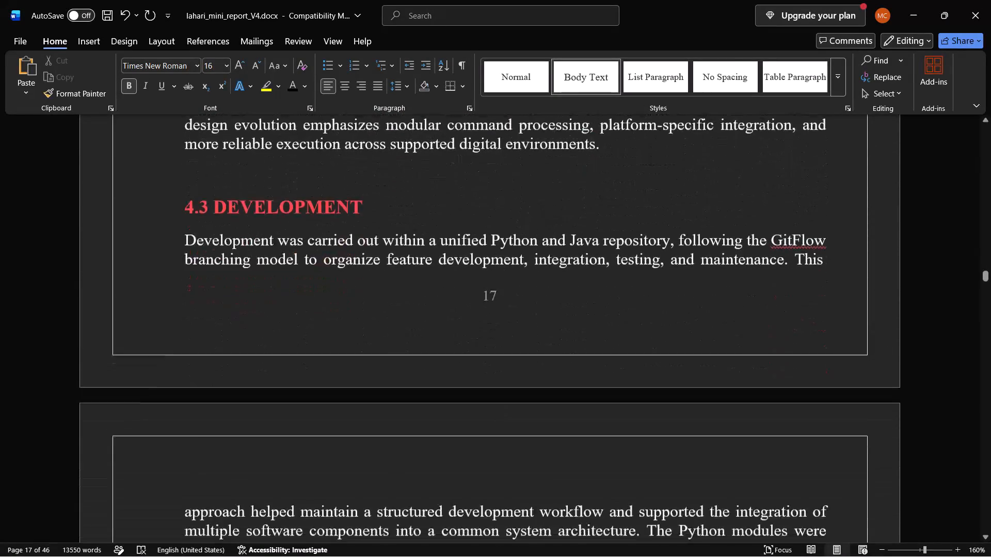
{"action": "scroll", "coordinate": [477, 220], "scroll_direction": "down", "scroll_amount": 4}
{"action": "scroll", "coordinate": [477, 220], "scroll_direction": "up", "scroll_amount": 3}
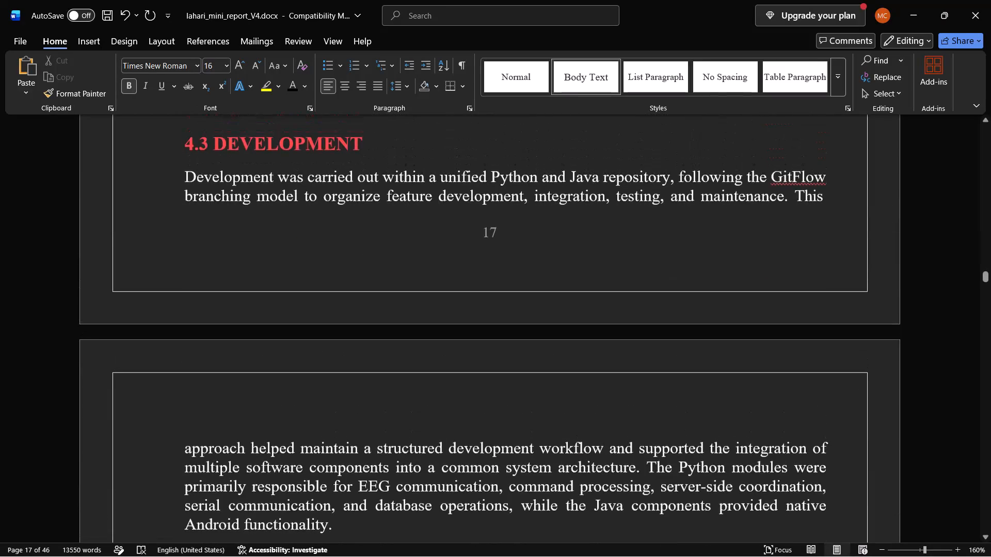
{"action": "scroll", "coordinate": [477, 220], "scroll_direction": "down", "scroll_amount": 17}
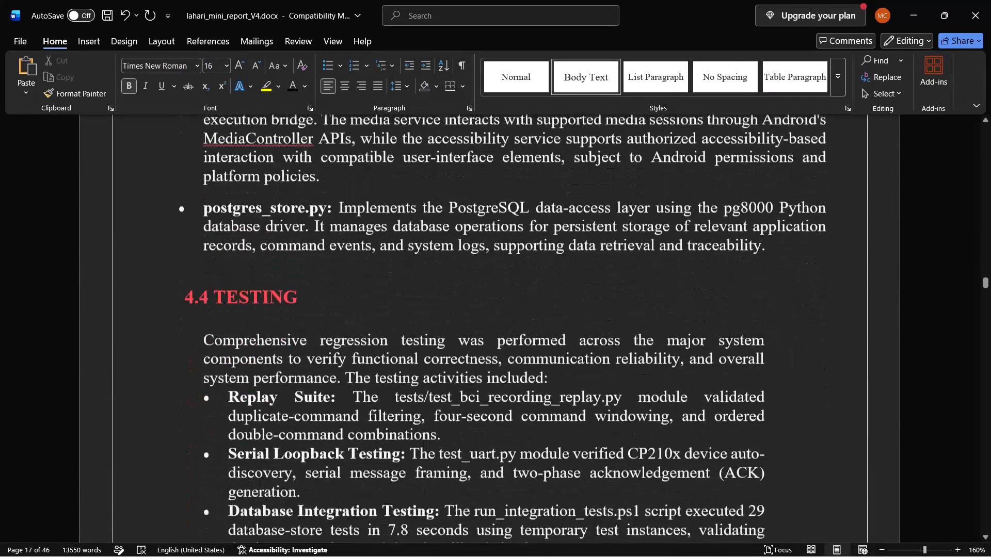
{"action": "scroll", "coordinate": [508, 204], "scroll_direction": "down", "scroll_amount": 4}
{"action": "scroll", "coordinate": [459, 232], "scroll_direction": "down", "scroll_amount": 2}
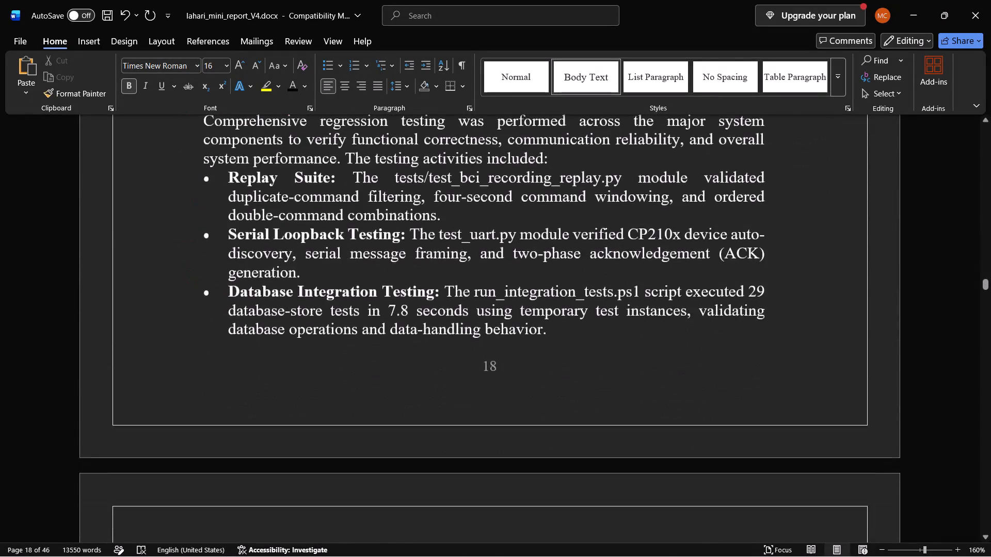
{"action": "scroll", "coordinate": [459, 232], "scroll_direction": "down", "scroll_amount": 13}
{"action": "scroll", "coordinate": [459, 232], "scroll_direction": "up", "scroll_amount": 3}
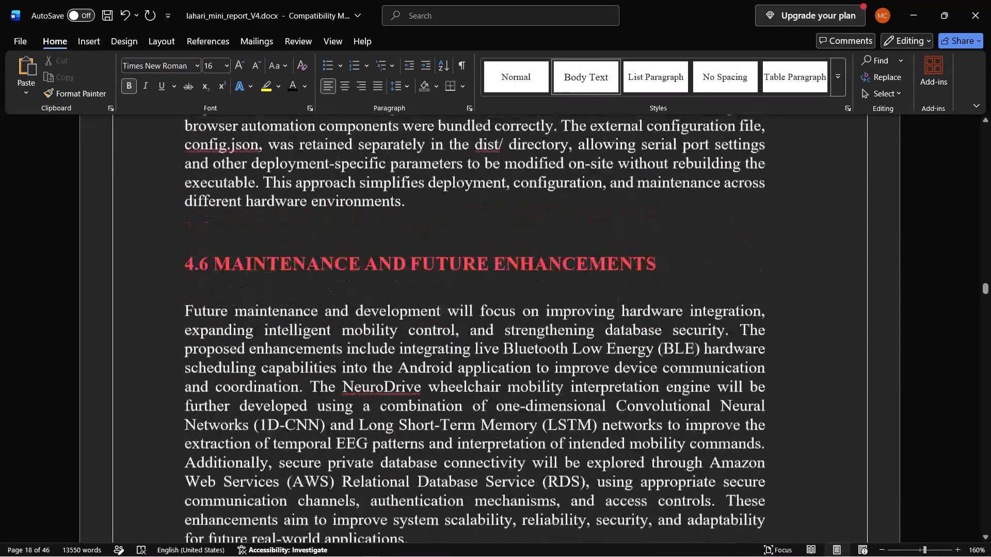
{"action": "scroll", "coordinate": [459, 232], "scroll_direction": "up", "scroll_amount": 2}
{"action": "scroll", "coordinate": [459, 232], "scroll_direction": "down", "scroll_amount": 4}
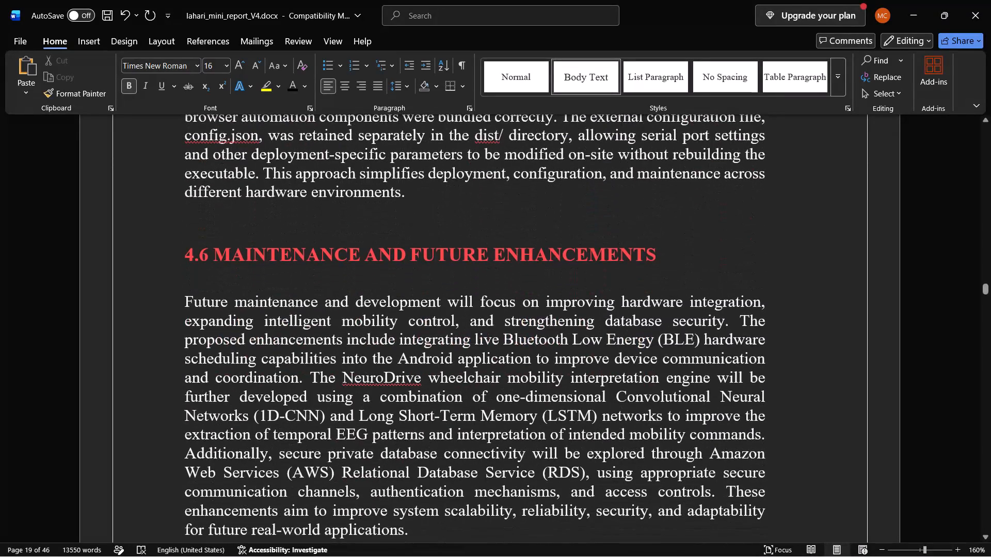
{"action": "scroll", "coordinate": [459, 232], "scroll_direction": "down", "scroll_amount": 15}
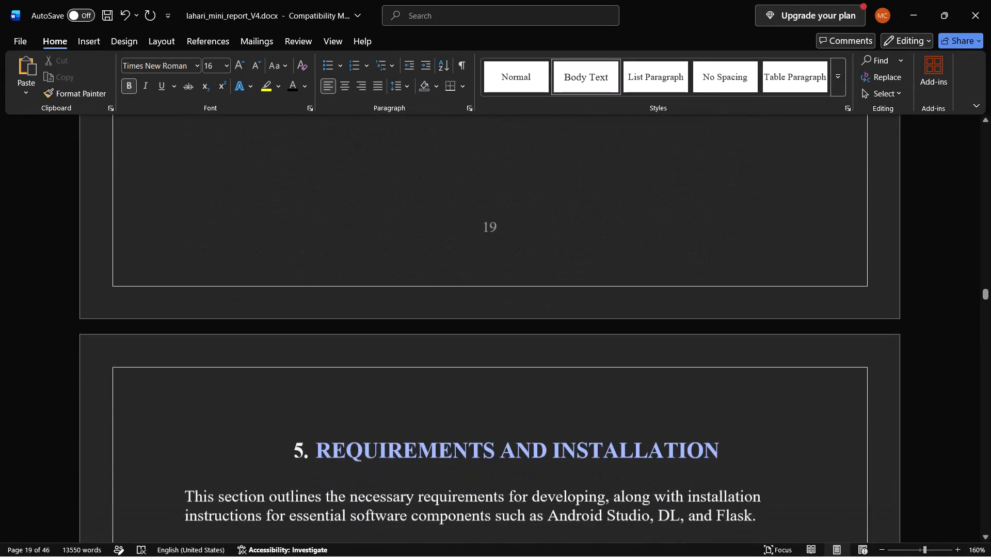
Set the font colour of the chapter 5 heading text REQUIREMENTS AND INSTALLATION to black.
{"action": "scroll", "coordinate": [459, 232], "scroll_direction": "down", "scroll_amount": 2}
{"action": "left_click_drag", "start_coordinate": [744, 228], "coordinate": [609, 232]}
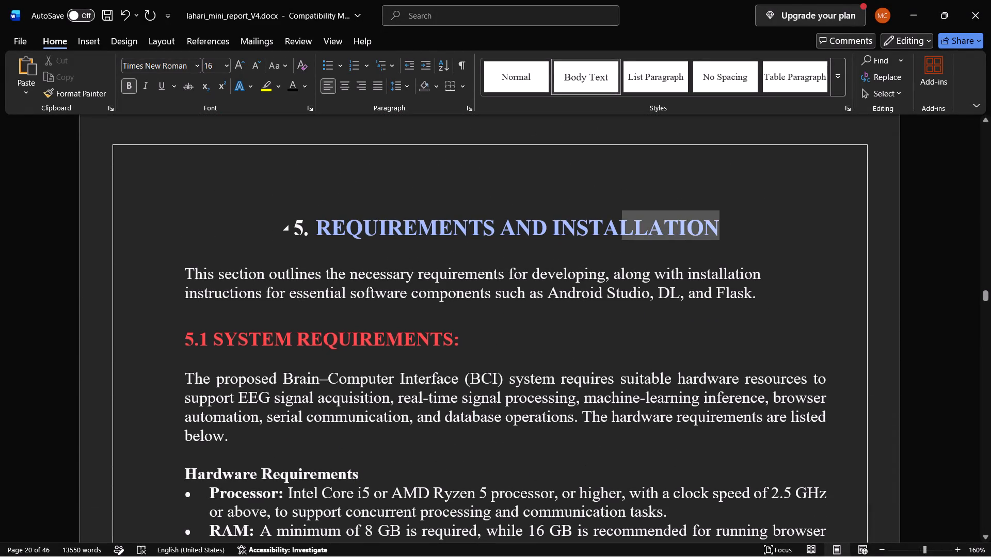
{"action": "left_click_drag", "start_coordinate": [609, 232], "coordinate": [323, 229]}
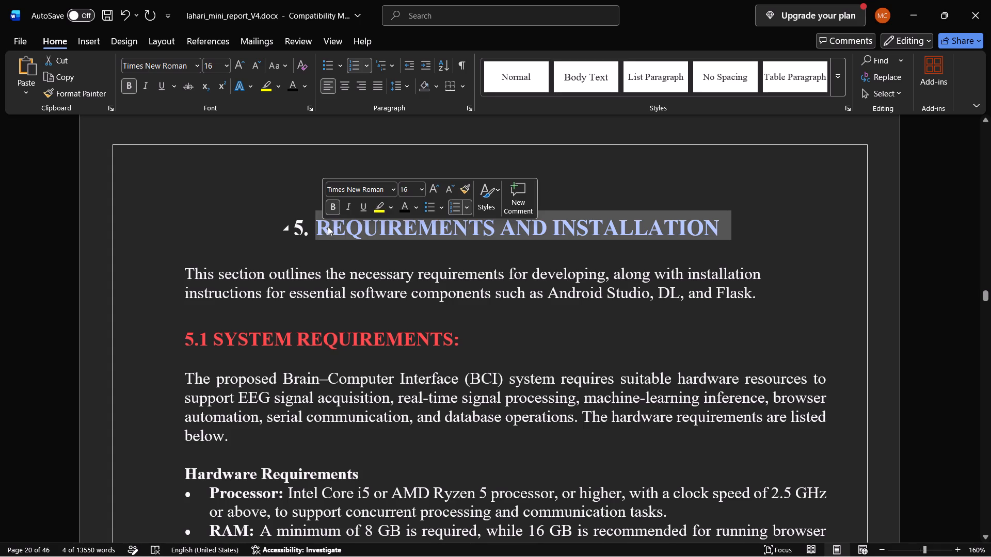
{"action": "left_click", "coordinate": [404, 210]}
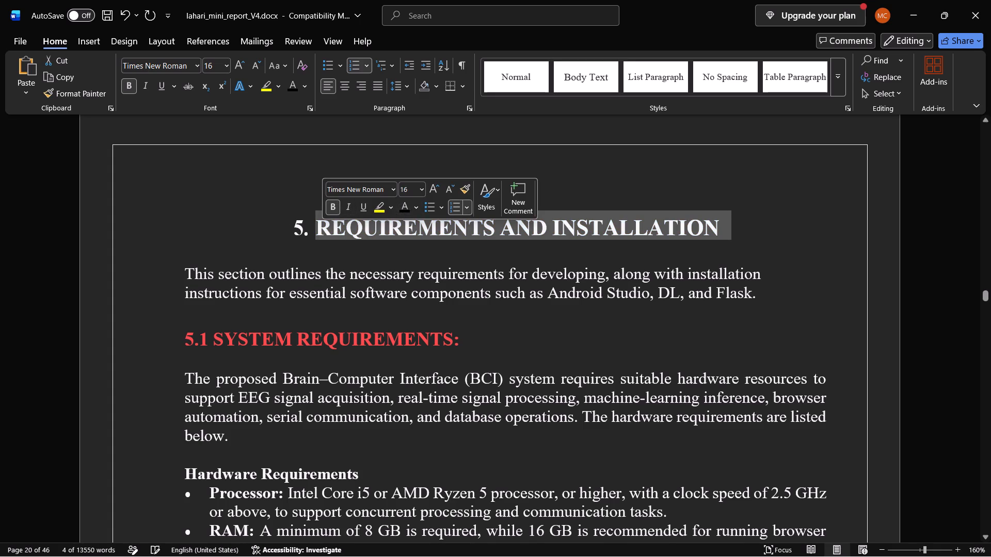
{"action": "left_click", "coordinate": [328, 252]}
Review the chapter 5 subheadings 5.1 to 5.3 and the page break before INSTALLATION INSTRUCTIONS for consistent numbering and spacing.
{"action": "scroll", "coordinate": [328, 254], "scroll_direction": "down", "scroll_amount": 11}
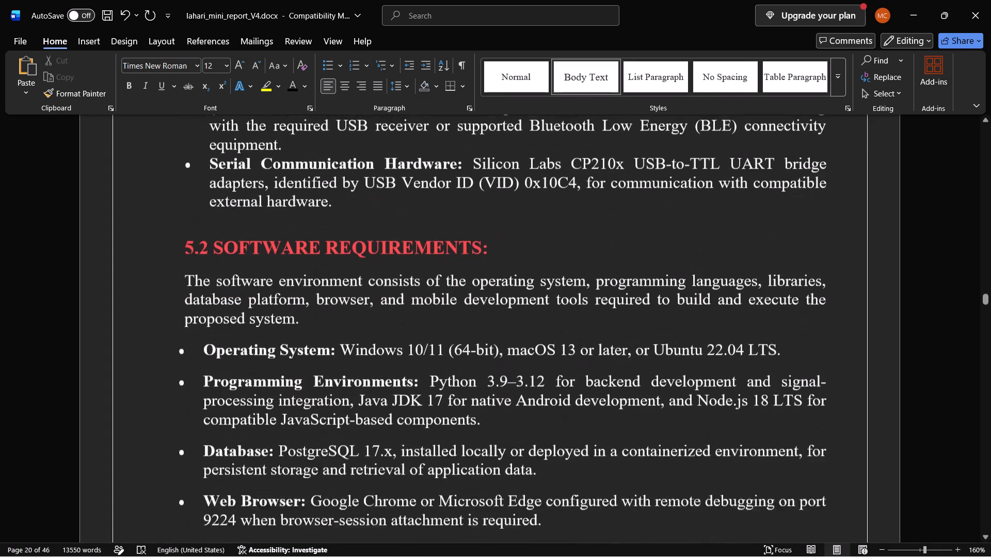
{"action": "scroll", "coordinate": [330, 250], "scroll_direction": "down", "scroll_amount": 13}
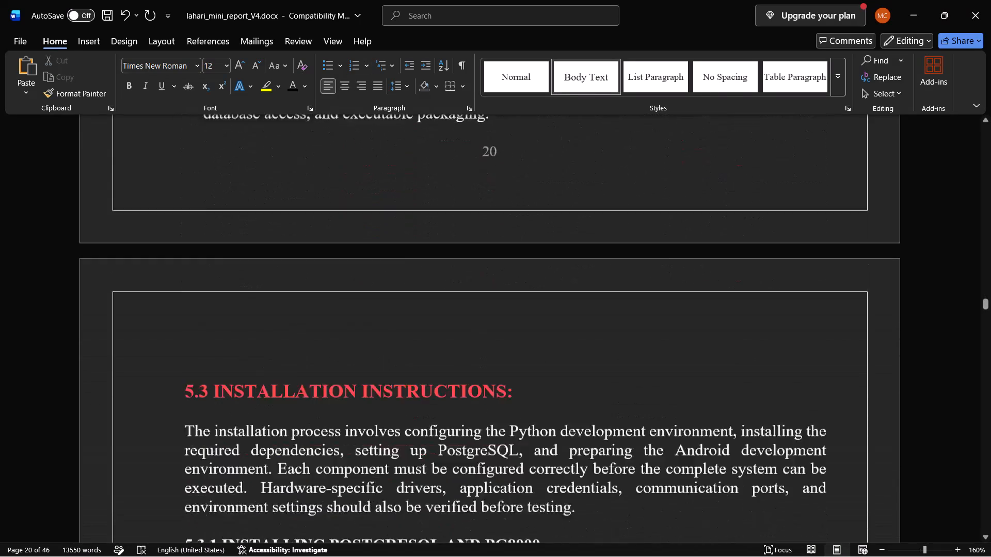
{"action": "left_click", "coordinate": [238, 198]}
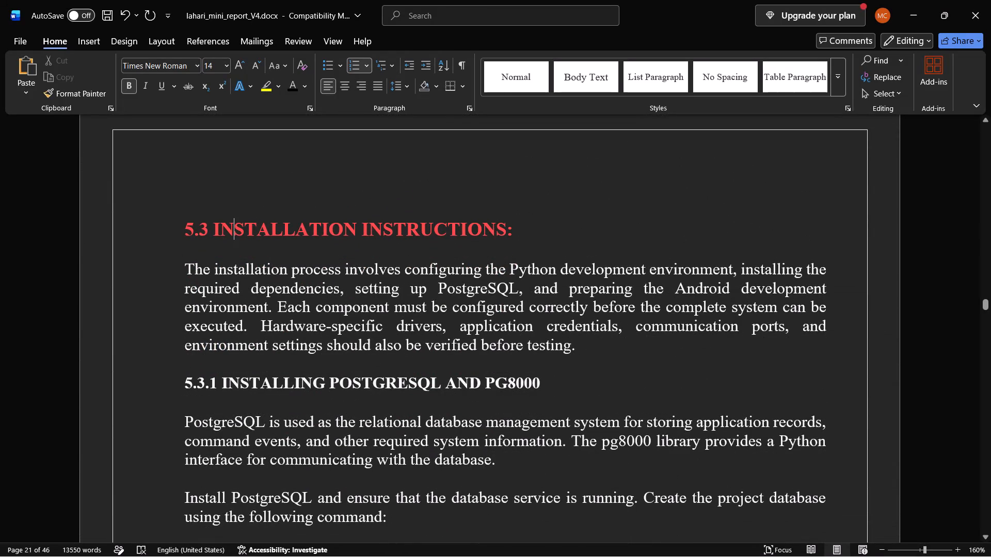
{"action": "left_click", "coordinate": [228, 195]}
{"action": "double_click", "coordinate": [228, 175]}
{"action": "scroll", "coordinate": [295, 236], "scroll_direction": "up", "scroll_amount": 11}
{"action": "scroll", "coordinate": [295, 236], "scroll_direction": "down", "scroll_amount": 8}
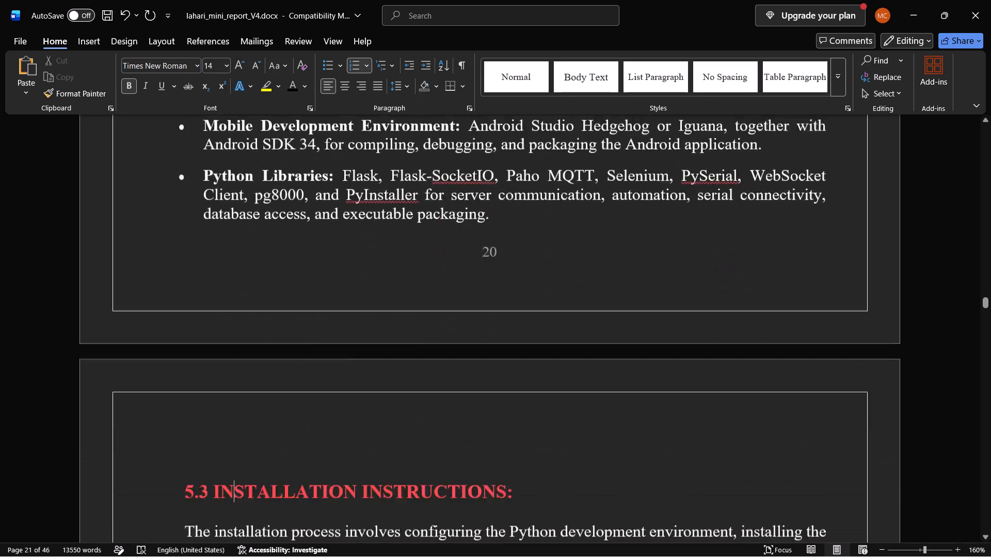
Review installation subsections 5.3.1 to 5.3.3 and the Flask command boxes for formatting and spacing, continuing to the chapter 6 heading.
{"action": "scroll", "coordinate": [295, 236], "scroll_direction": "down", "scroll_amount": 13}
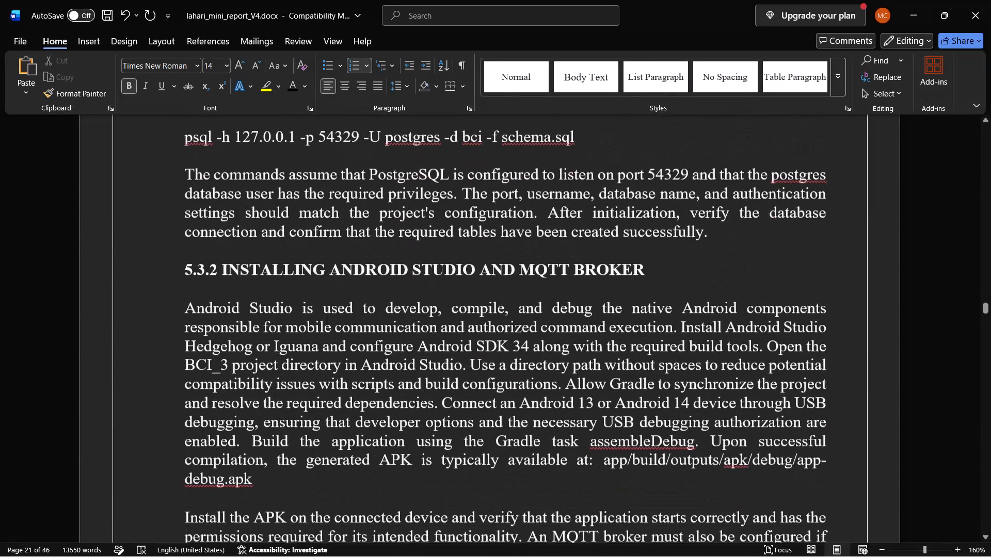
{"action": "scroll", "coordinate": [295, 236], "scroll_direction": "down", "scroll_amount": 17}
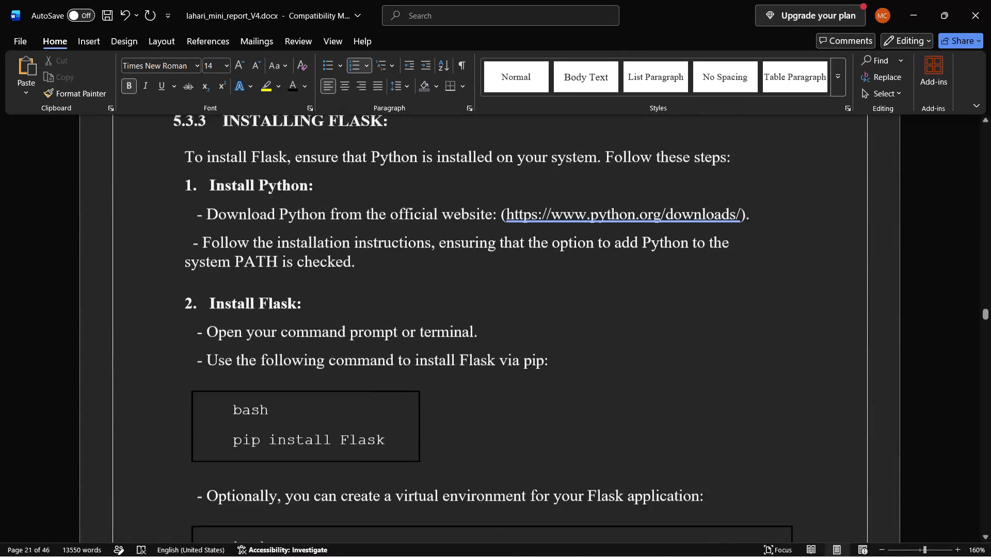
{"action": "scroll", "coordinate": [295, 236], "scroll_direction": "down", "scroll_amount": 5}
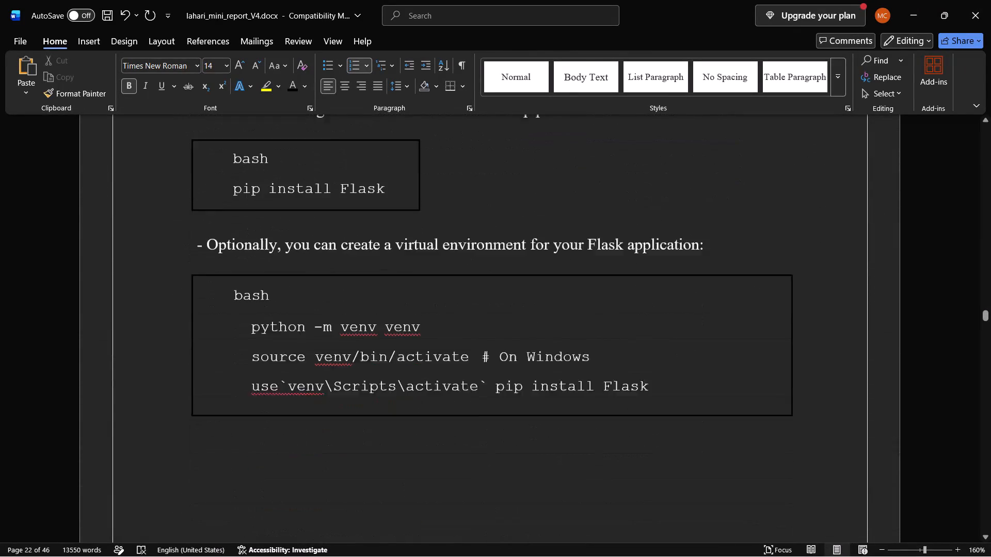
{"action": "scroll", "coordinate": [295, 236], "scroll_direction": "down", "scroll_amount": 1}
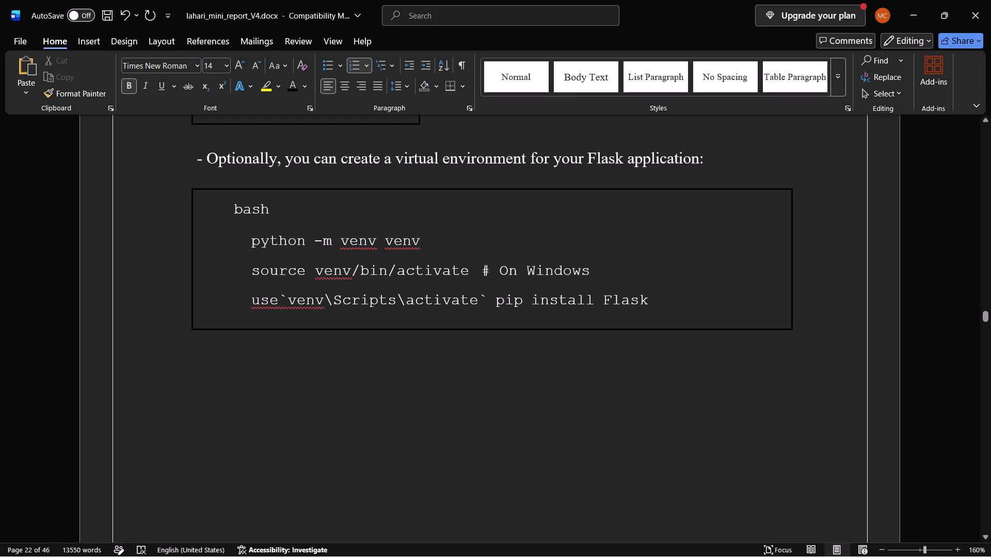
{"action": "left_click", "coordinate": [732, 328]}
{"action": "left_click", "coordinate": [732, 304]}
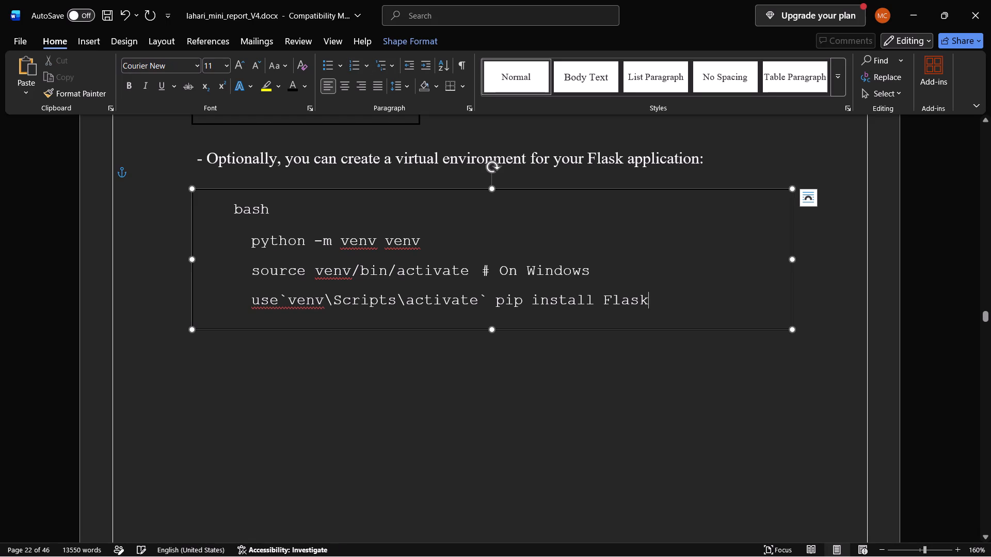
{"action": "left_click", "coordinate": [723, 155]}
{"action": "scroll", "coordinate": [723, 155], "scroll_direction": "up", "scroll_amount": 3}
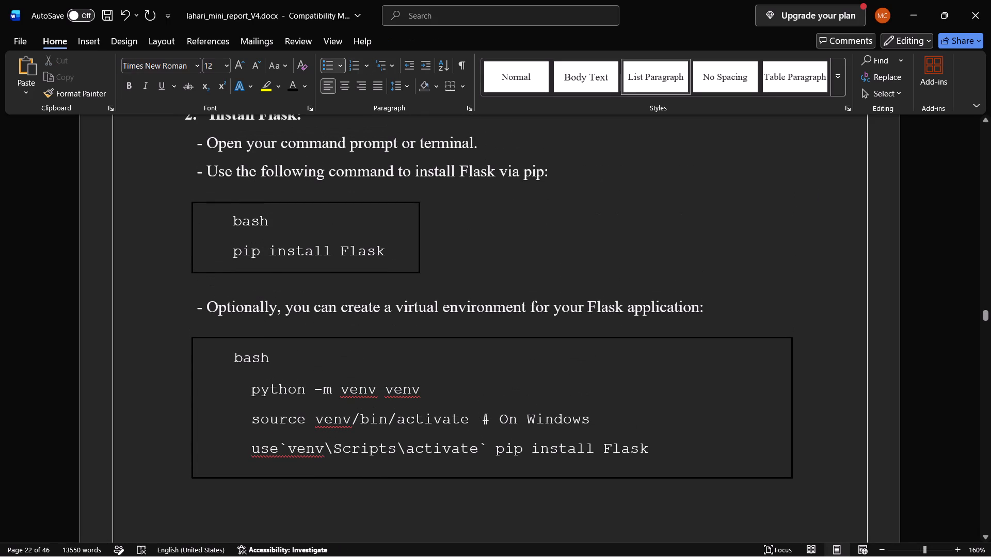
{"action": "scroll", "coordinate": [723, 155], "scroll_direction": "down", "scroll_amount": 3}
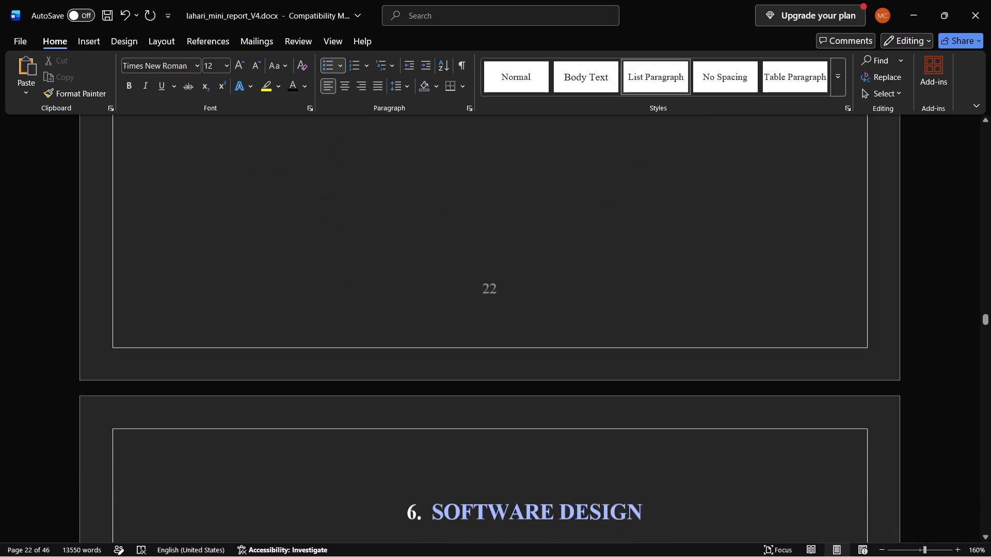
Set the font colour of the chapter 6 heading text SOFTWARE DESIGN to black.
{"action": "scroll", "coordinate": [723, 155], "scroll_direction": "down", "scroll_amount": 3}
{"action": "scroll", "coordinate": [723, 155], "scroll_direction": "up", "scroll_amount": 1}
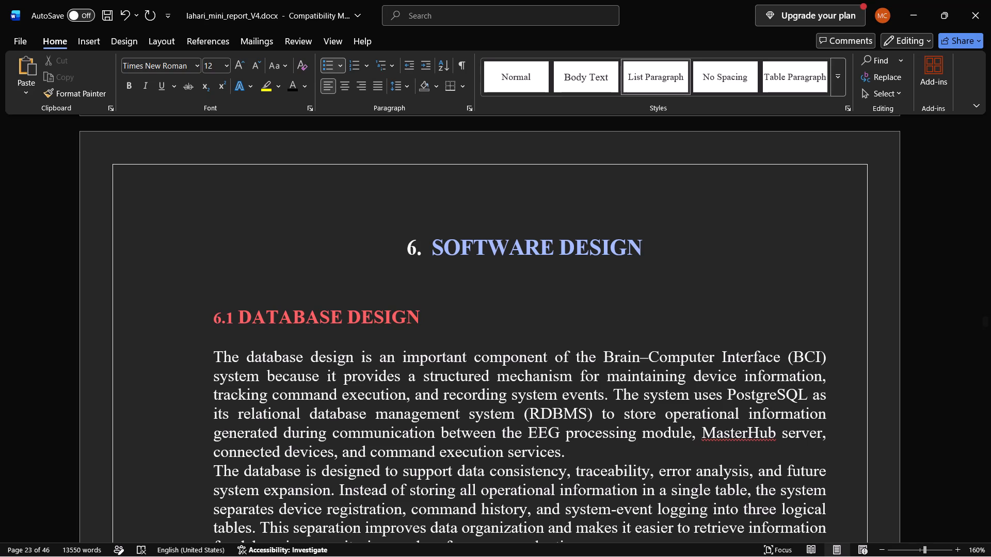
{"action": "left_click_drag", "start_coordinate": [684, 261], "coordinate": [587, 270]}
{"action": "left_click_drag", "start_coordinate": [587, 270], "coordinate": [392, 237]}
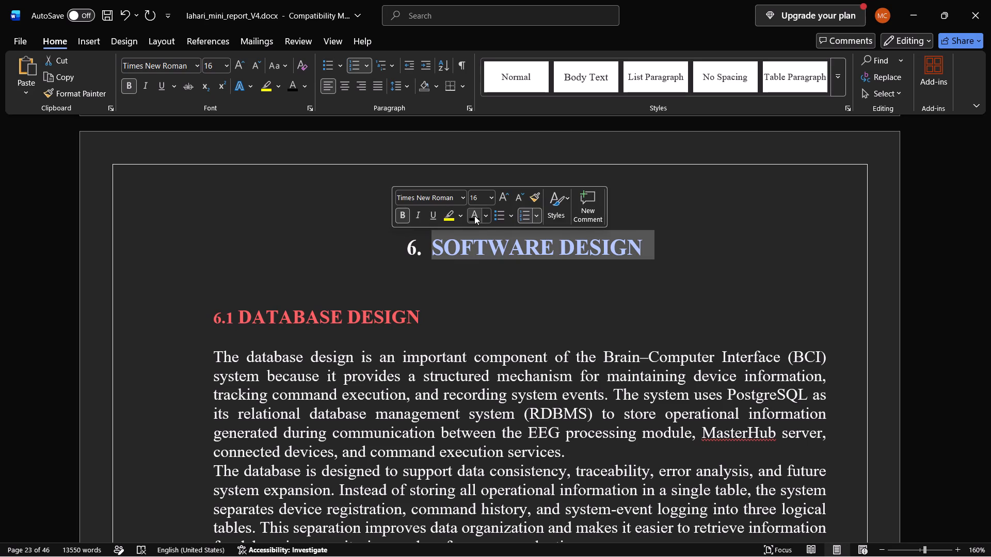
{"action": "left_click", "coordinate": [474, 216]}
{"action": "left_click", "coordinate": [510, 291]}
Set the font size of the number 6.1 in the DATABASE DESIGN subheading to 14.
{"action": "scroll", "coordinate": [508, 289], "scroll_direction": "down", "scroll_amount": 2}
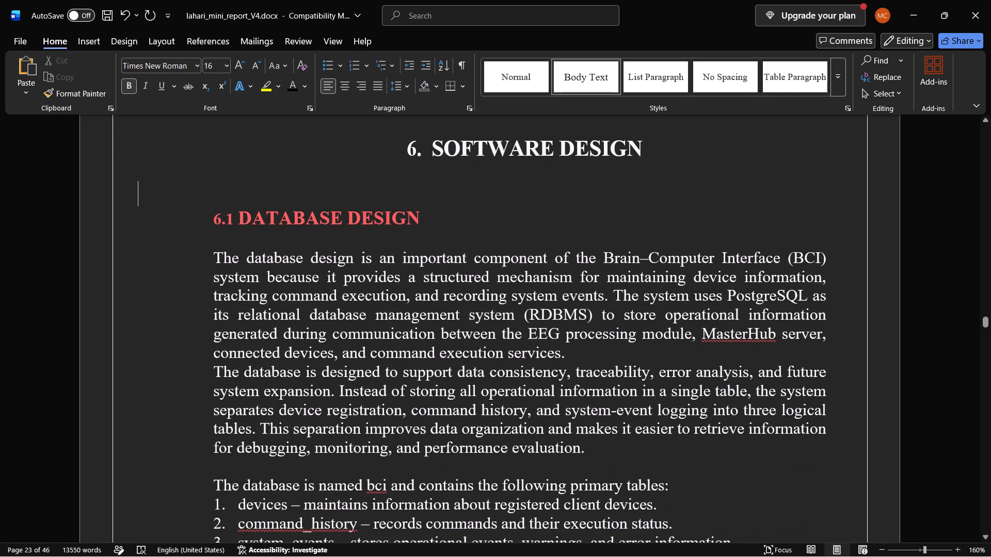
{"action": "left_click_drag", "start_coordinate": [234, 228], "coordinate": [212, 223]}
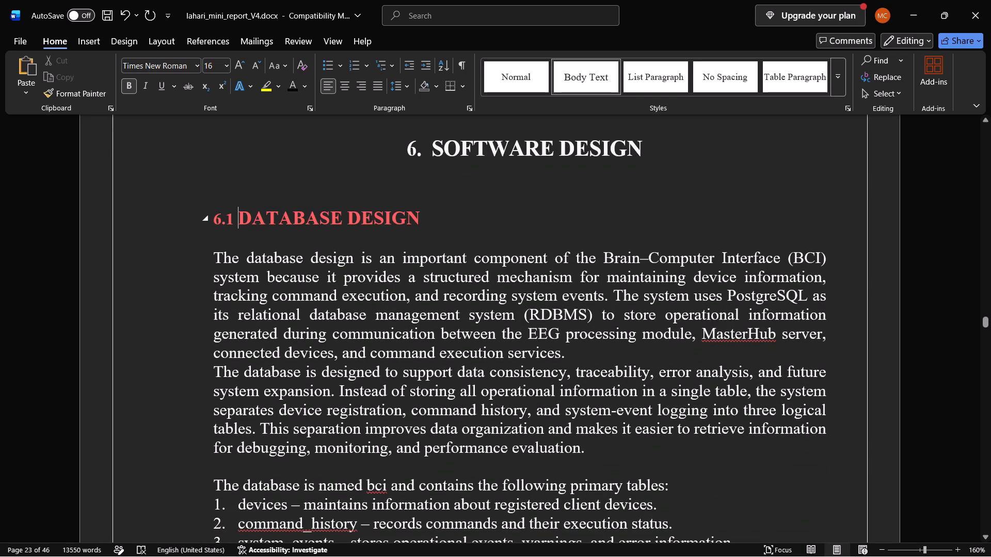
{"action": "left_click_drag", "start_coordinate": [212, 223], "coordinate": [210, 212]}
{"action": "left_click", "coordinate": [221, 219]}
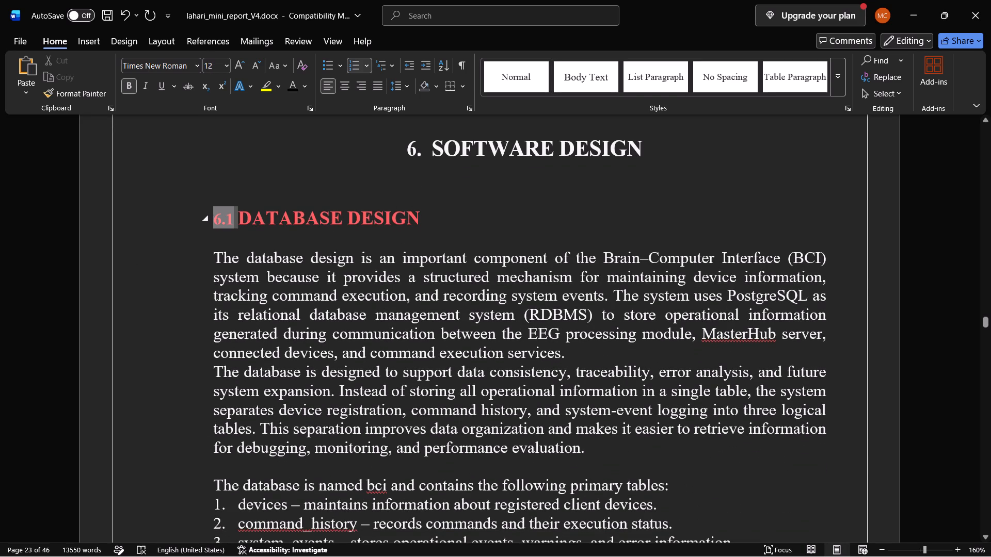
{"action": "left_click", "coordinate": [219, 67]}
{"action": "key", "text": "1"}
{"action": "key", "text": "4"}
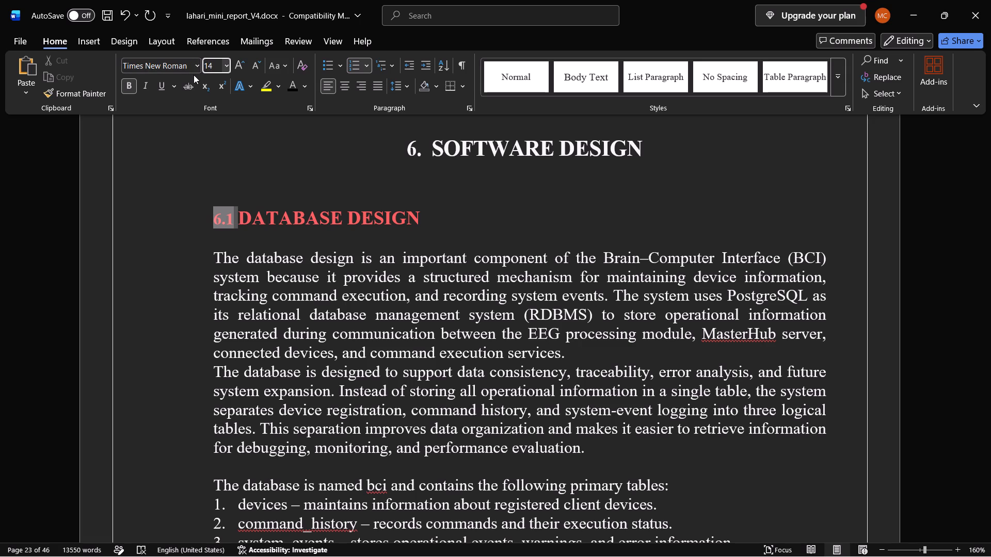
{"action": "key", "text": "Return"}
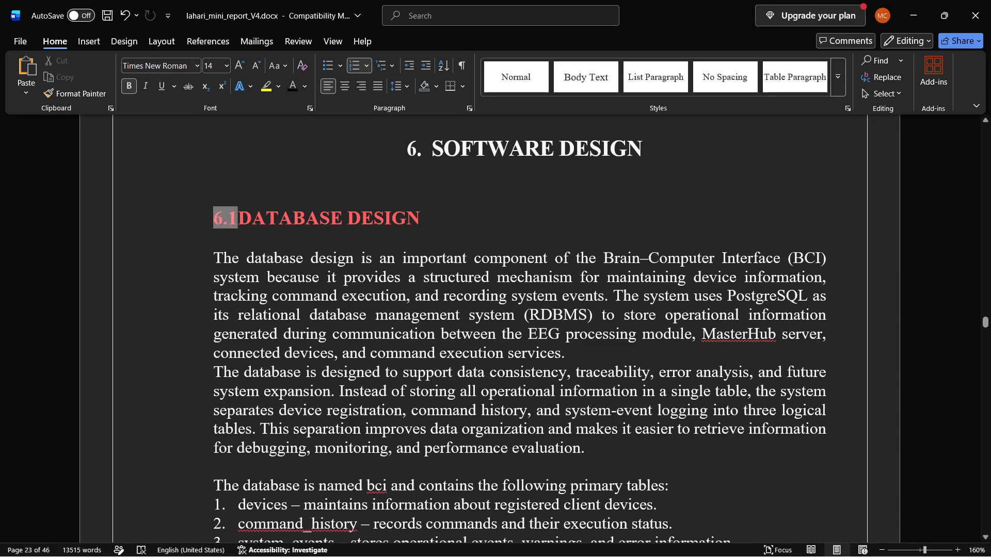
{"action": "left_click", "coordinate": [457, 212]}
Review the database design section and its subheadings for numbering and spacing, continuing to the 6.2 DEVELOPMENT PROCESS subheading.
{"action": "scroll", "coordinate": [457, 212], "scroll_direction": "down", "scroll_amount": 1}
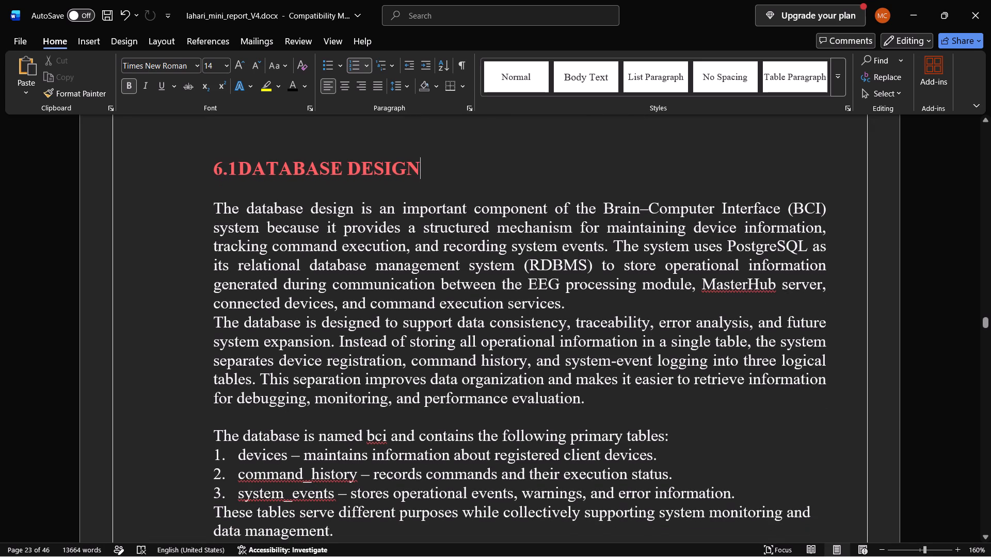
{"action": "scroll", "coordinate": [457, 212], "scroll_direction": "down", "scroll_amount": 7}
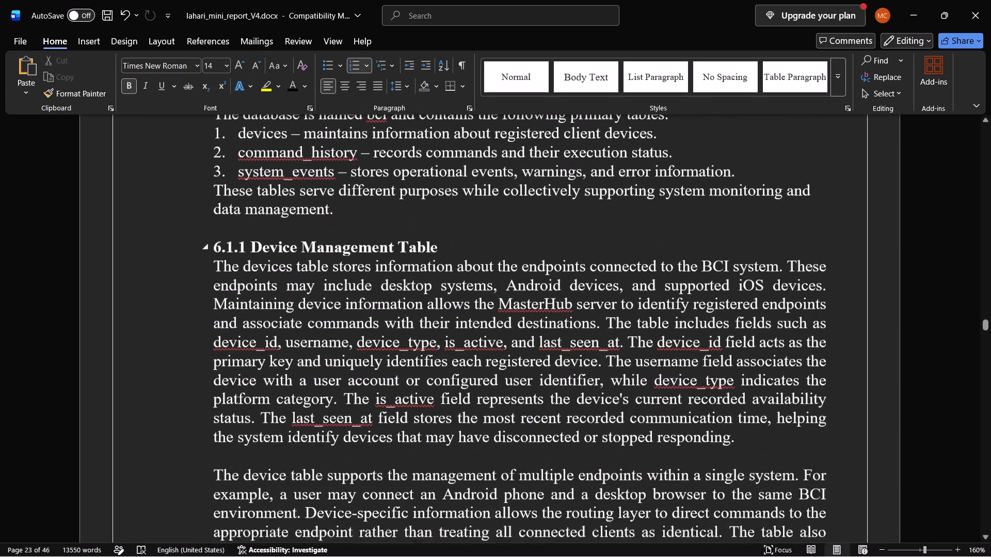
{"action": "scroll", "coordinate": [457, 212], "scroll_direction": "down", "scroll_amount": 13}
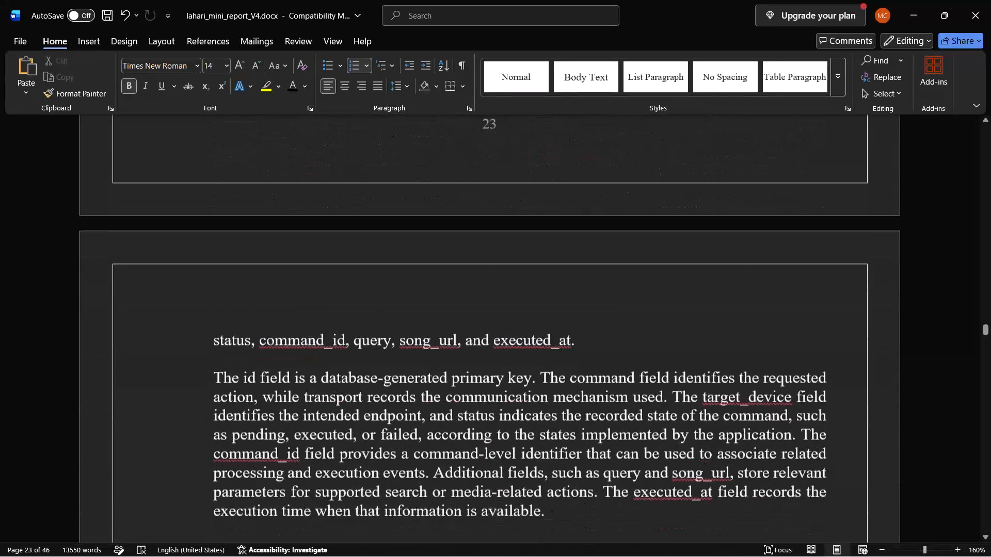
{"action": "scroll", "coordinate": [457, 212], "scroll_direction": "down", "scroll_amount": 18}
{"action": "scroll", "coordinate": [457, 212], "scroll_direction": "down", "scroll_amount": 10}
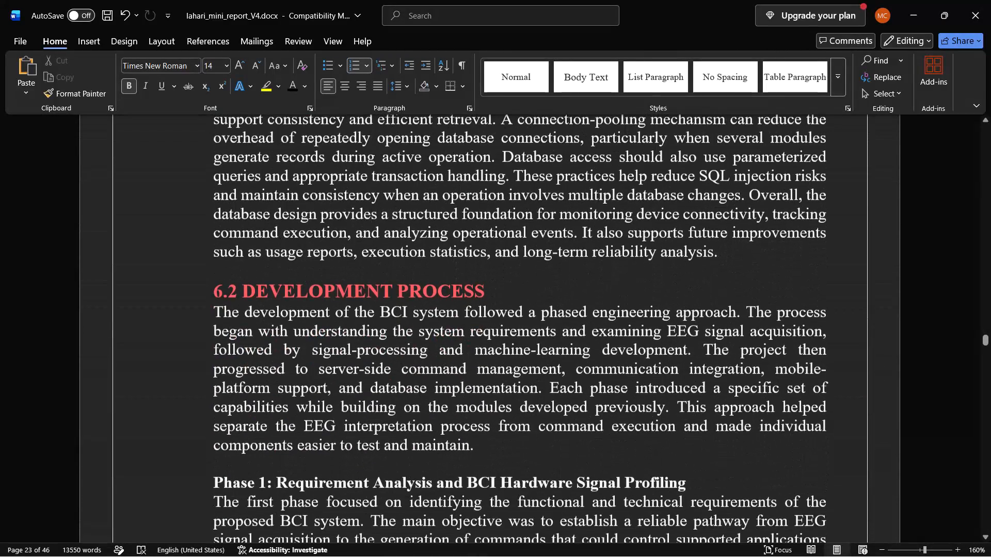
Review Phases 1 and 2 of the DEVELOPMENT PROCESS section and their figures for numbering and spacing, continuing to the Phase 3 heading.
{"action": "scroll", "coordinate": [457, 212], "scroll_direction": "down", "scroll_amount": 9}
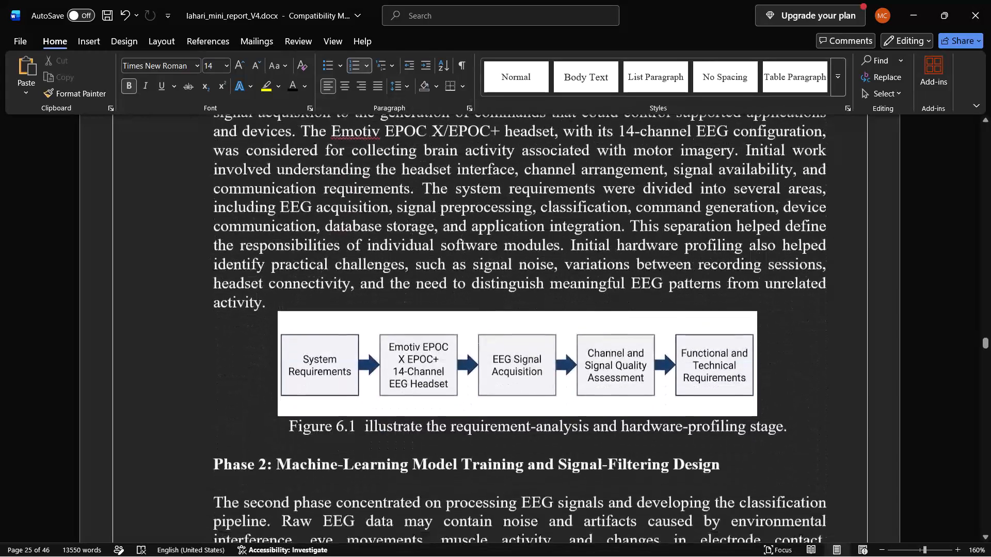
{"action": "scroll", "coordinate": [457, 212], "scroll_direction": "down", "scroll_amount": 3}
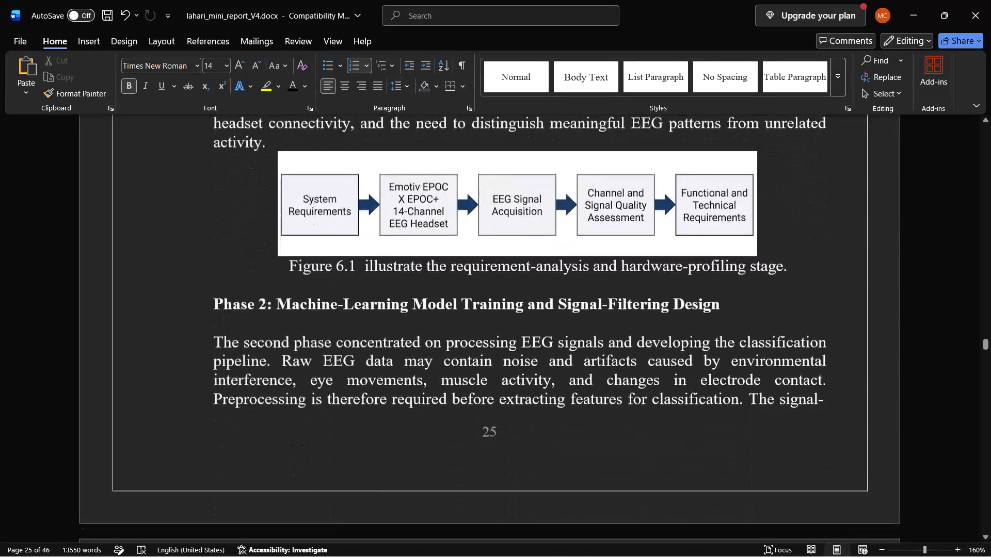
{"action": "scroll", "coordinate": [457, 212], "scroll_direction": "down", "scroll_amount": 4}
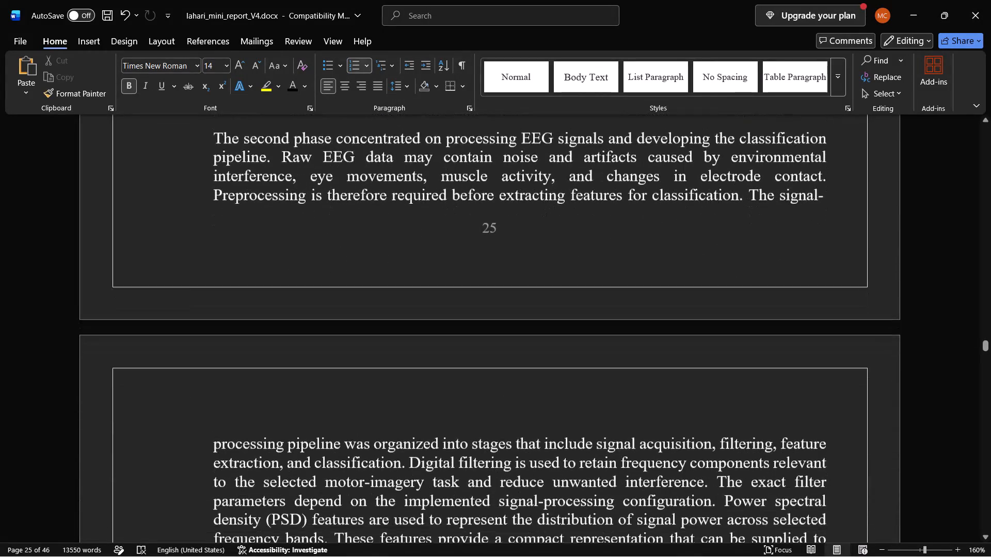
{"action": "scroll", "coordinate": [457, 212], "scroll_direction": "down", "scroll_amount": 10}
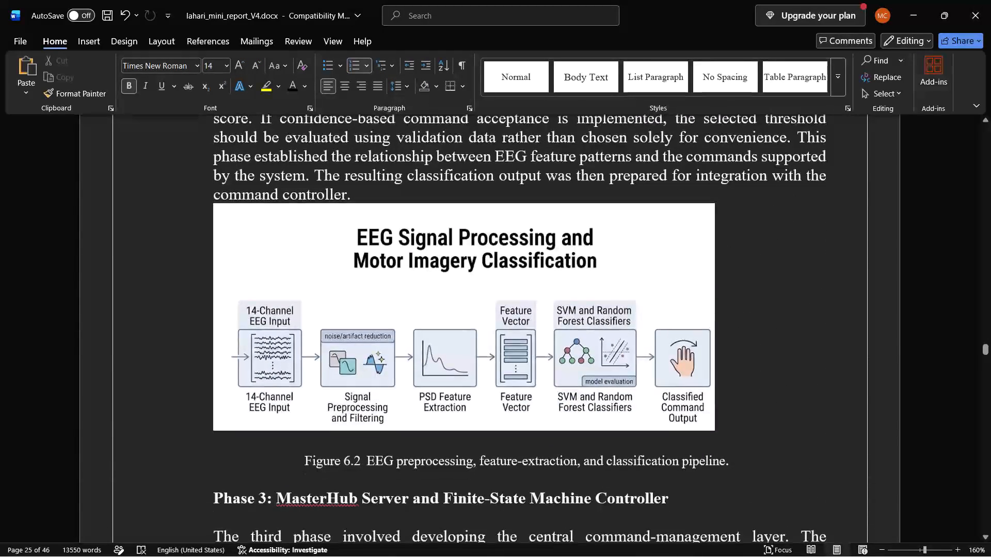
{"action": "scroll", "coordinate": [457, 212], "scroll_direction": "down", "scroll_amount": 2}
Insert a blank line between the paragraph ending "command controller." and the EEG Signal Processing diagram of Figure 6.2.
{"action": "scroll", "coordinate": [457, 212], "scroll_direction": "up", "scroll_amount": 3}
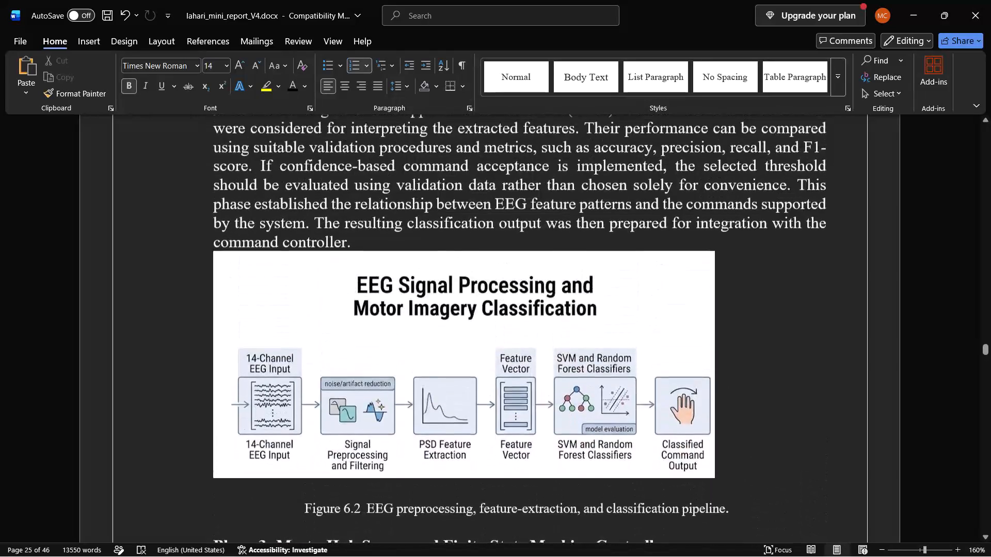
{"action": "scroll", "coordinate": [457, 212], "scroll_direction": "up", "scroll_amount": 4}
{"action": "scroll", "coordinate": [457, 212], "scroll_direction": "down", "scroll_amount": 3}
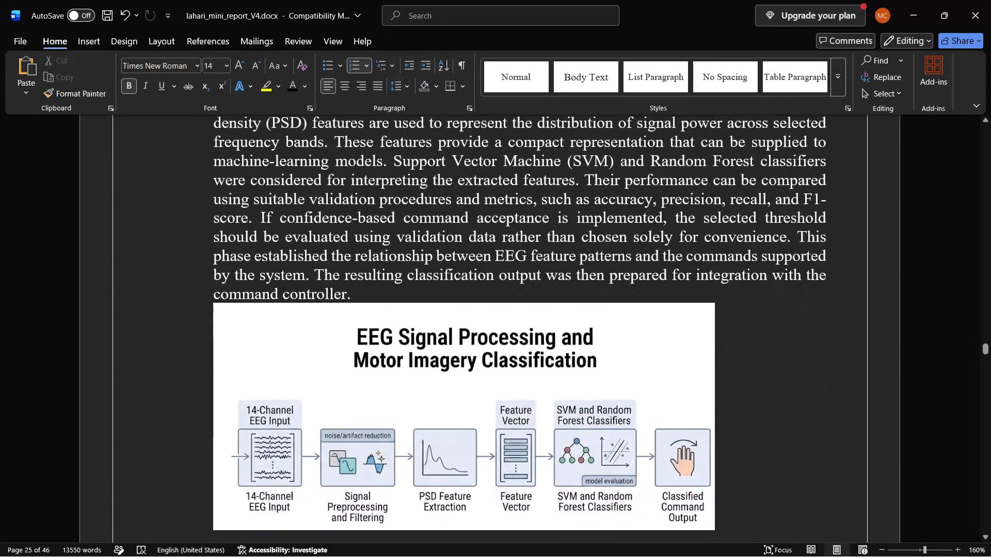
{"action": "scroll", "coordinate": [457, 212], "scroll_direction": "down", "scroll_amount": 4}
{"action": "scroll", "coordinate": [457, 212], "scroll_direction": "up", "scroll_amount": 3}
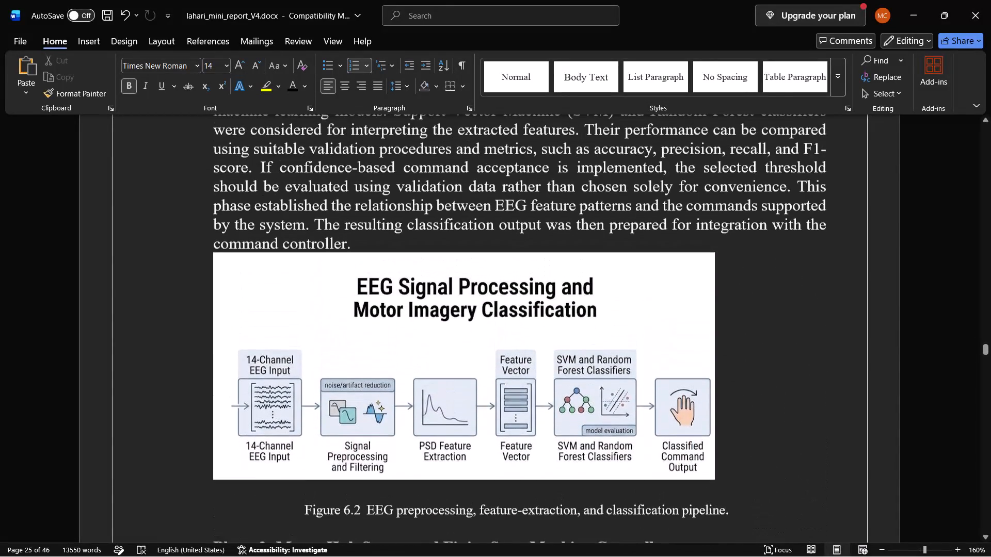
{"action": "left_click", "coordinate": [390, 247]}
{"action": "key", "text": "space"}
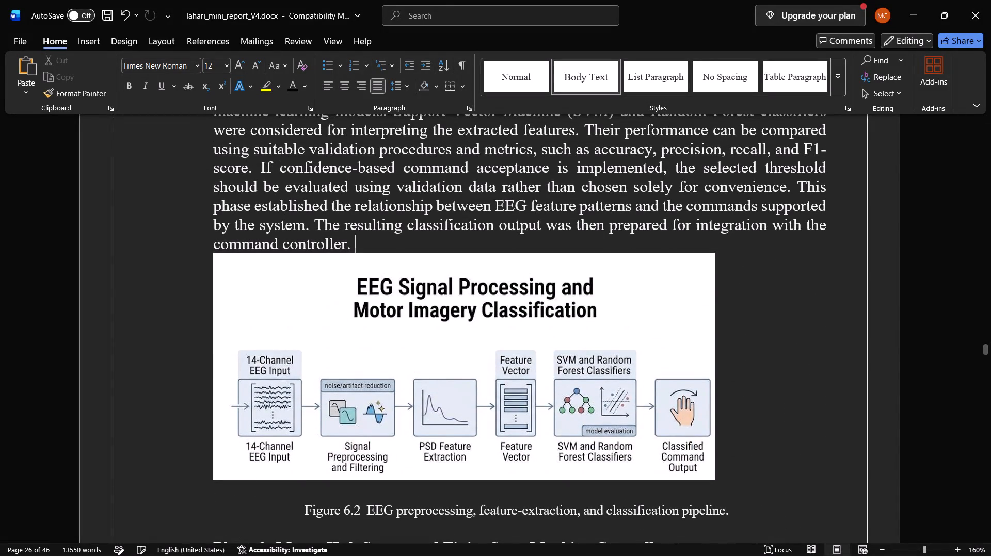
{"action": "key", "text": "Return"}
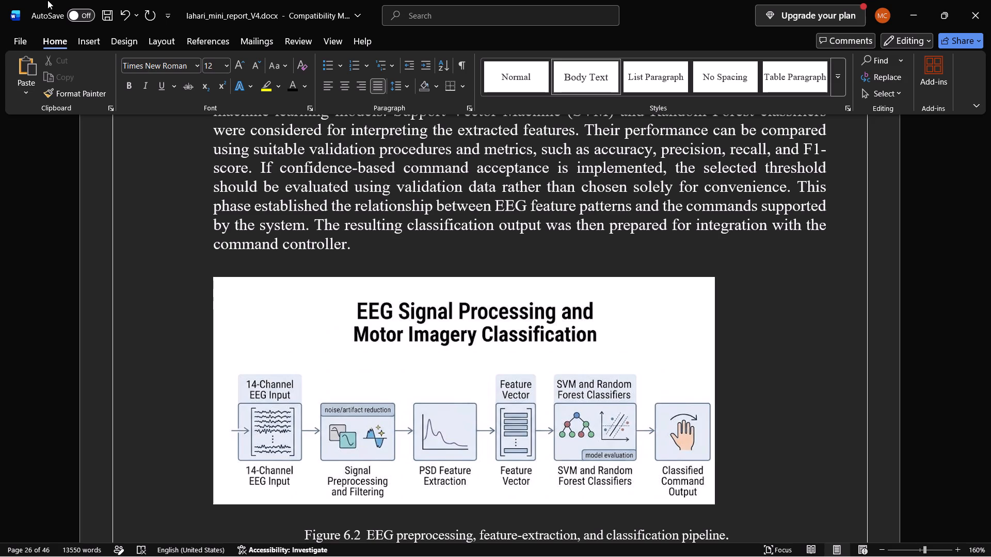
Insert a blank line between the MasterHub Server and FSM Controller Architecture diagram and its Figure 6.3 caption.
{"action": "scroll", "coordinate": [465, 311], "scroll_direction": "down", "scroll_amount": 3}
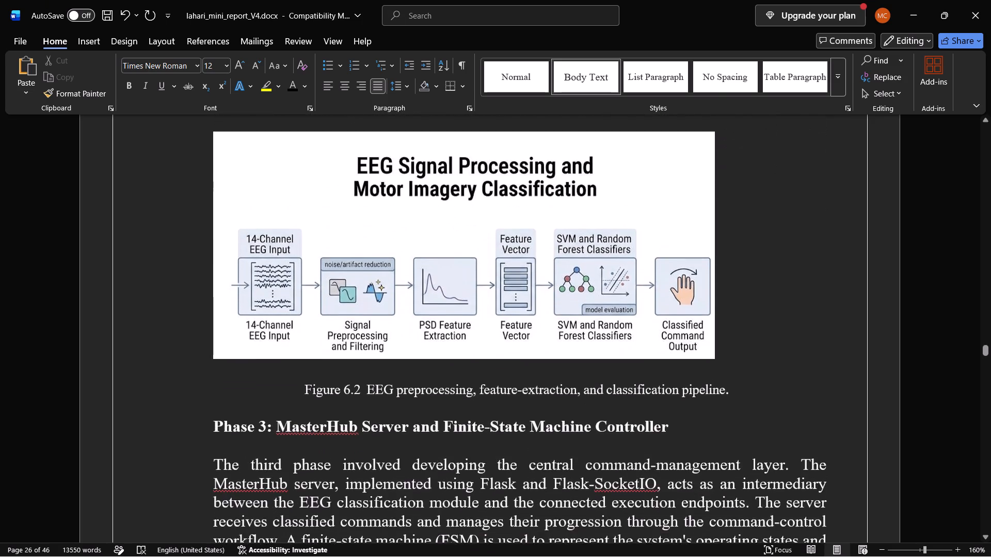
{"action": "scroll", "coordinate": [465, 315], "scroll_direction": "down", "scroll_amount": 16}
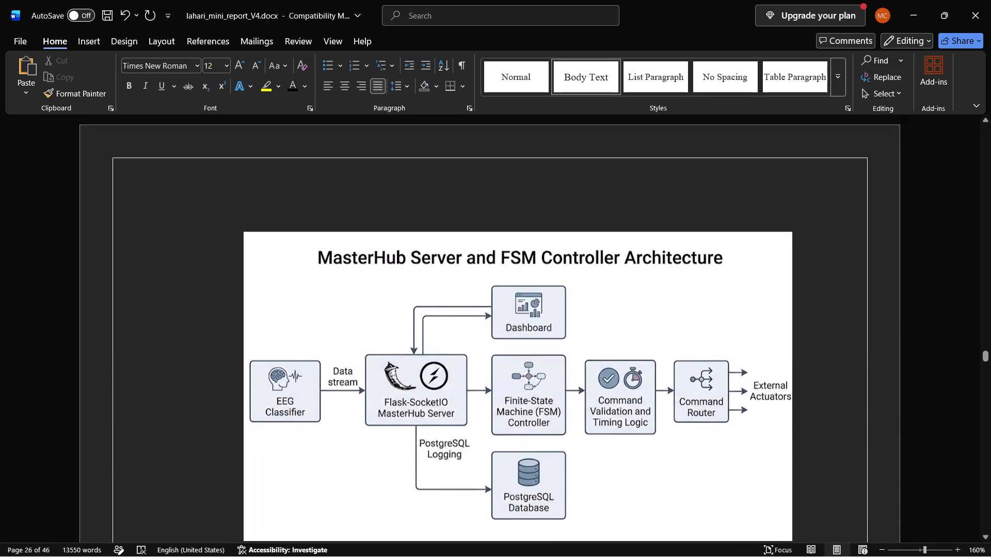
{"action": "scroll", "coordinate": [465, 315], "scroll_direction": "down", "scroll_amount": 5}
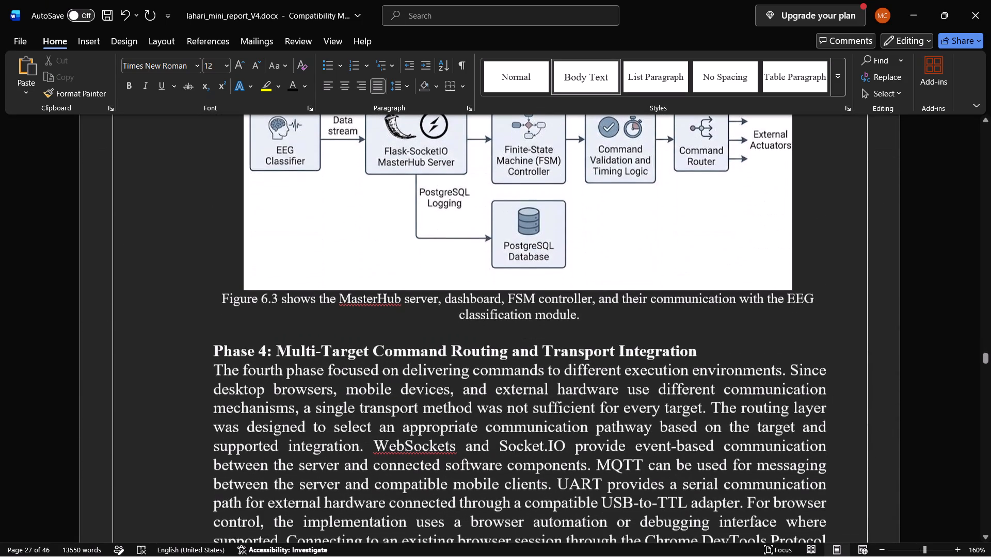
{"action": "left_click", "coordinate": [805, 270]}
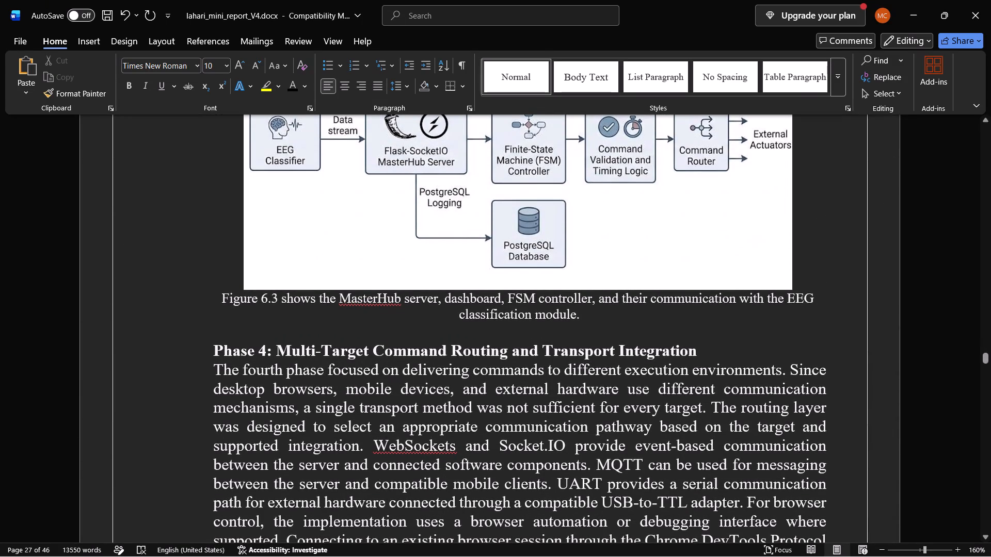
{"action": "key", "text": "Return"}
Review the spacing around Figure 6.3, the Phase 4 text, and the placement of the Figure 6.4 diagram and caption.
{"action": "scroll", "coordinate": [990, 294], "scroll_direction": "up", "scroll_amount": 2}
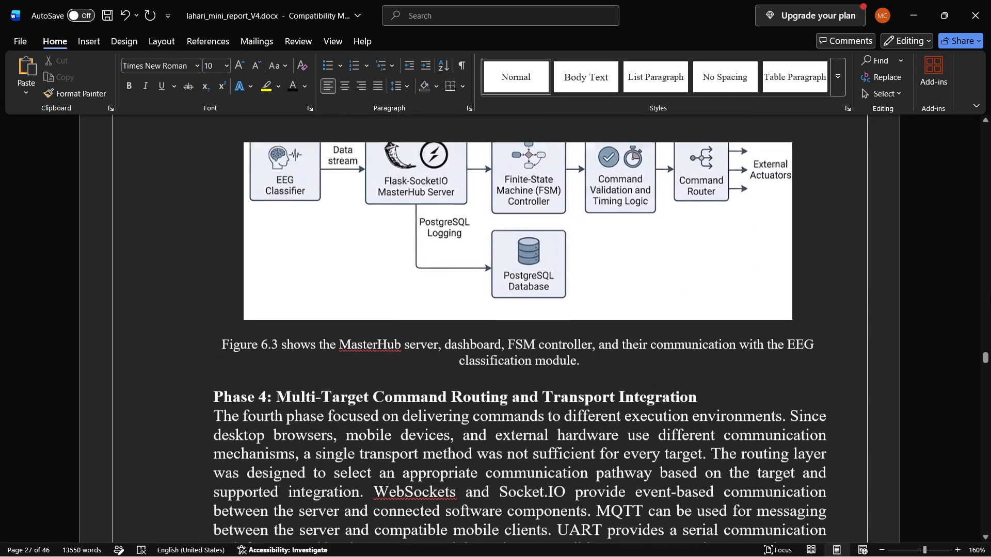
{"action": "scroll", "coordinate": [990, 294], "scroll_direction": "up", "scroll_amount": 4}
{"action": "scroll", "coordinate": [990, 294], "scroll_direction": "down", "scroll_amount": 8}
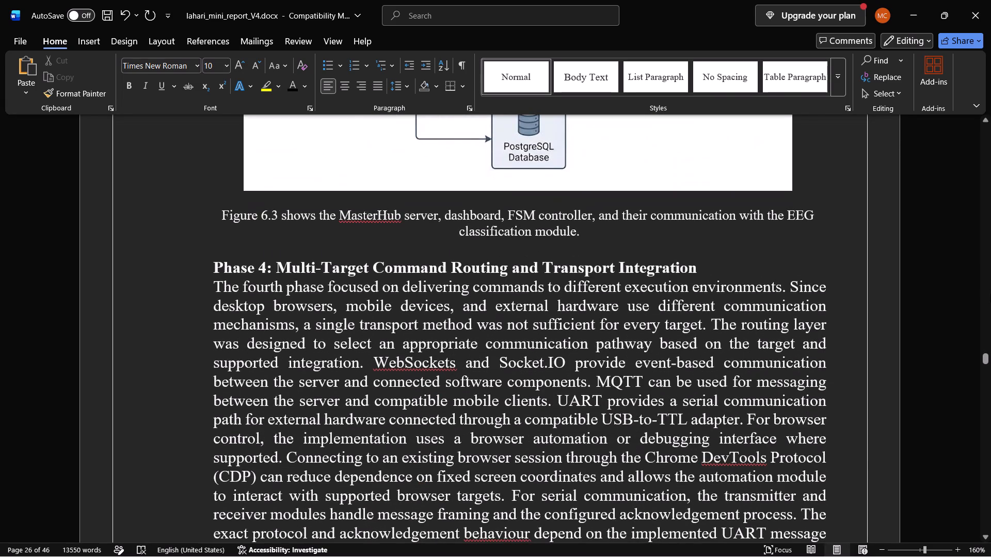
{"action": "scroll", "coordinate": [990, 294], "scroll_direction": "down", "scroll_amount": 8}
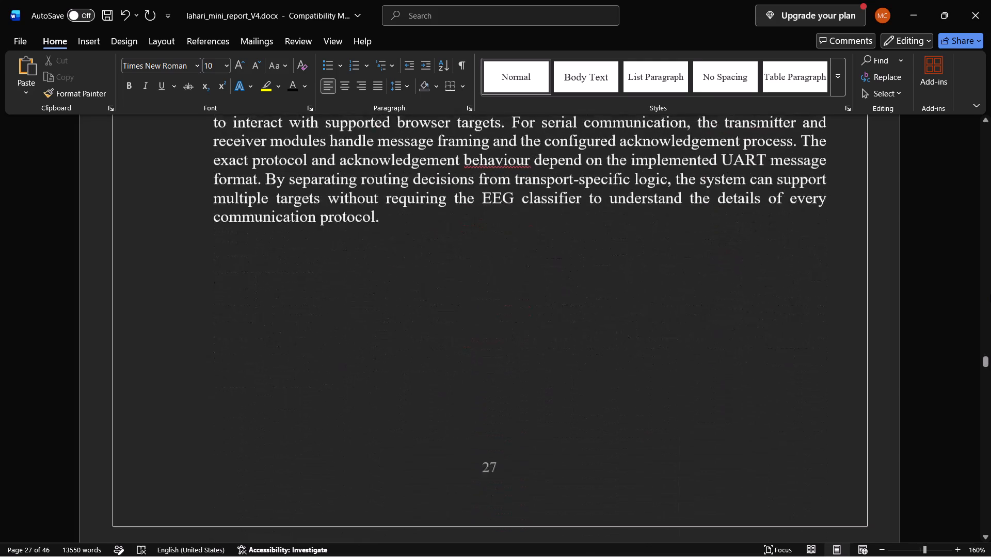
{"action": "scroll", "coordinate": [990, 294], "scroll_direction": "down", "scroll_amount": 10}
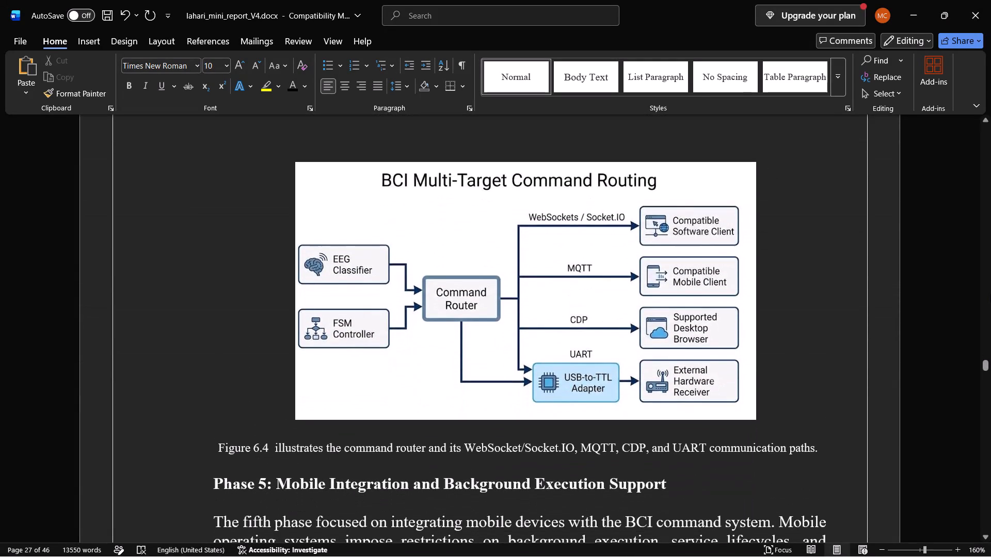
{"action": "scroll", "coordinate": [990, 294], "scroll_direction": "down", "scroll_amount": 1}
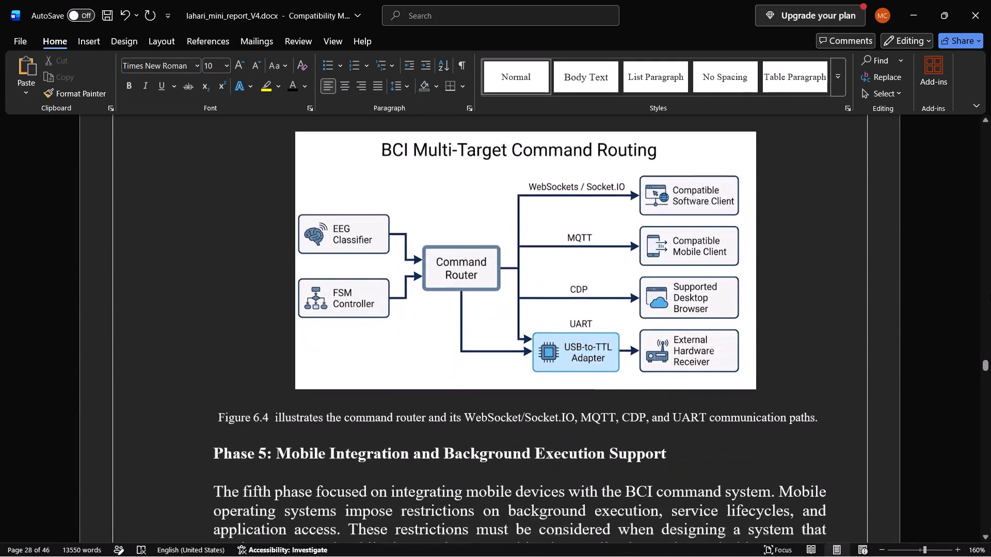
{"action": "scroll", "coordinate": [990, 294], "scroll_direction": "down", "scroll_amount": 1}
{"action": "scroll", "coordinate": [990, 294], "scroll_direction": "up", "scroll_amount": 4}
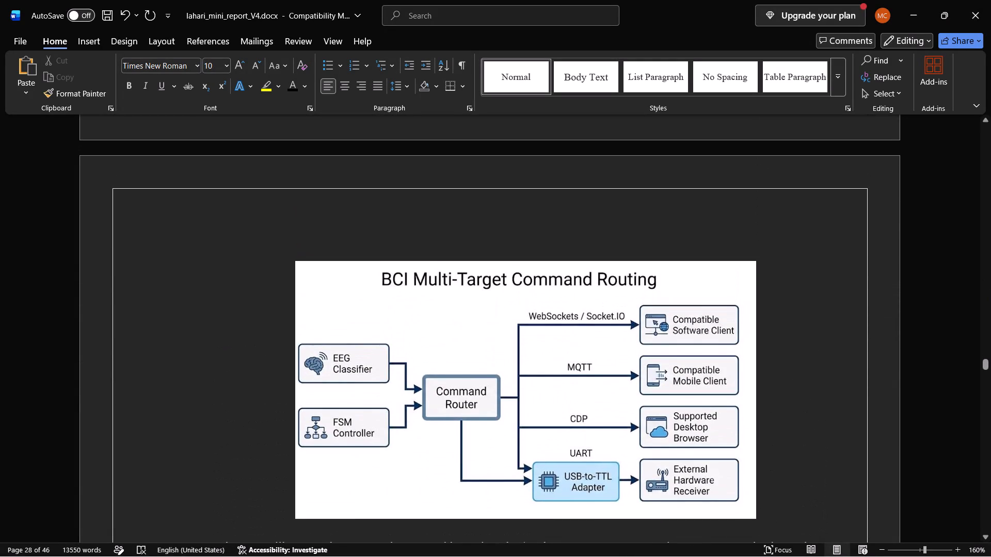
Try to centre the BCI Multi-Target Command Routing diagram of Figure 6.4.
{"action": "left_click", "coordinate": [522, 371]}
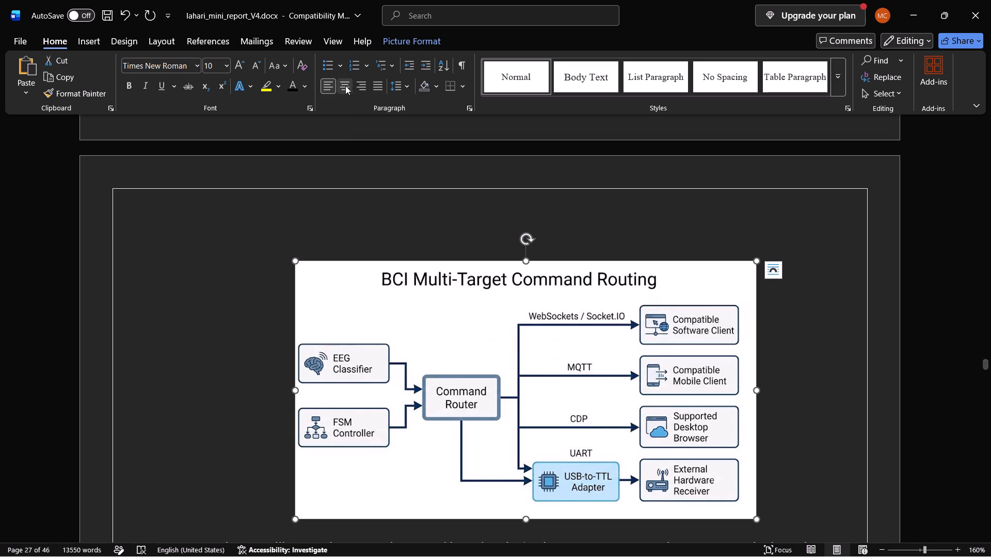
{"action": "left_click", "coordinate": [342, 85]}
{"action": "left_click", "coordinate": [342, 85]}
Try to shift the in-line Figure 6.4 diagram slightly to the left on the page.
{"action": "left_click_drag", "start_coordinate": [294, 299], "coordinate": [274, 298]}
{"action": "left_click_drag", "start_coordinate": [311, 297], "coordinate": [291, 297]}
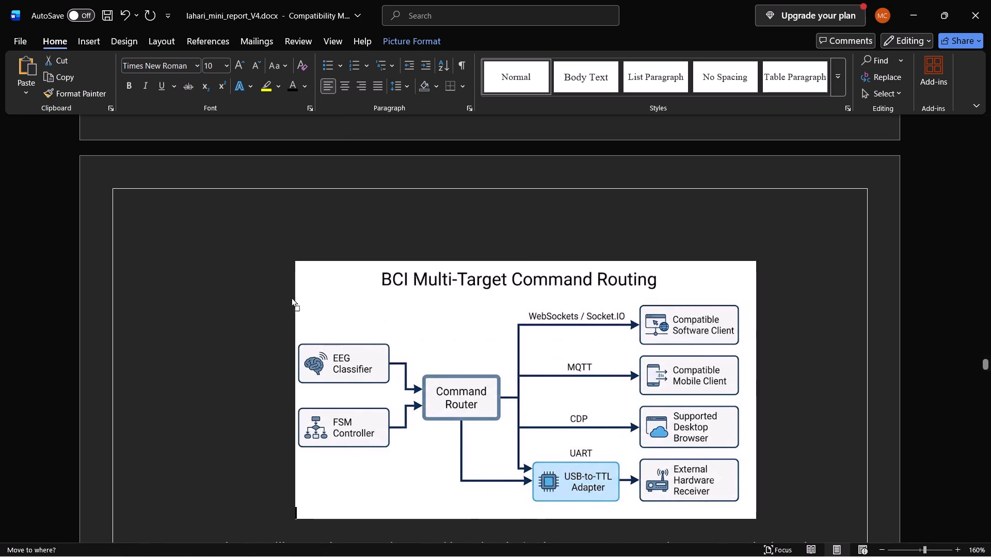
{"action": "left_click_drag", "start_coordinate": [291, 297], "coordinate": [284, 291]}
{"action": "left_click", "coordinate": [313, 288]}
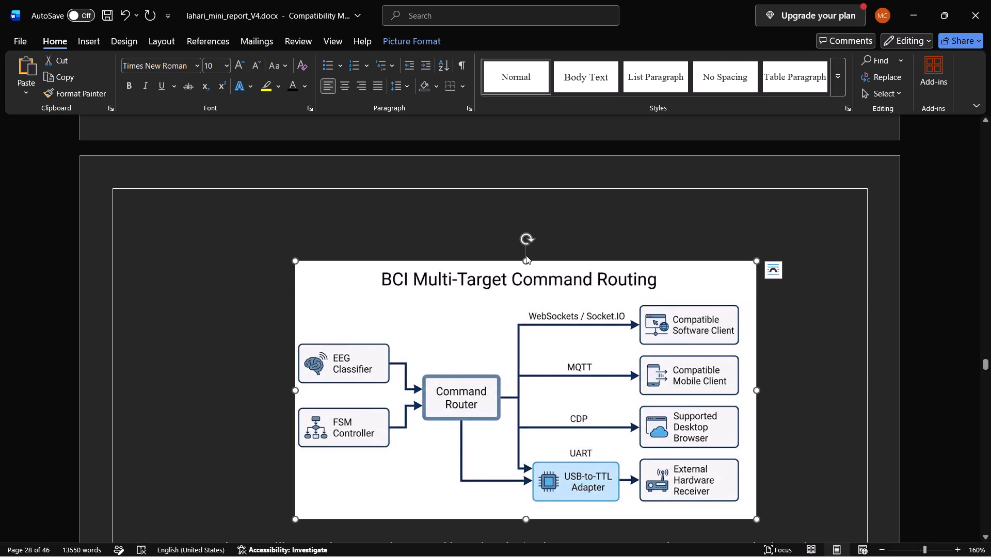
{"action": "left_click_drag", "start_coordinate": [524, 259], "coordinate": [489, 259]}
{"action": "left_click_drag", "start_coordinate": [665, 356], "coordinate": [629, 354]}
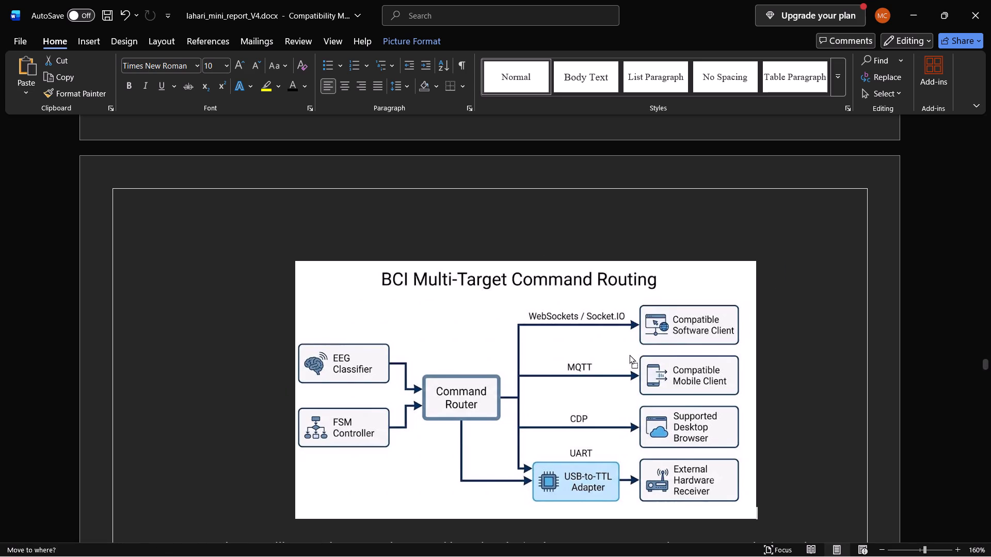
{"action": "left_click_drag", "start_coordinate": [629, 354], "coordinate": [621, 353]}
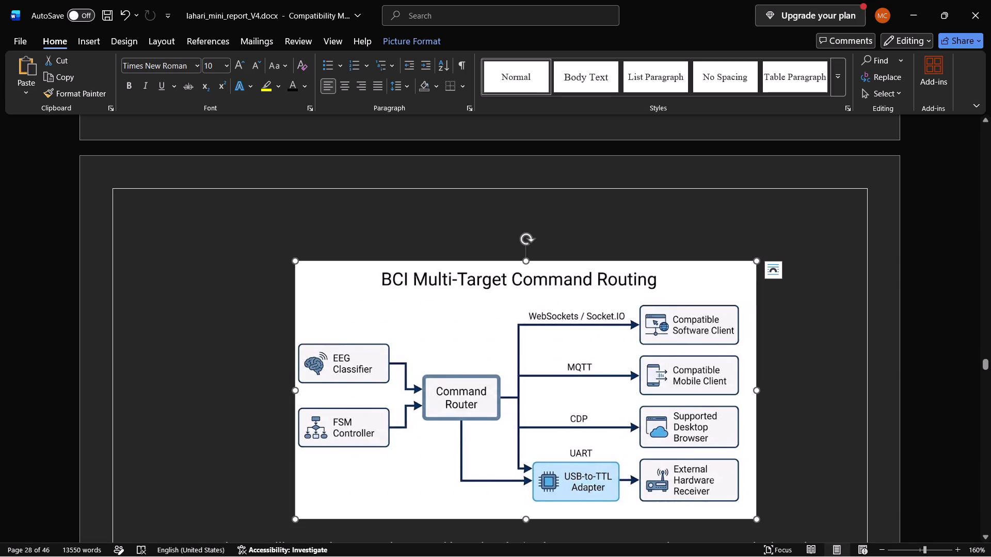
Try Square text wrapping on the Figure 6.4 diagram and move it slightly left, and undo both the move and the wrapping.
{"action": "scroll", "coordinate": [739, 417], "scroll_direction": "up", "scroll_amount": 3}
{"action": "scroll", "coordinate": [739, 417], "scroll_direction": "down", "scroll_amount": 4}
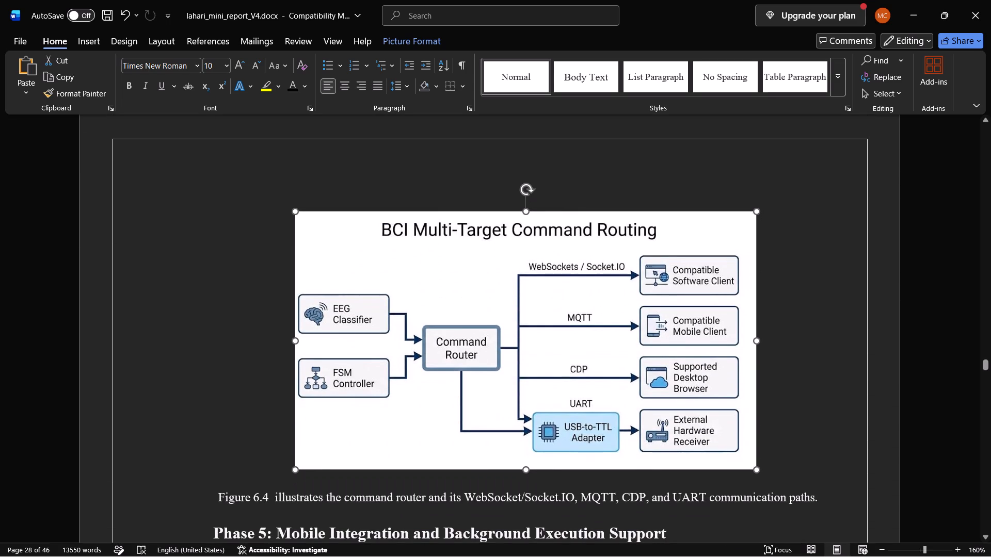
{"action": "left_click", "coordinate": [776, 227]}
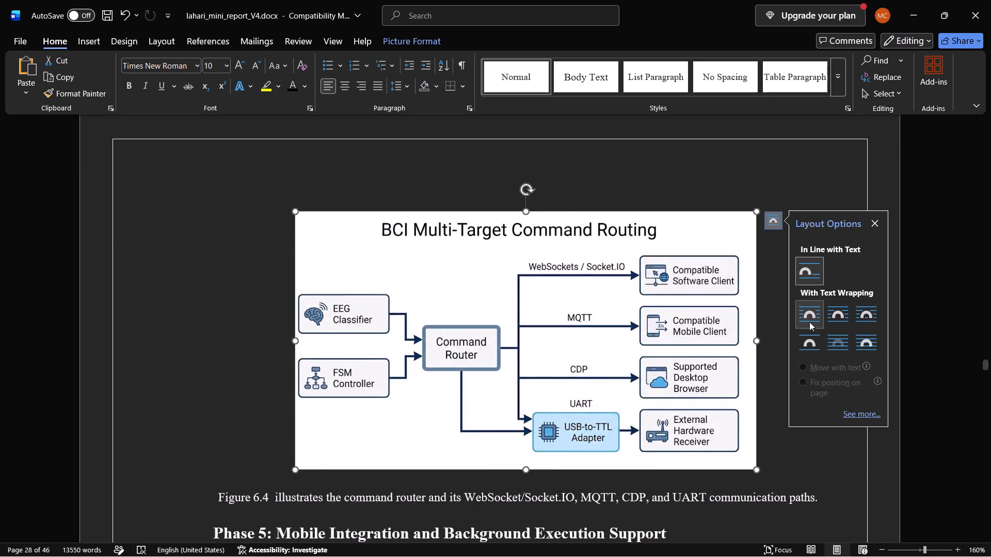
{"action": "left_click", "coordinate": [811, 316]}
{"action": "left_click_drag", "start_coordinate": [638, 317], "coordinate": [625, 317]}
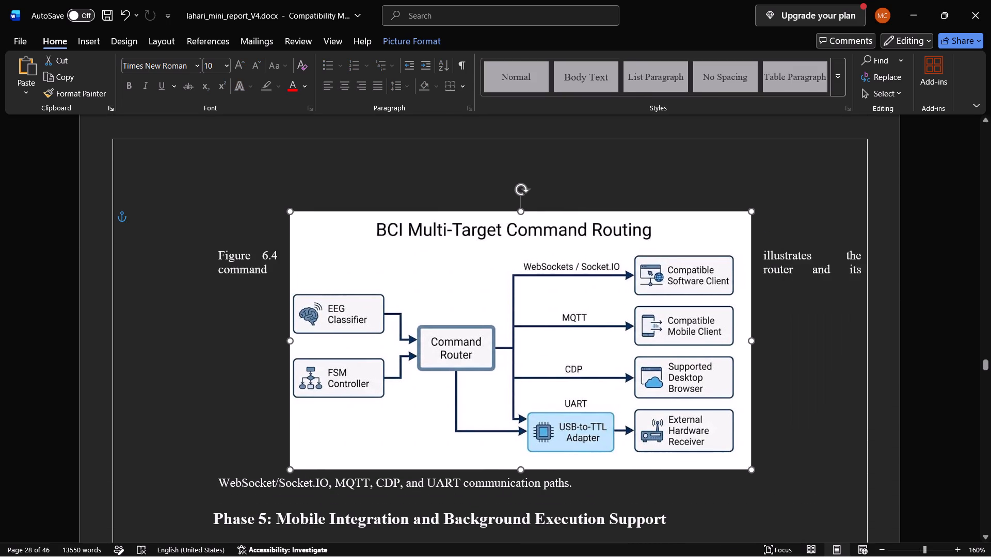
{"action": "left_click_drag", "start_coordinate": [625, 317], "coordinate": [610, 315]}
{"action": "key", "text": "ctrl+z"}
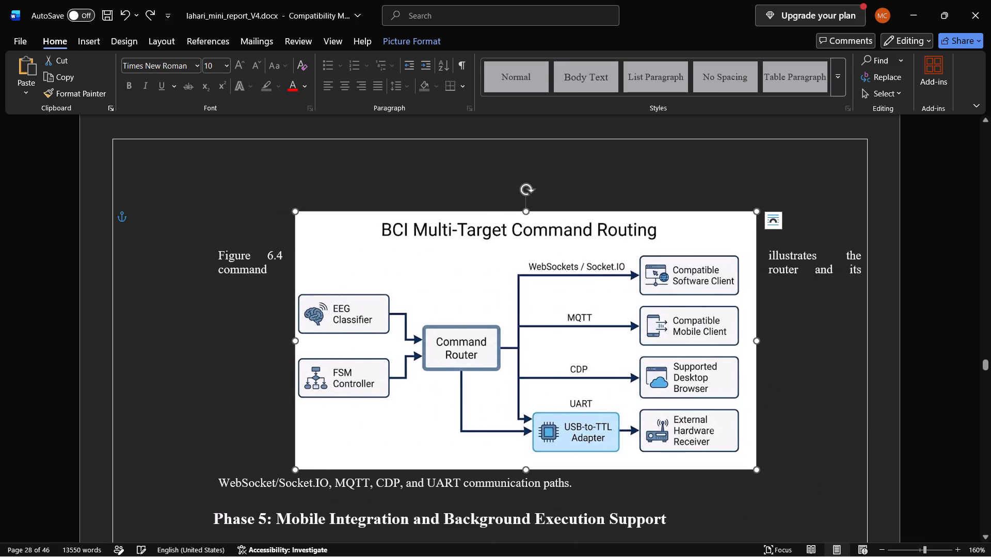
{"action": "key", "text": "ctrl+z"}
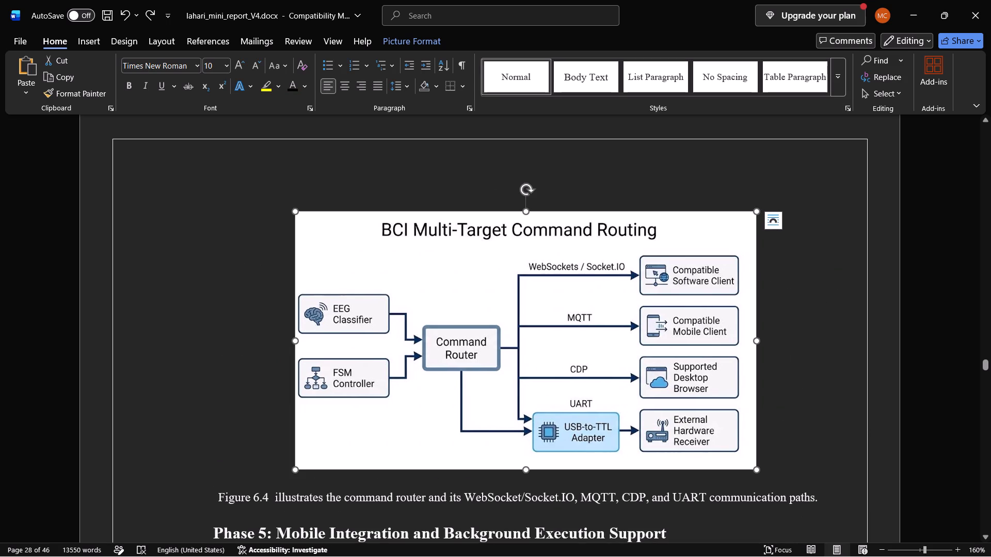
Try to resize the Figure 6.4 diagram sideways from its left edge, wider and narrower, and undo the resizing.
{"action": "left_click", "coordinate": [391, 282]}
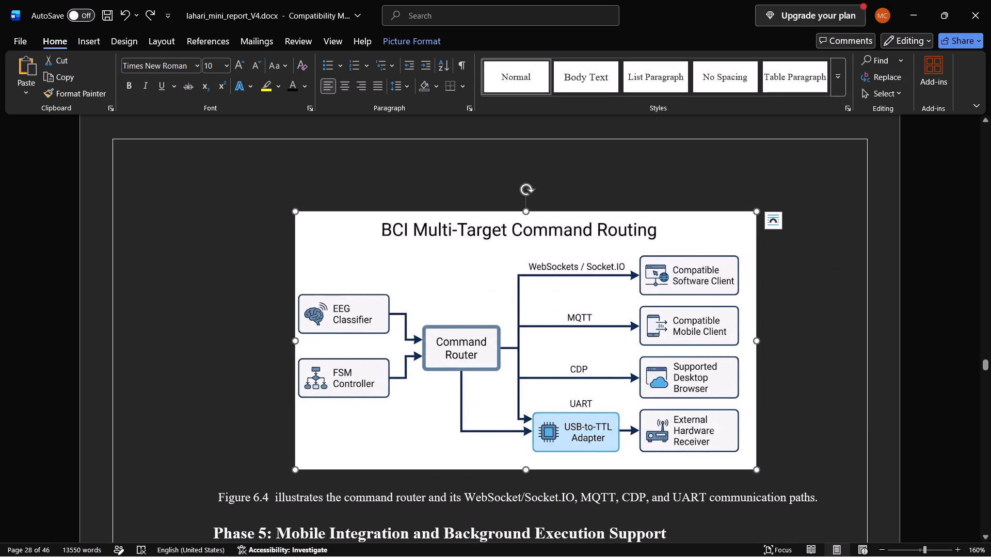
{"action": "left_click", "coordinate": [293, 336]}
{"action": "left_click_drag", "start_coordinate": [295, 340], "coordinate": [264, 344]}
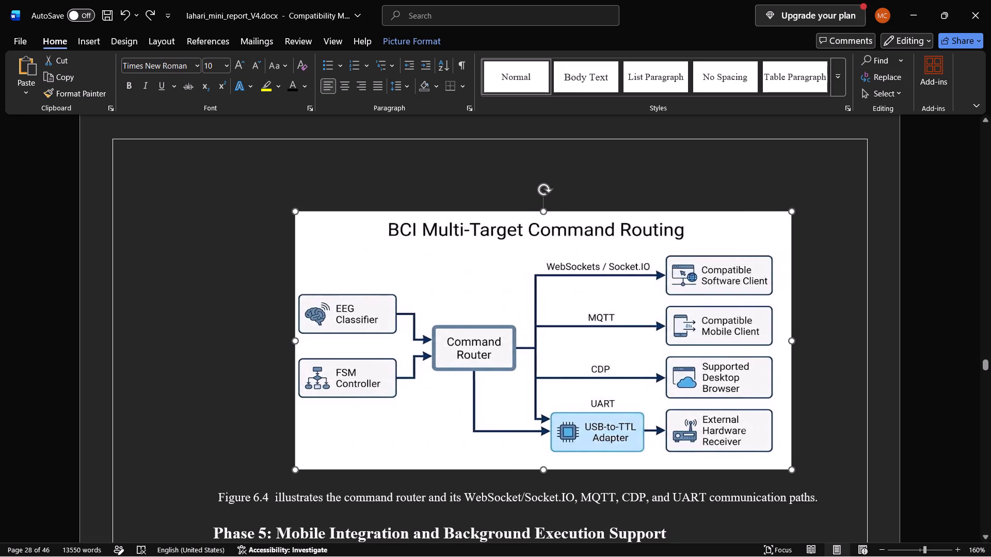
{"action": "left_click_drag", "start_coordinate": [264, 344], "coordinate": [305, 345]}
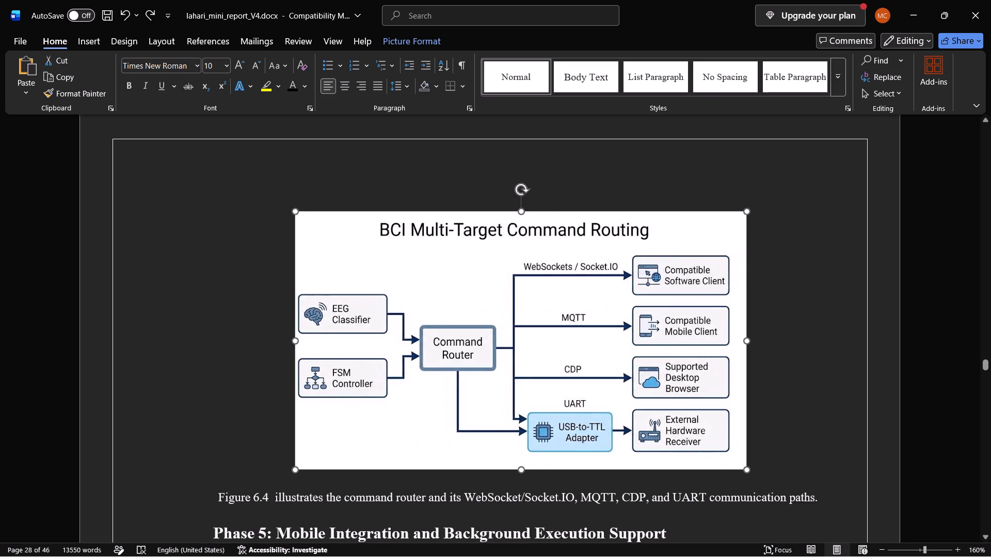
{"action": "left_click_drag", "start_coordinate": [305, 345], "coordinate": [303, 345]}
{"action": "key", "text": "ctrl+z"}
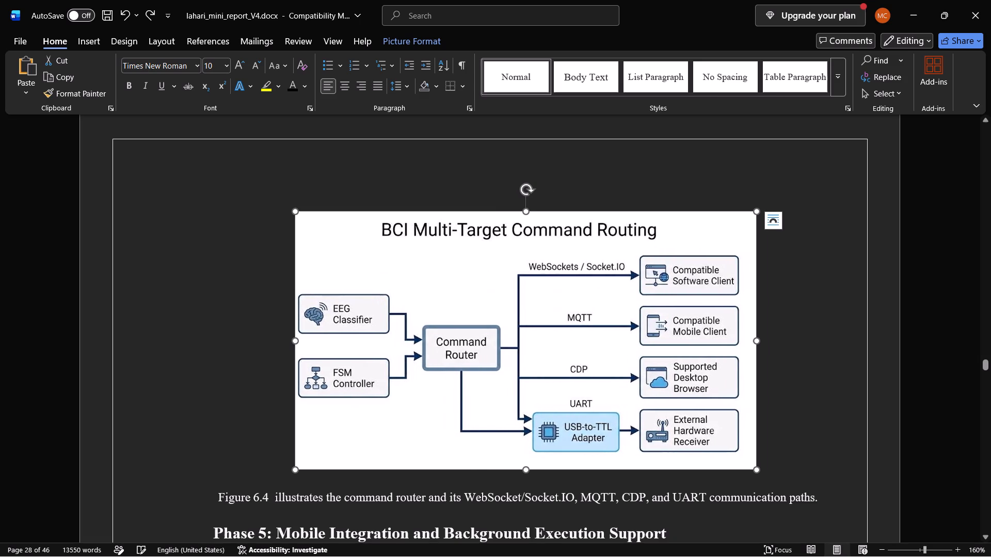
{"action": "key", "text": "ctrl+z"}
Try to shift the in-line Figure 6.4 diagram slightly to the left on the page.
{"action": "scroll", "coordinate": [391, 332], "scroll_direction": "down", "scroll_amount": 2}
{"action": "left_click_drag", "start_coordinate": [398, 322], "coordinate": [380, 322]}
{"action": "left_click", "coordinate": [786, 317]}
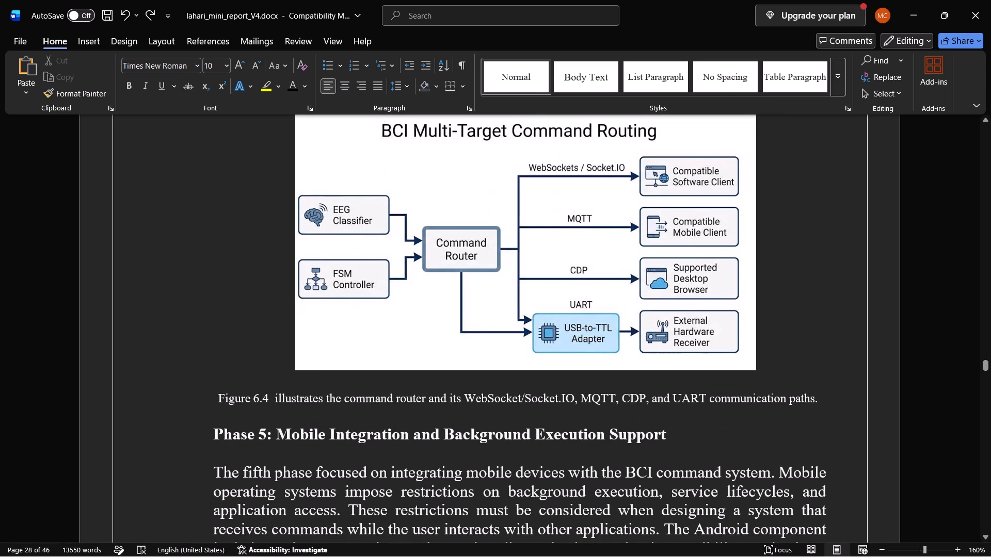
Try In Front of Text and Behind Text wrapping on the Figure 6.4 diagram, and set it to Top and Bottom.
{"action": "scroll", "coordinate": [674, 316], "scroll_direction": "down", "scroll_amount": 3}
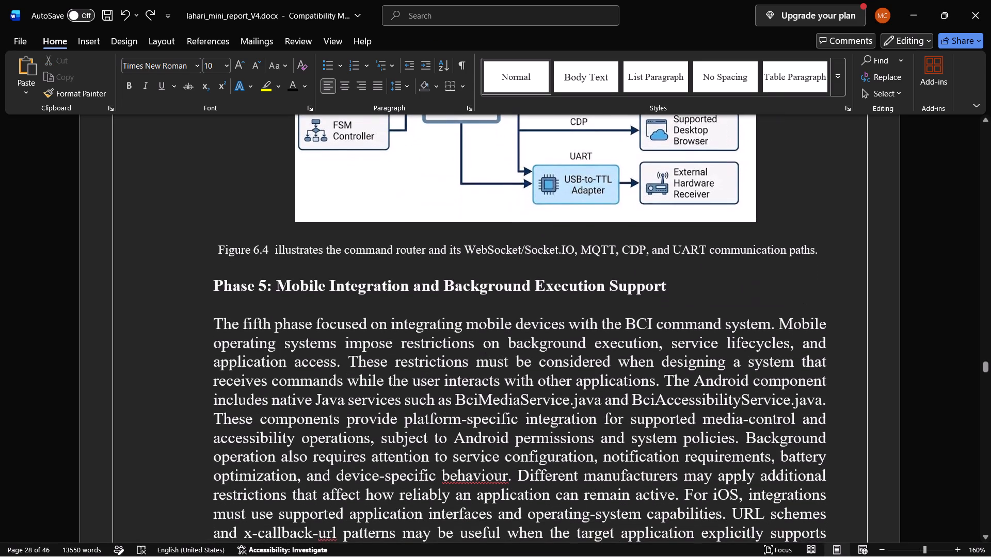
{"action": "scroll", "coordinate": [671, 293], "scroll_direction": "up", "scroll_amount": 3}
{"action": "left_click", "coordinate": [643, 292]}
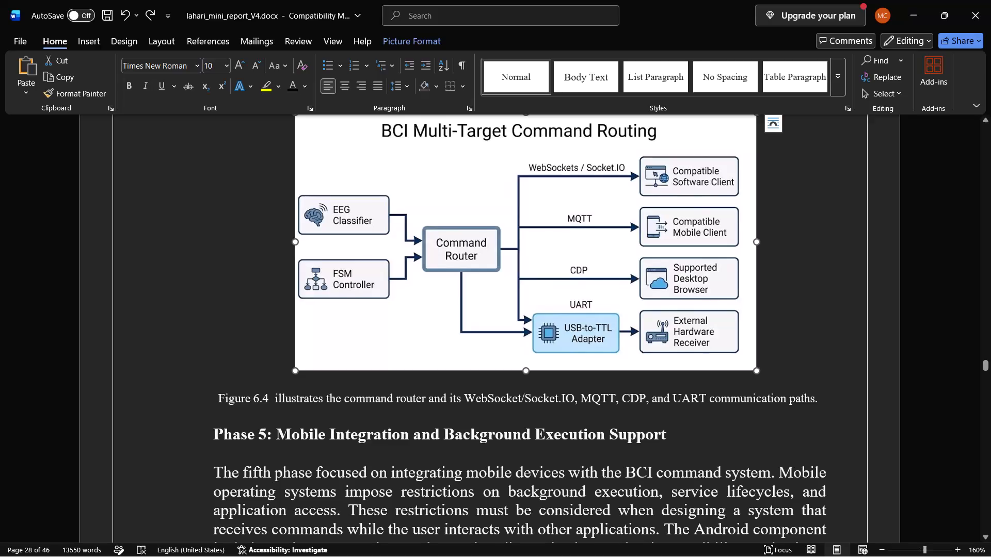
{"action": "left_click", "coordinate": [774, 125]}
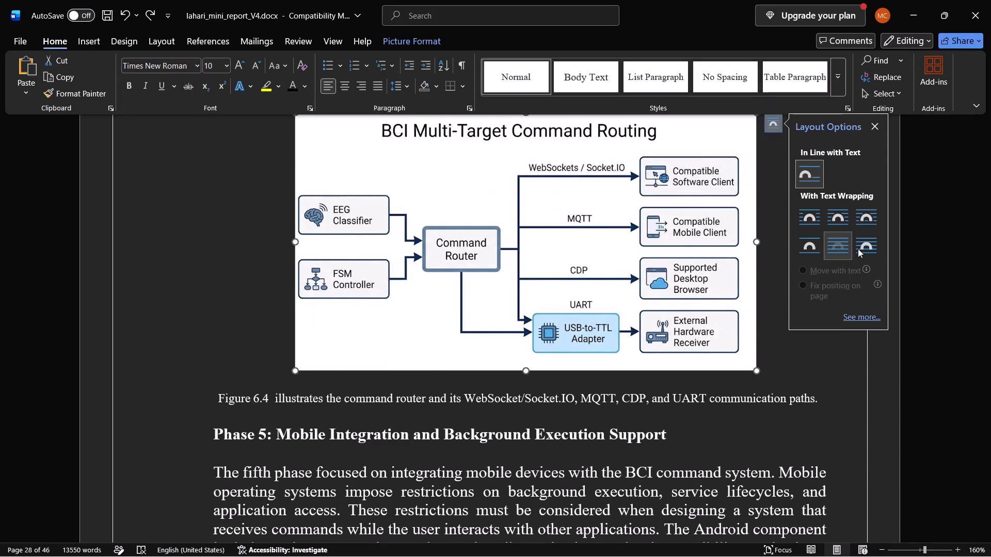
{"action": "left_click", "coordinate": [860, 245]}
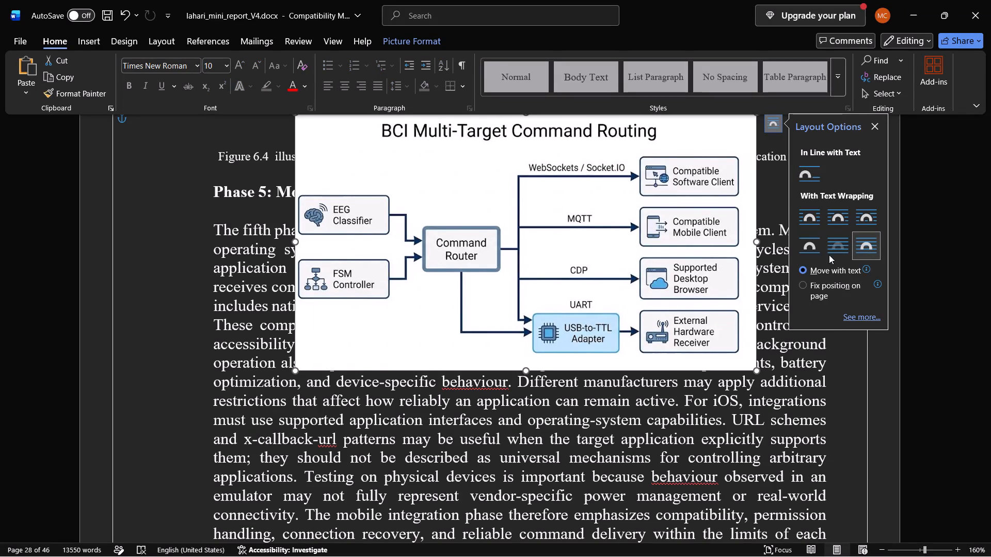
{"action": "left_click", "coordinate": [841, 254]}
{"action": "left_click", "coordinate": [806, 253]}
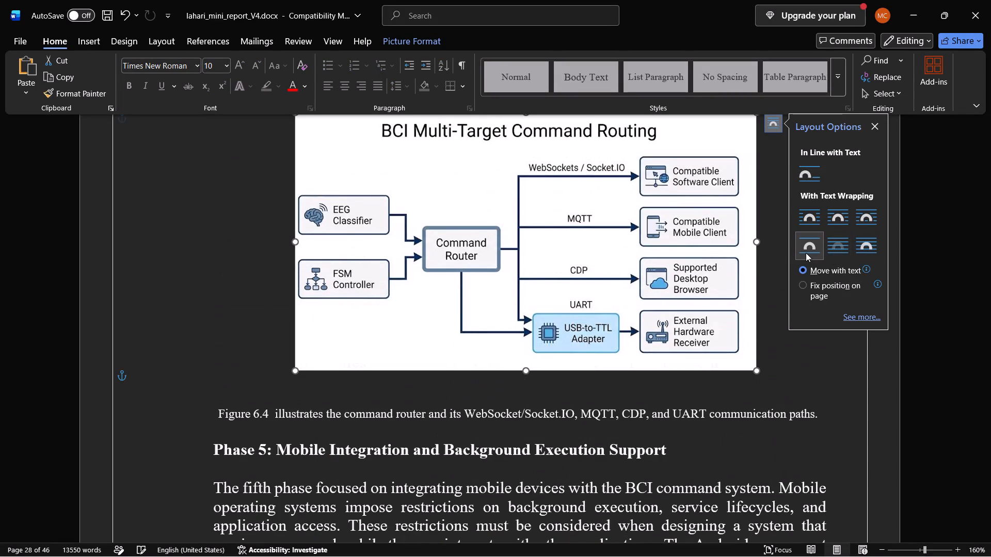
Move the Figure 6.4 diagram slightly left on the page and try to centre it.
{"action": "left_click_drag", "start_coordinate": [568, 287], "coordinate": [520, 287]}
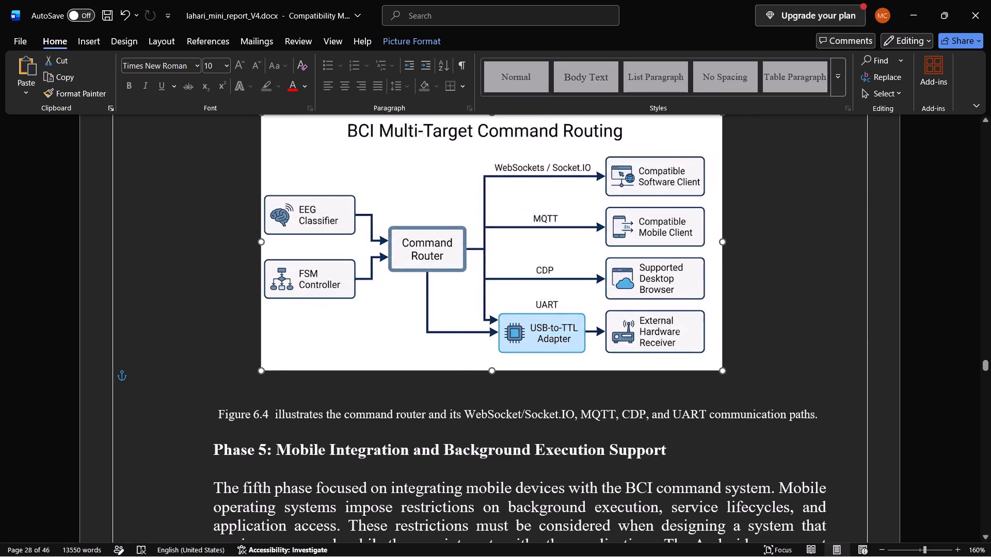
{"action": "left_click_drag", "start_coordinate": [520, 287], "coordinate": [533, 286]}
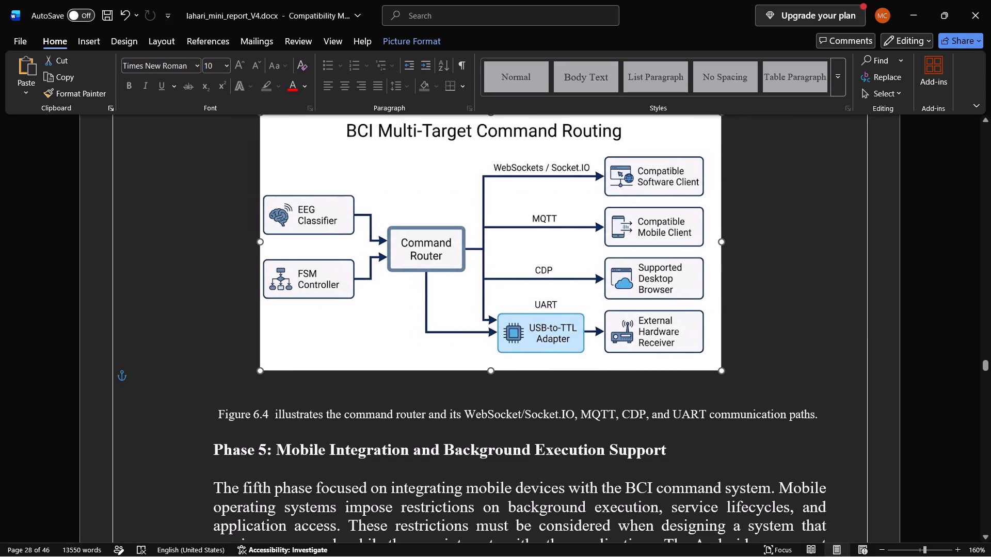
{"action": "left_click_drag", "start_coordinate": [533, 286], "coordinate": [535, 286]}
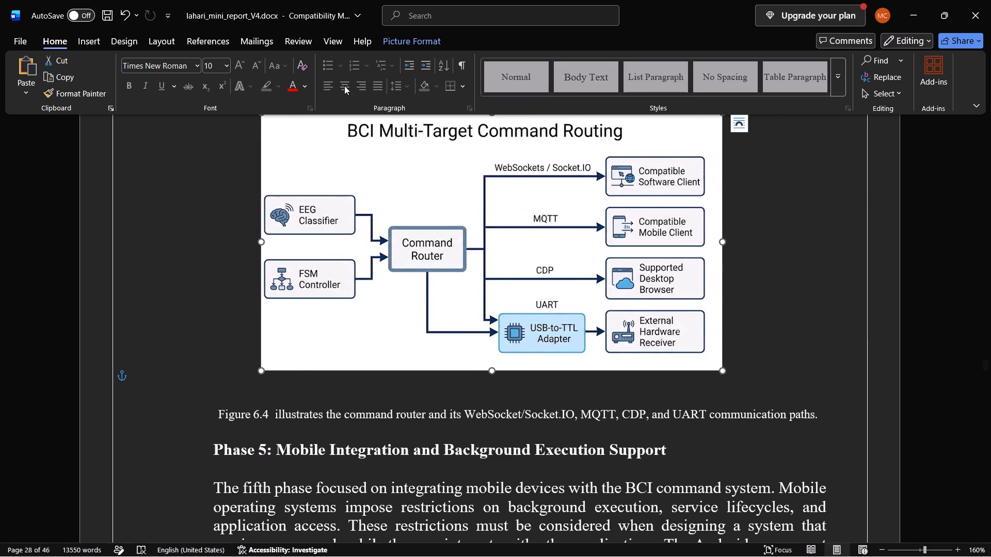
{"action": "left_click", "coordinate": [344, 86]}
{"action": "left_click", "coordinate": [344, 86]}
Compare the placement of the Figure 6.4 diagram with the Figure 6.3 diagram and the Phase 4 text before it.
{"action": "left_click", "coordinate": [830, 283]}
{"action": "scroll", "coordinate": [830, 283], "scroll_direction": "up", "scroll_amount": 5}
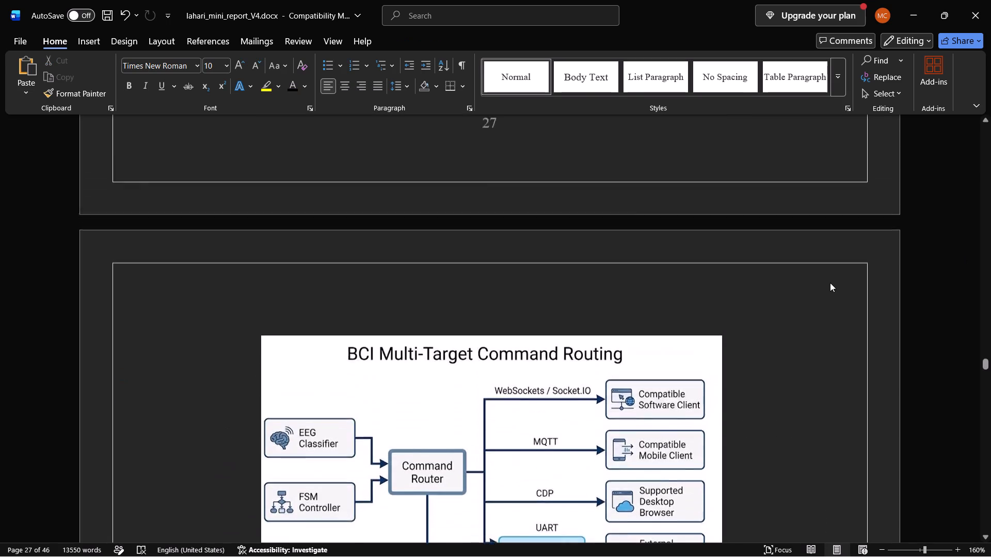
{"action": "scroll", "coordinate": [830, 283], "scroll_direction": "up", "scroll_amount": 2}
{"action": "scroll", "coordinate": [830, 283], "scroll_direction": "down", "scroll_amount": 2}
{"action": "scroll", "coordinate": [830, 283], "scroll_direction": "up", "scroll_amount": 9}
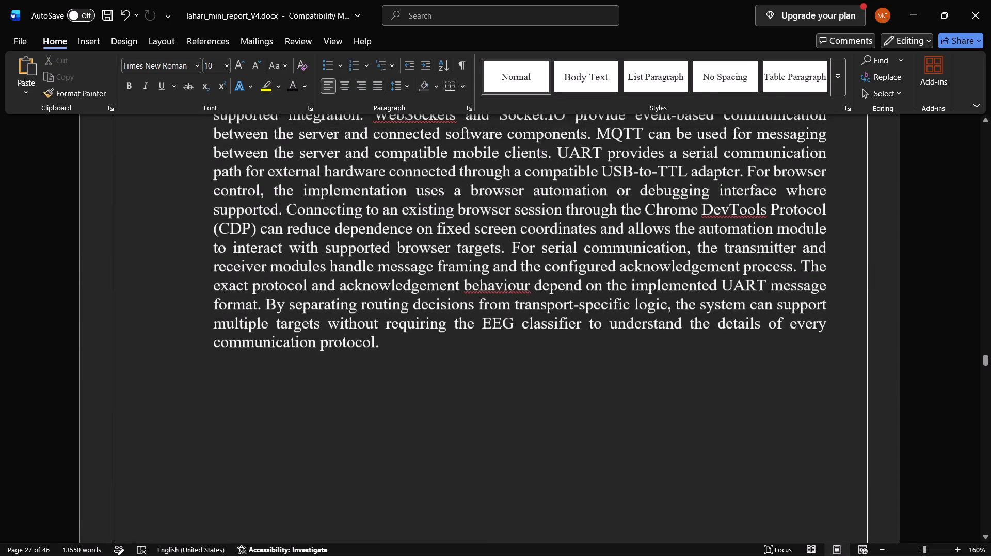
{"action": "scroll", "coordinate": [830, 283], "scroll_direction": "up", "scroll_amount": 11}
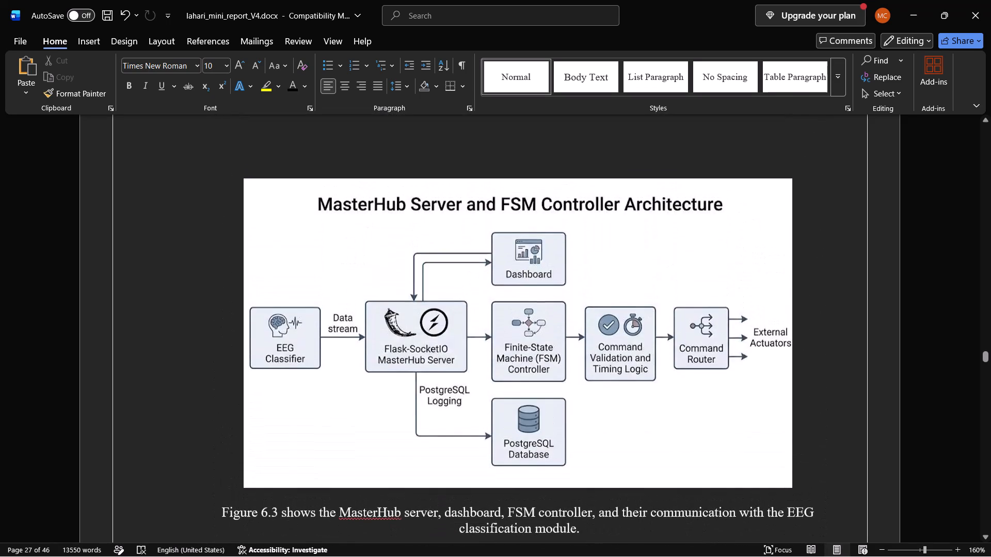
{"action": "scroll", "coordinate": [830, 283], "scroll_direction": "down", "scroll_amount": 17}
{"action": "scroll", "coordinate": [830, 283], "scroll_direction": "down", "scroll_amount": 4}
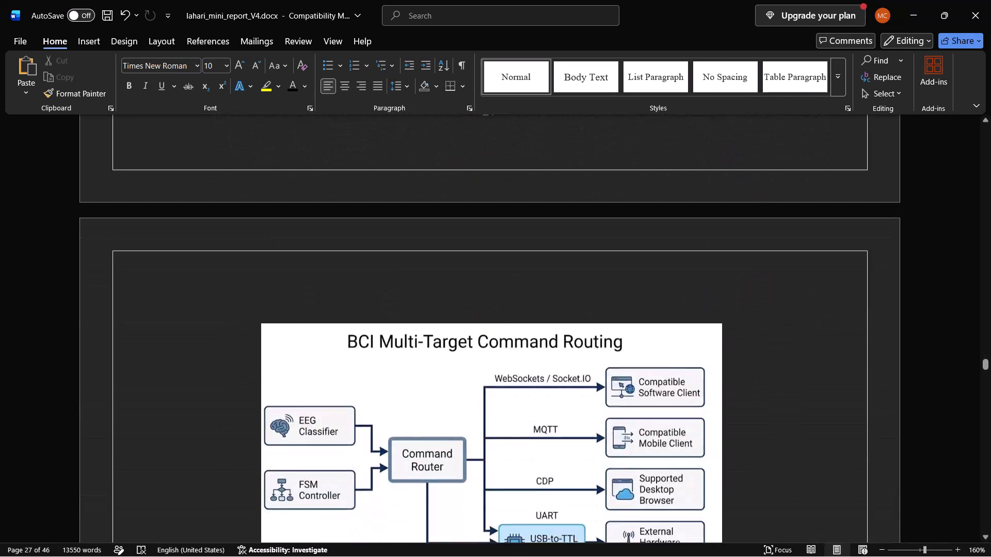
{"action": "scroll", "coordinate": [830, 283], "scroll_direction": "down", "scroll_amount": 1}
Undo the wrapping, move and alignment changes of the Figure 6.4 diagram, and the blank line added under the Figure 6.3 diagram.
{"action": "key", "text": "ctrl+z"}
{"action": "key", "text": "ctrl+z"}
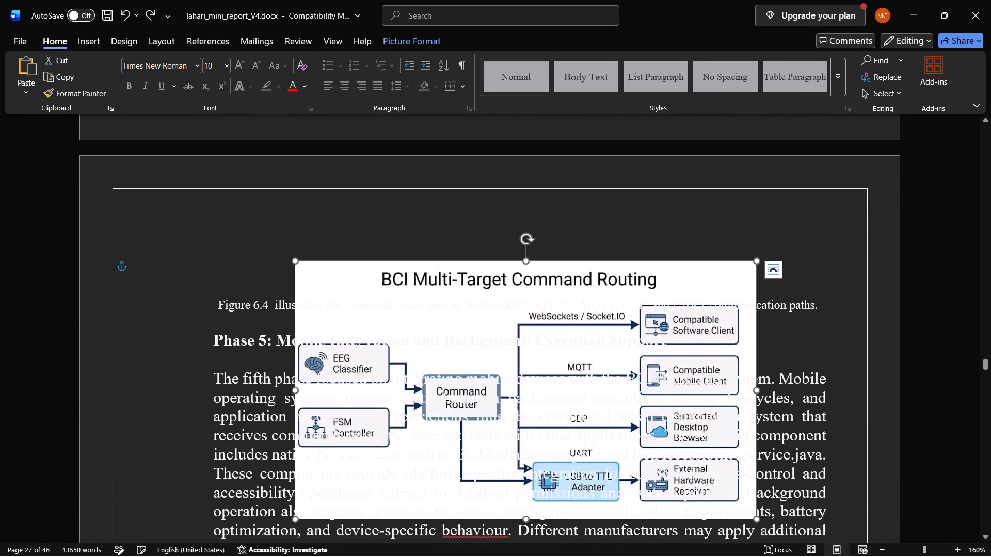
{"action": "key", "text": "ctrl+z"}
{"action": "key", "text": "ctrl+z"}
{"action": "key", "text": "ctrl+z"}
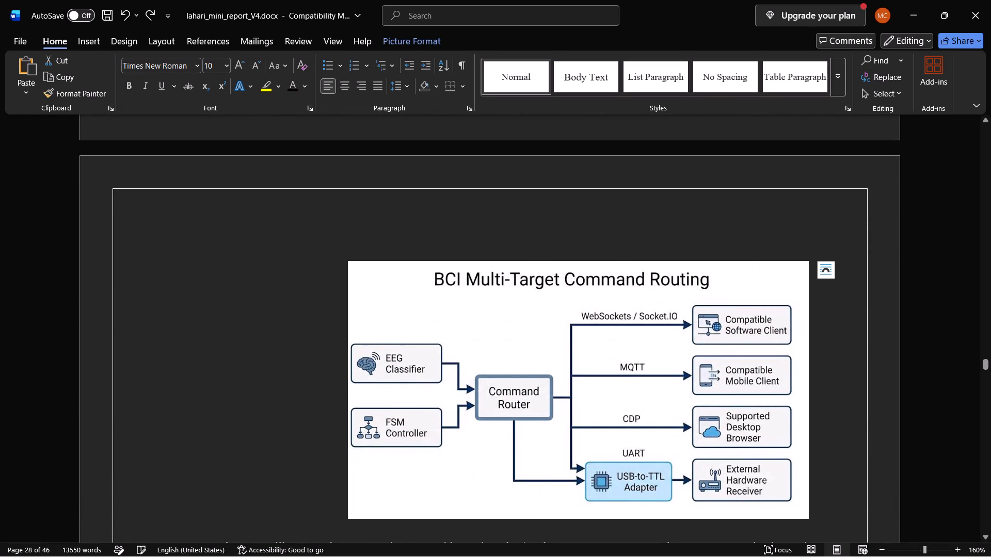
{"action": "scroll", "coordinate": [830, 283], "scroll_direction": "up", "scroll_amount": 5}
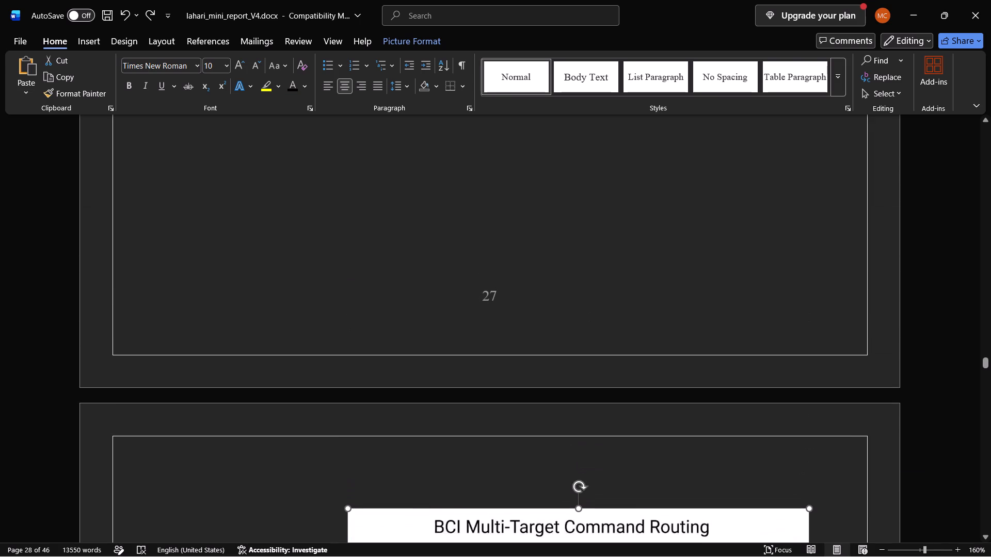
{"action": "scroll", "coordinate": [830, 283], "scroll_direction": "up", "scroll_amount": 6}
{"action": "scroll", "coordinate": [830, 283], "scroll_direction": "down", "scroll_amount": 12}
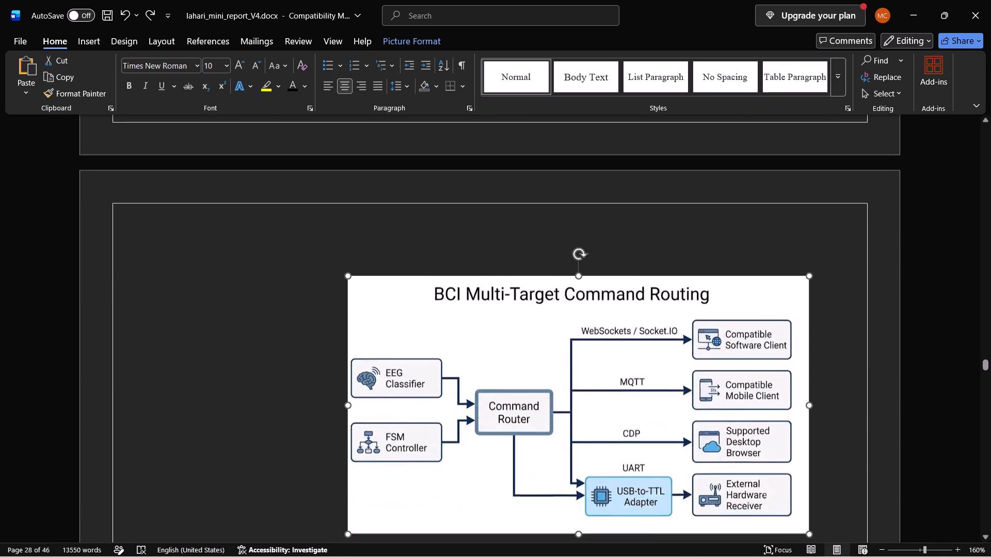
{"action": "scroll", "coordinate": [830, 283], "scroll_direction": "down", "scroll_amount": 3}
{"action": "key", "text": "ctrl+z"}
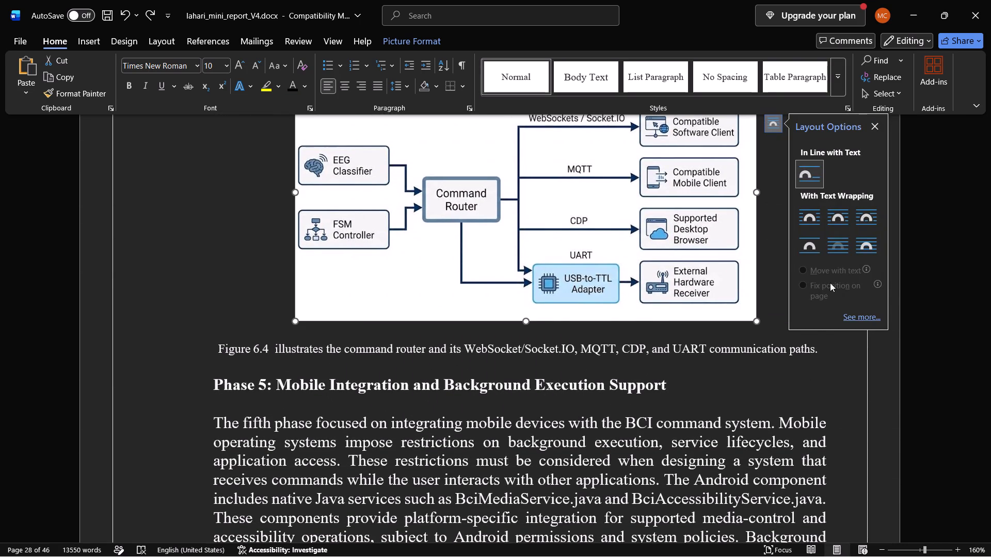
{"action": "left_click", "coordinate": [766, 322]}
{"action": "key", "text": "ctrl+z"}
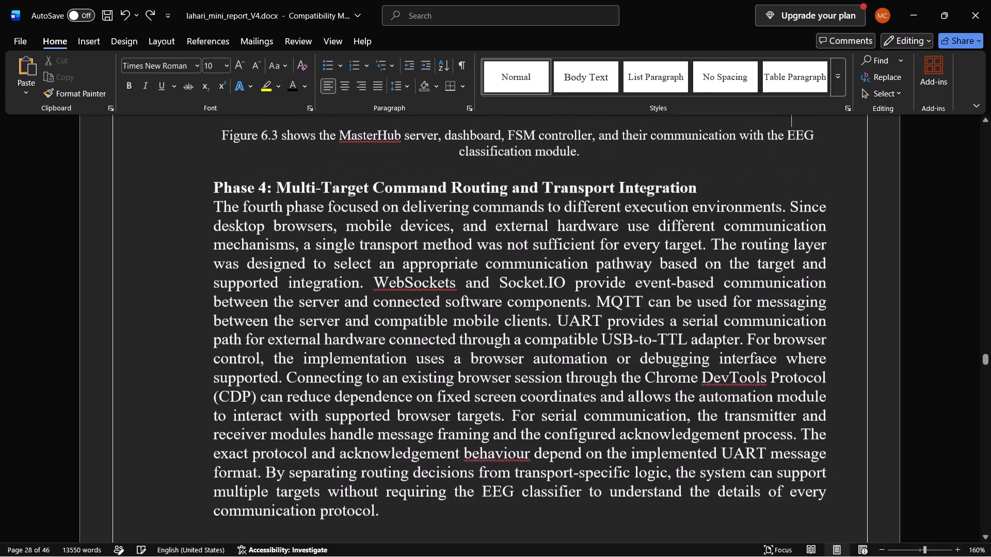
Insert a blank line between the Figure 6.3 diagram and its caption.
{"action": "scroll", "coordinate": [766, 322], "scroll_direction": "up", "scroll_amount": 2}
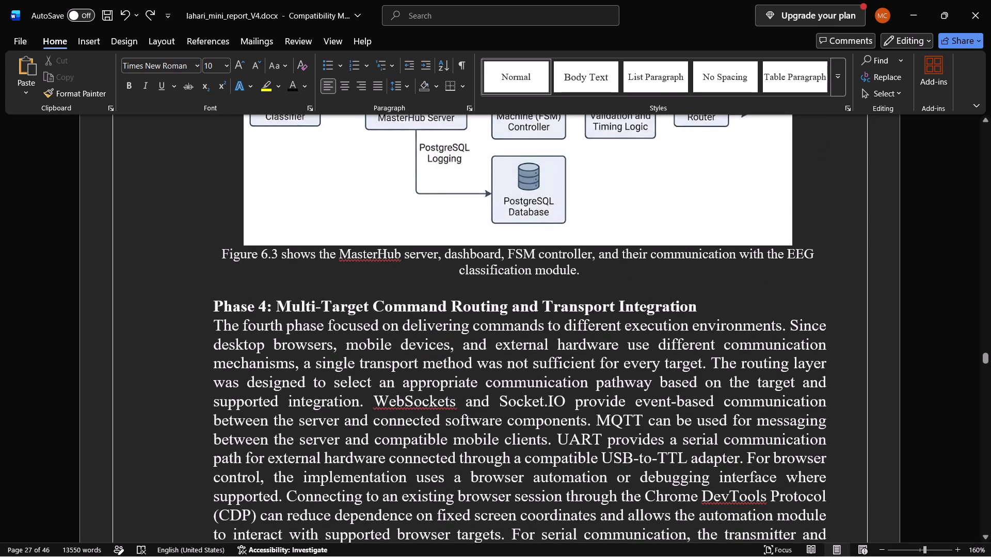
{"action": "left_click", "coordinate": [829, 238]}
{"action": "key", "text": "Return"}
Set Top and Bottom wrapping on the Figure 6.4 diagram and move it left to the middle between the page borders.
{"action": "scroll", "coordinate": [818, 239], "scroll_direction": "down", "scroll_amount": 2}
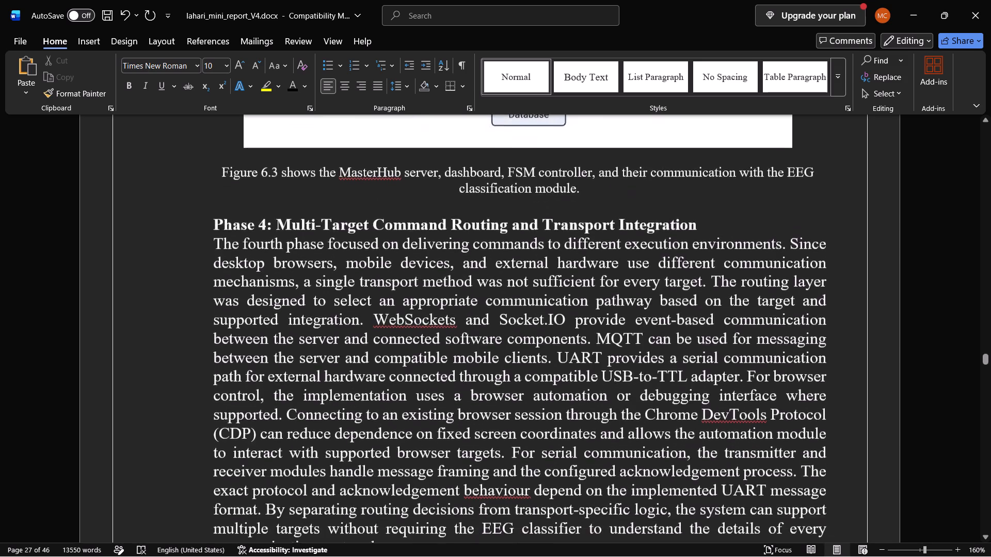
{"action": "scroll", "coordinate": [818, 239], "scroll_direction": "down", "scroll_amount": 5}
{"action": "scroll", "coordinate": [654, 284], "scroll_direction": "down", "scroll_amount": 7}
{"action": "scroll", "coordinate": [568, 294], "scroll_direction": "down", "scroll_amount": 3}
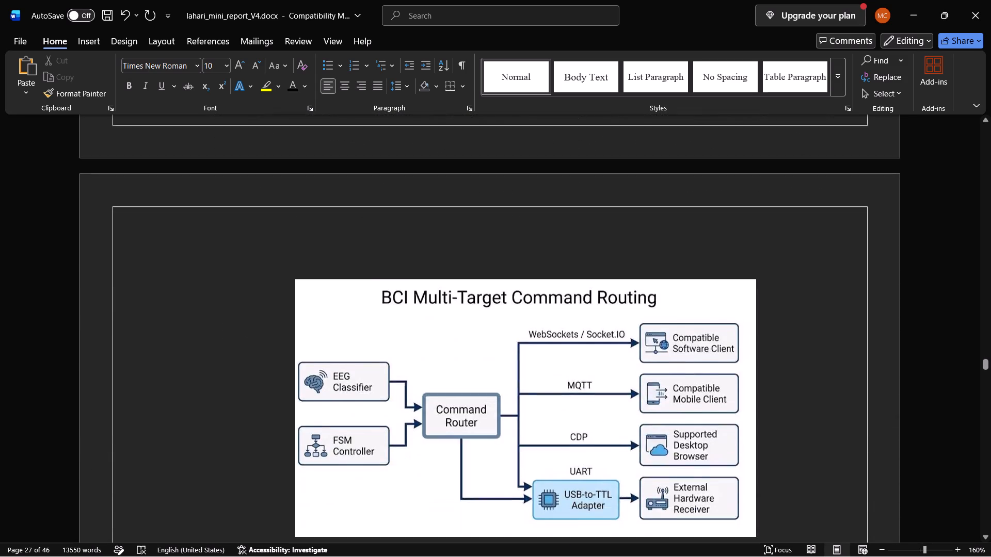
{"action": "scroll", "coordinate": [568, 294], "scroll_direction": "down", "scroll_amount": 2}
{"action": "left_click", "coordinate": [567, 300]}
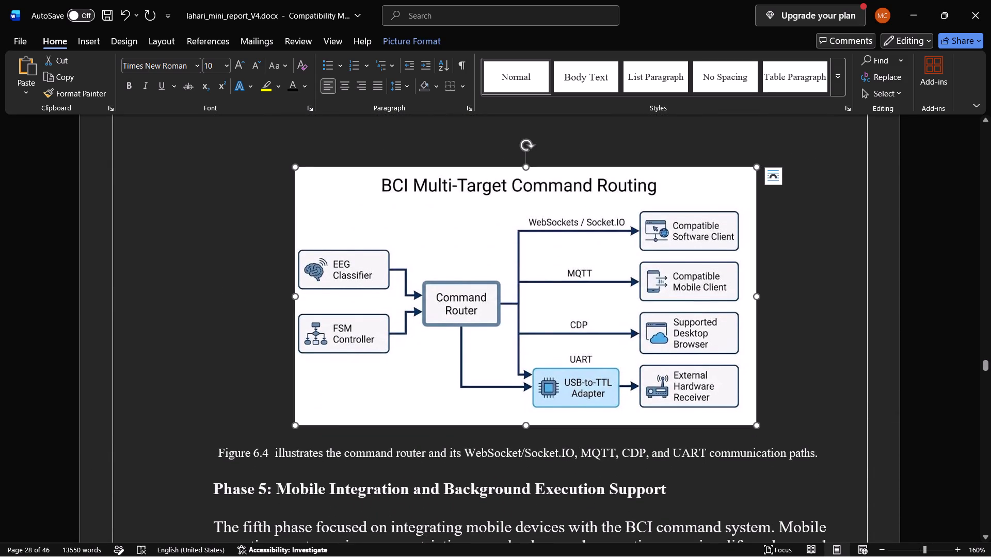
{"action": "left_click", "coordinate": [781, 179]}
{"action": "left_click", "coordinate": [813, 303]}
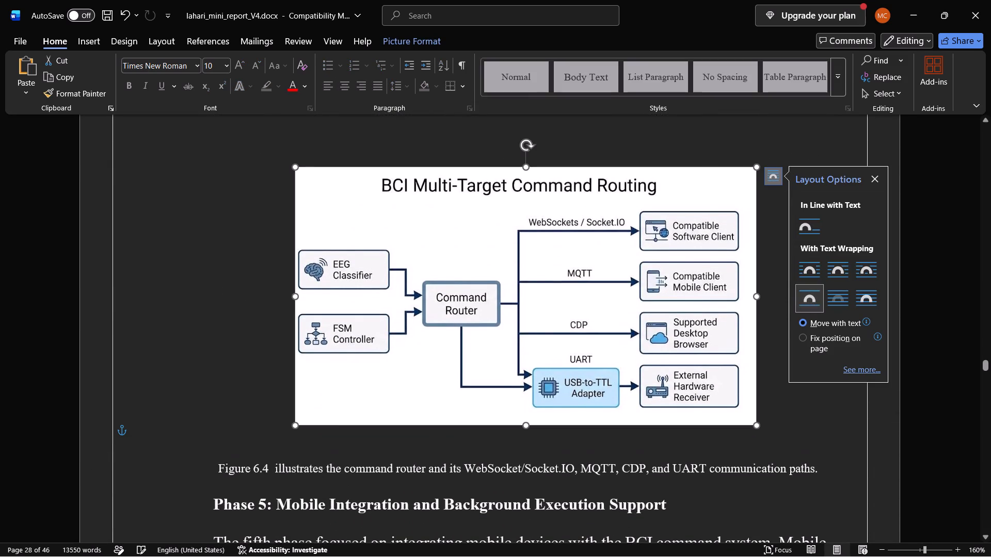
{"action": "left_click_drag", "start_coordinate": [536, 325], "coordinate": [502, 323]}
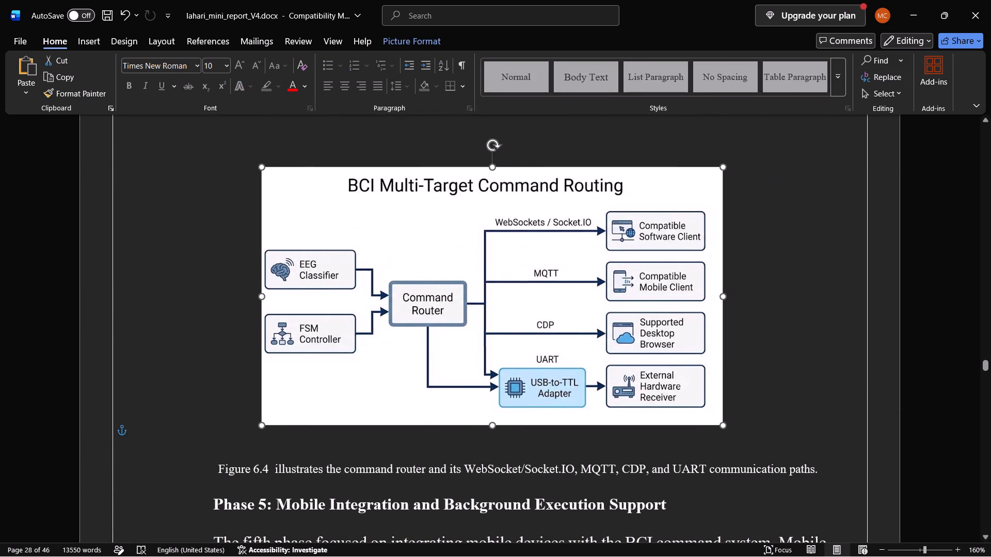
{"action": "left_click_drag", "start_coordinate": [502, 323], "coordinate": [498, 323]}
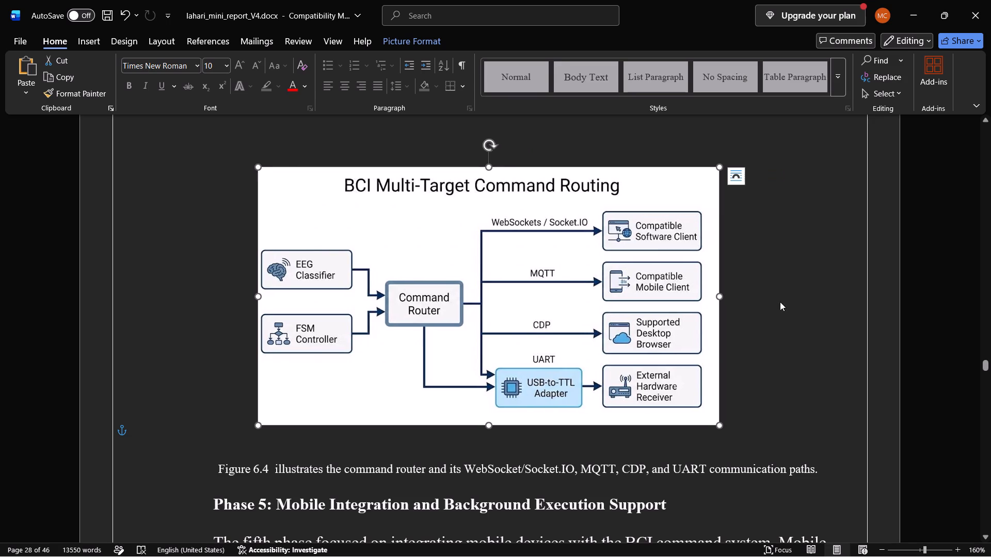
{"action": "left_click", "coordinate": [780, 302]}
Check the placement of the Figure 6.4 diagram against its caption, the page borders and the Phase 5 text.
{"action": "scroll", "coordinate": [780, 302], "scroll_direction": "down", "scroll_amount": 2}
{"action": "scroll", "coordinate": [780, 302], "scroll_direction": "up", "scroll_amount": 7}
{"action": "scroll", "coordinate": [780, 302], "scroll_direction": "down", "scroll_amount": 2}
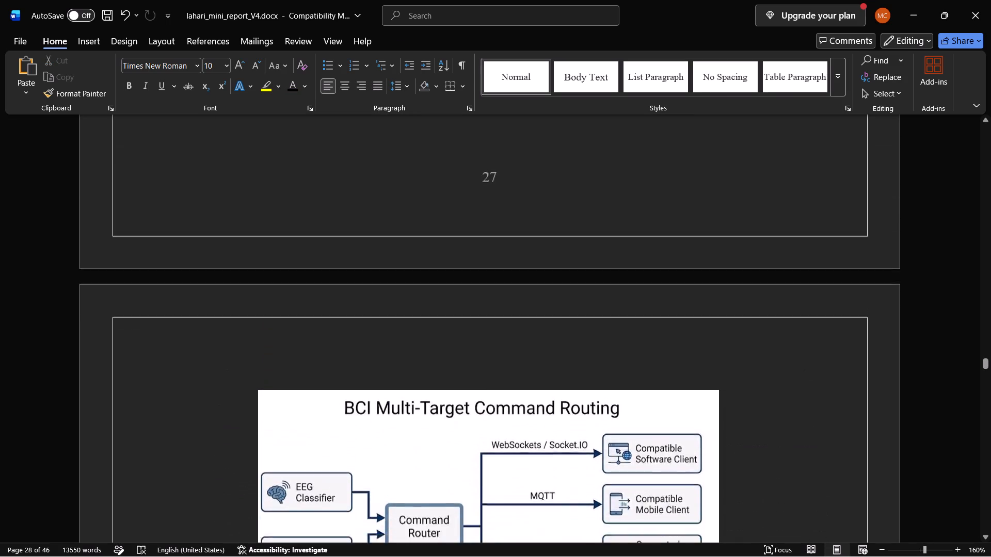
{"action": "scroll", "coordinate": [780, 302], "scroll_direction": "down", "scroll_amount": 5}
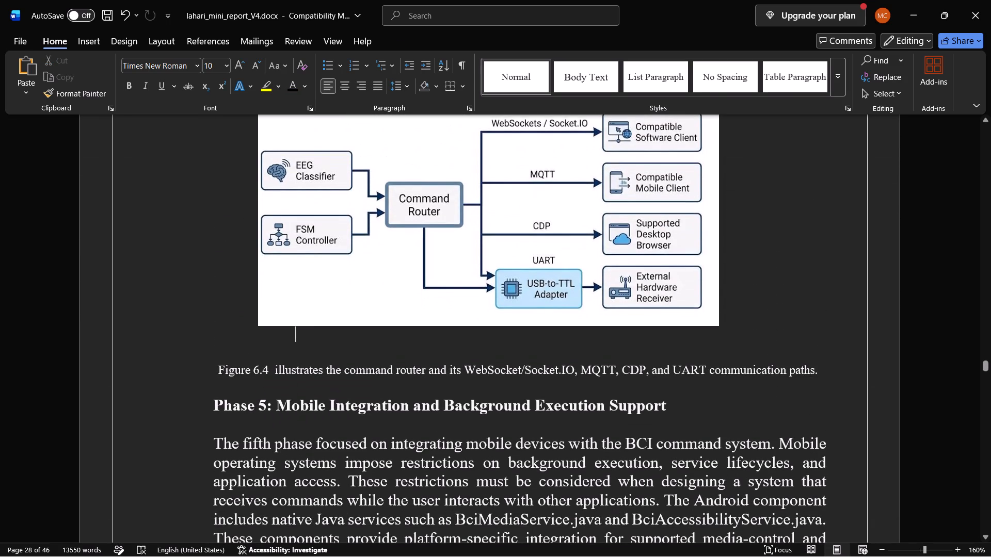
Set Top and Bottom wrapping on the BCI Mobile Integration Architecture diagram and move it left to the middle between the page borders.
{"action": "scroll", "coordinate": [780, 302], "scroll_direction": "down", "scroll_amount": 13}
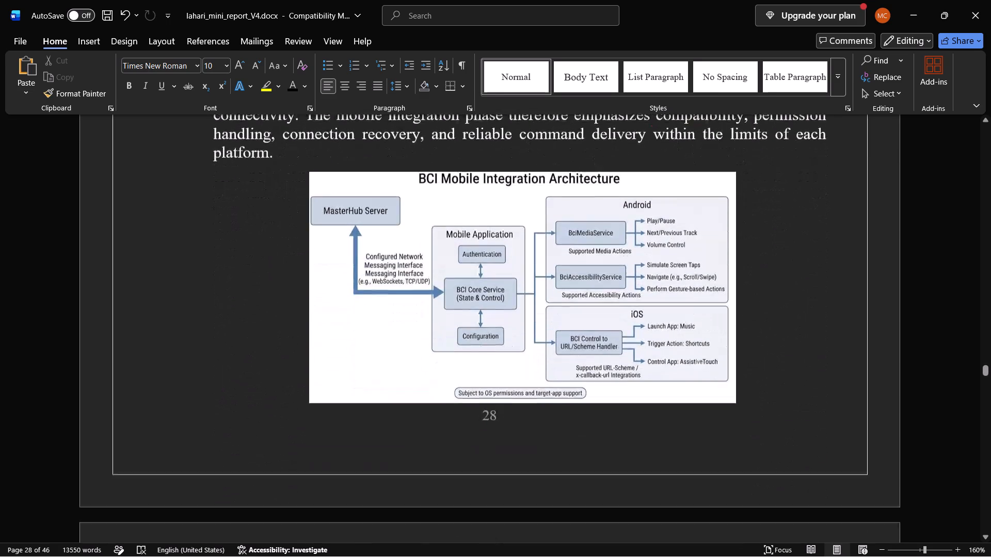
{"action": "left_click", "coordinate": [683, 294]}
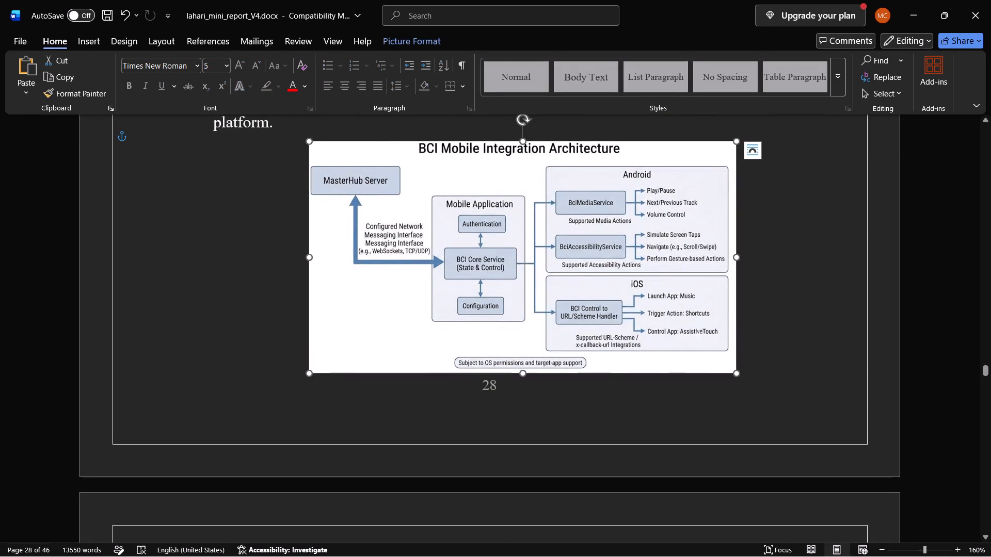
{"action": "left_click", "coordinate": [750, 153]}
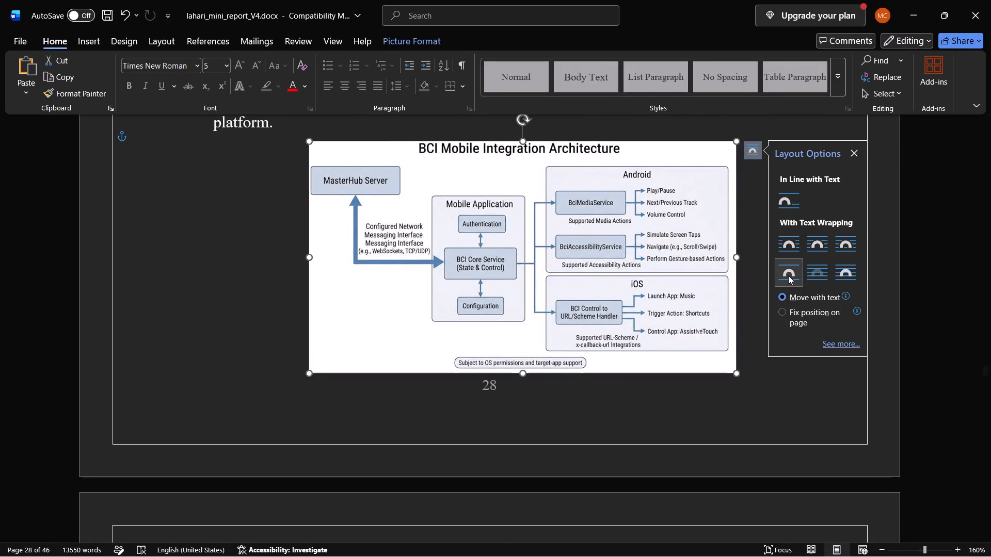
{"action": "left_click", "coordinate": [788, 275]}
{"action": "left_click_drag", "start_coordinate": [645, 281], "coordinate": [625, 281]}
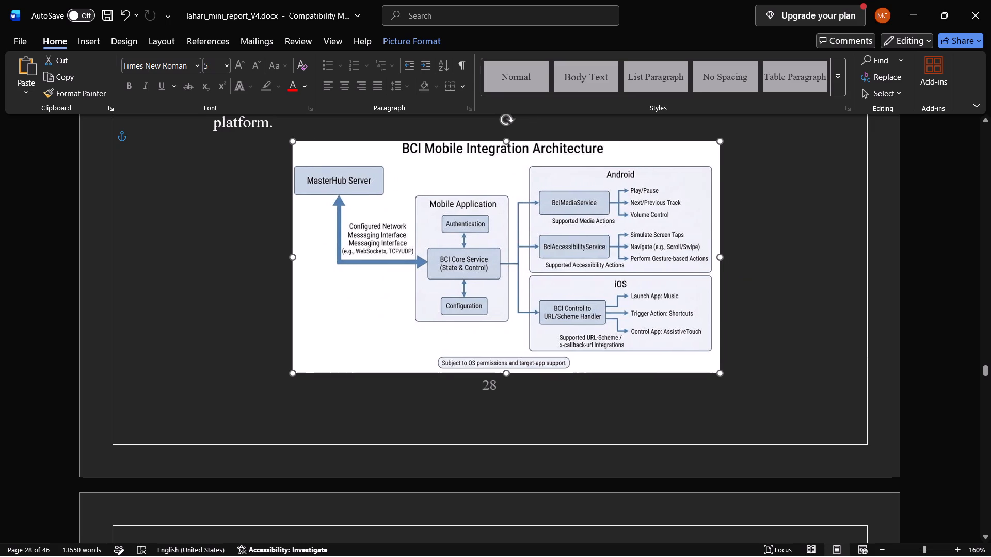
{"action": "left_click_drag", "start_coordinate": [625, 281], "coordinate": [623, 281]}
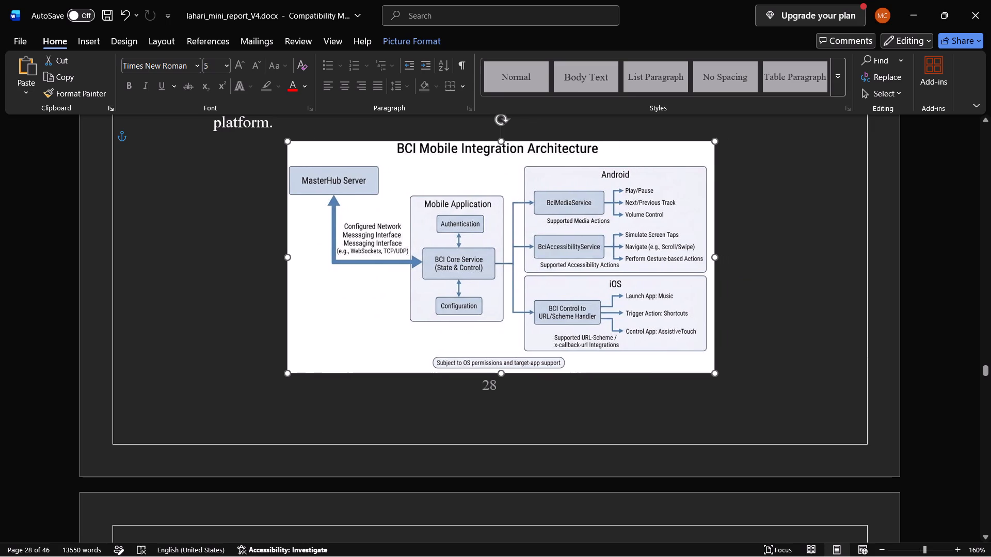
{"action": "left_click_drag", "start_coordinate": [623, 281], "coordinate": [617, 280]}
{"action": "left_click", "coordinate": [785, 282]}
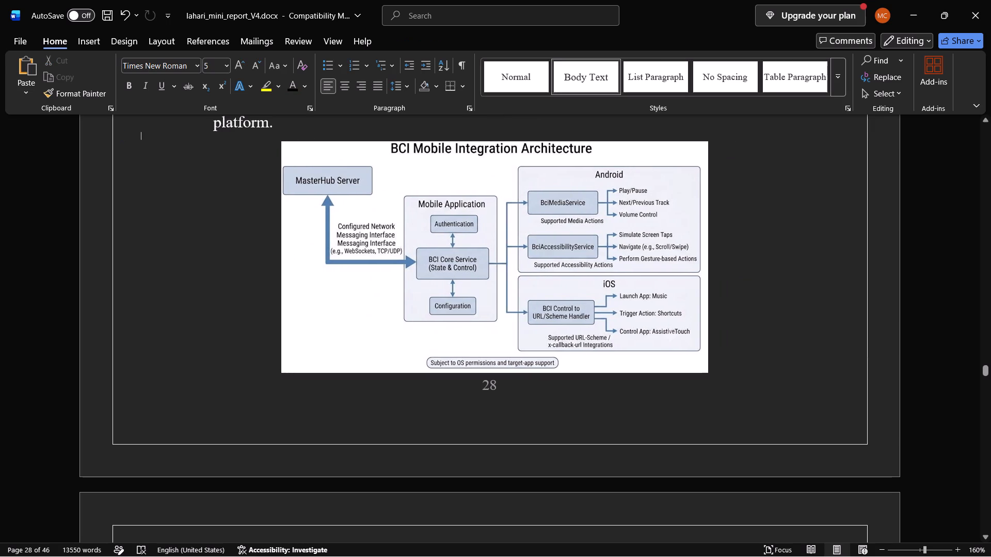
Check the placement of the mobile integration diagram against the Phase 5 text, its Figure 6.5 caption and the page borders.
{"action": "scroll", "coordinate": [785, 282], "scroll_direction": "up", "scroll_amount": 4}
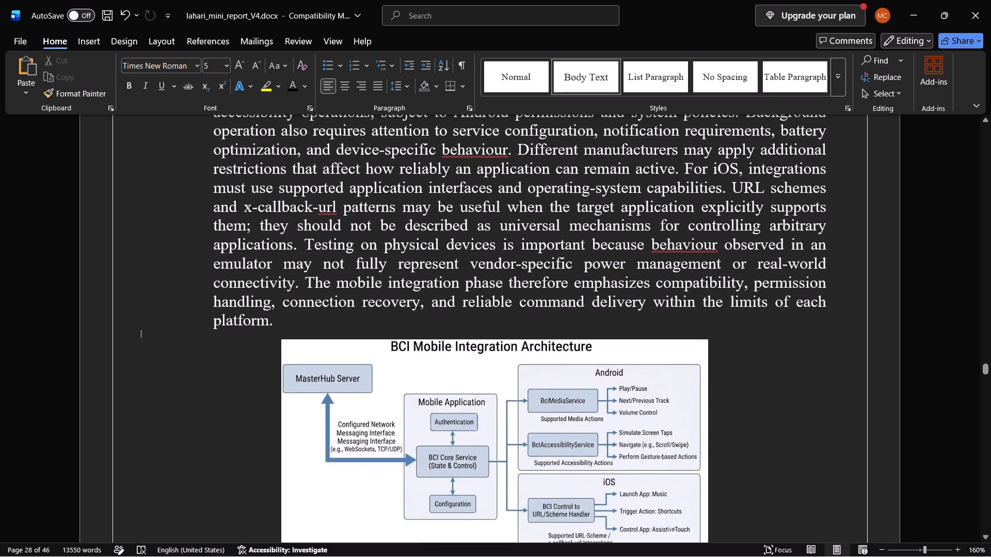
{"action": "scroll", "coordinate": [785, 282], "scroll_direction": "down", "scroll_amount": 12}
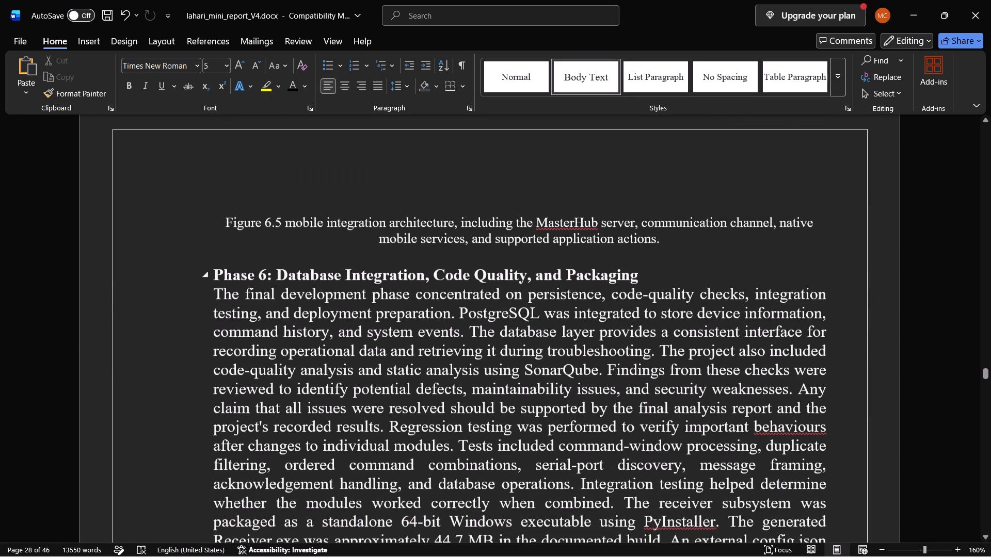
{"action": "scroll", "coordinate": [785, 282], "scroll_direction": "up", "scroll_amount": 11}
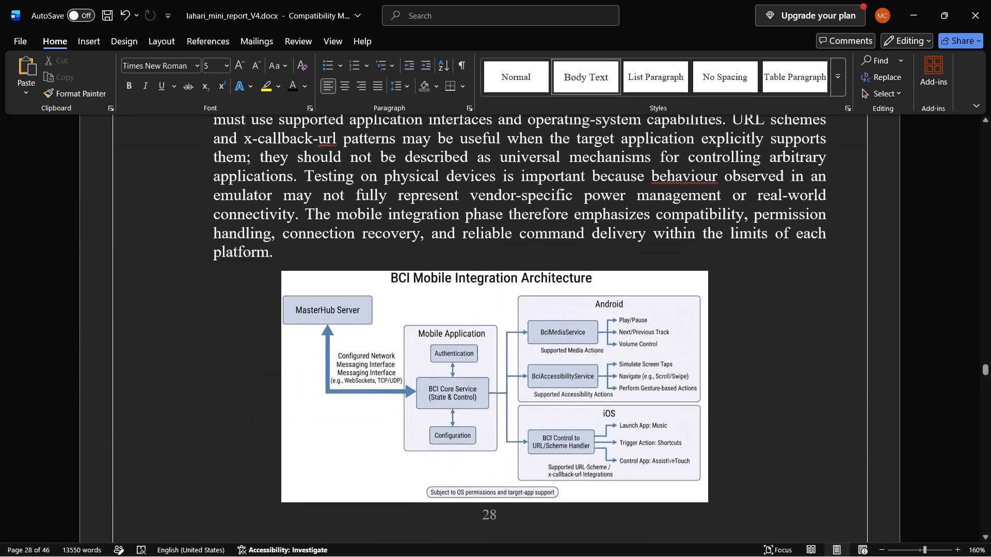
{"action": "scroll", "coordinate": [720, 282], "scroll_direction": "up", "scroll_amount": 8}
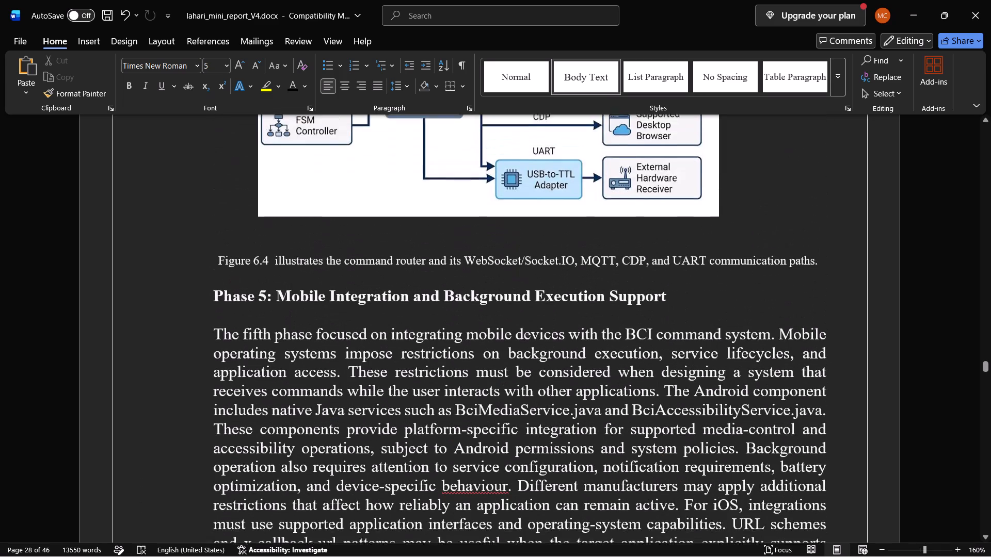
{"action": "scroll", "coordinate": [720, 282], "scroll_direction": "down", "scroll_amount": 11}
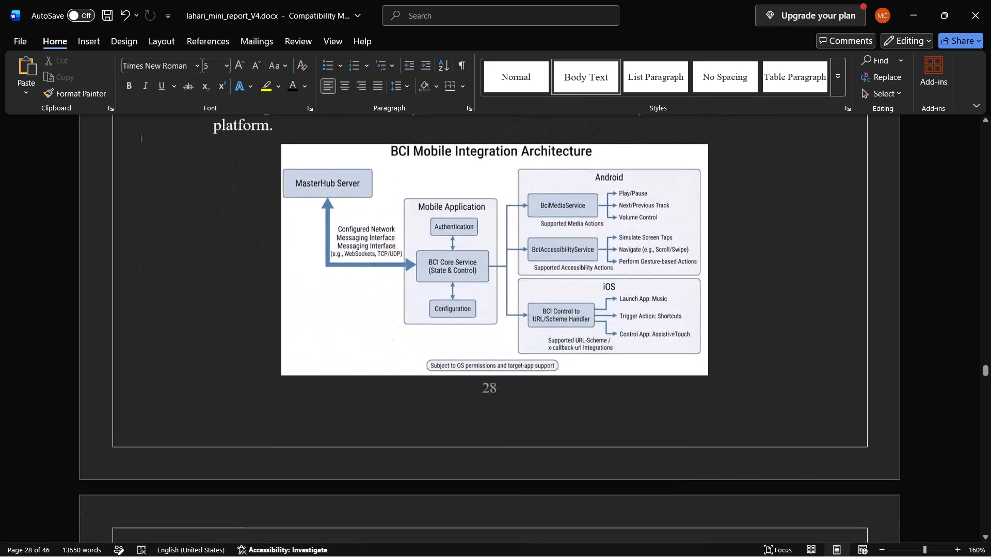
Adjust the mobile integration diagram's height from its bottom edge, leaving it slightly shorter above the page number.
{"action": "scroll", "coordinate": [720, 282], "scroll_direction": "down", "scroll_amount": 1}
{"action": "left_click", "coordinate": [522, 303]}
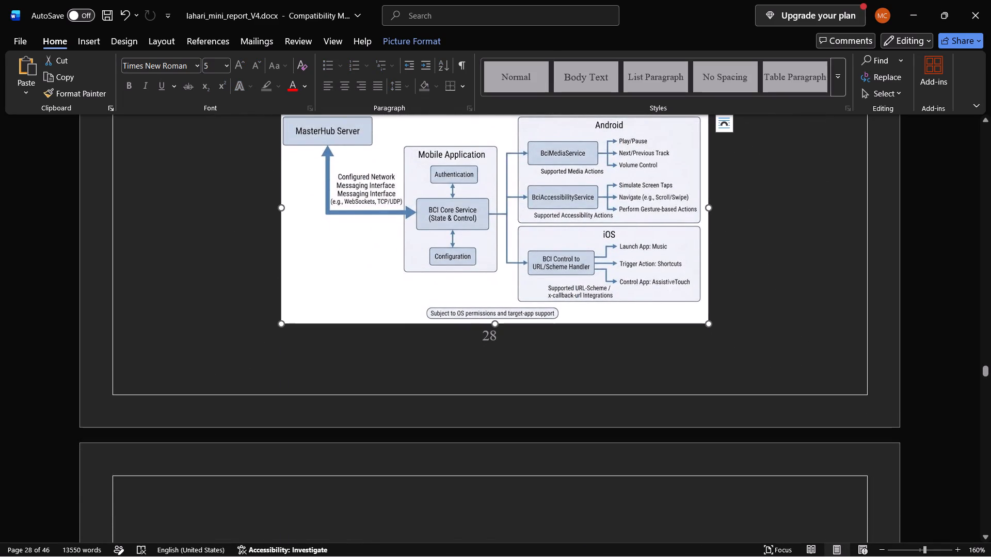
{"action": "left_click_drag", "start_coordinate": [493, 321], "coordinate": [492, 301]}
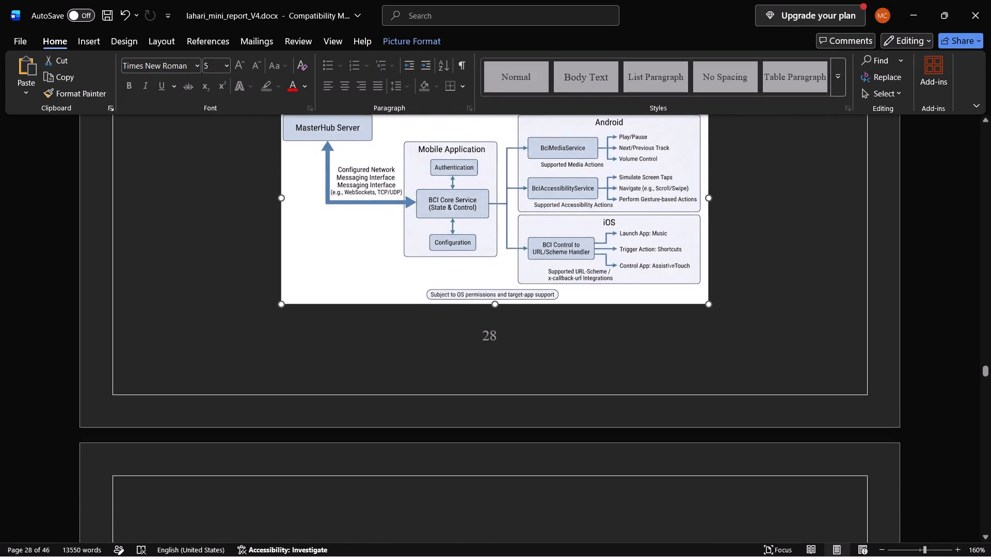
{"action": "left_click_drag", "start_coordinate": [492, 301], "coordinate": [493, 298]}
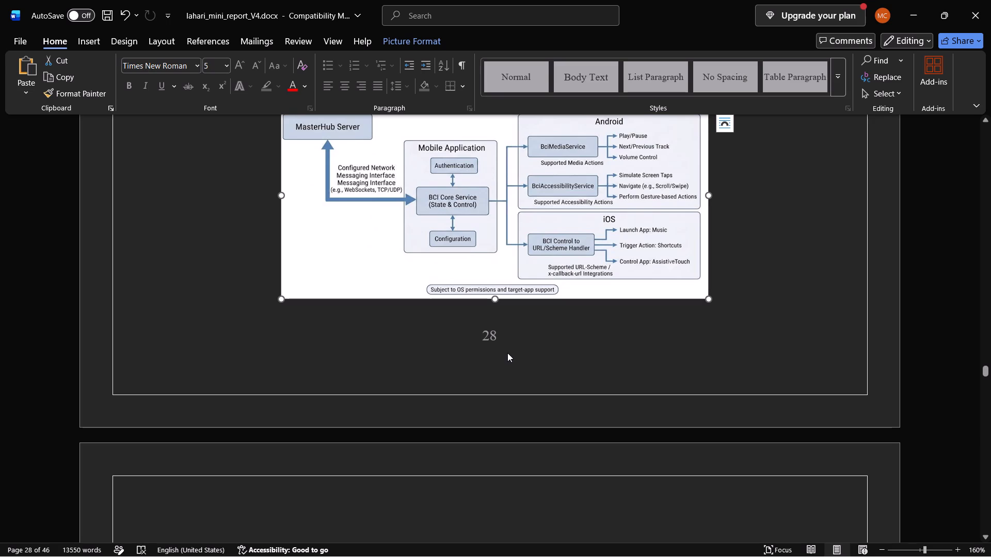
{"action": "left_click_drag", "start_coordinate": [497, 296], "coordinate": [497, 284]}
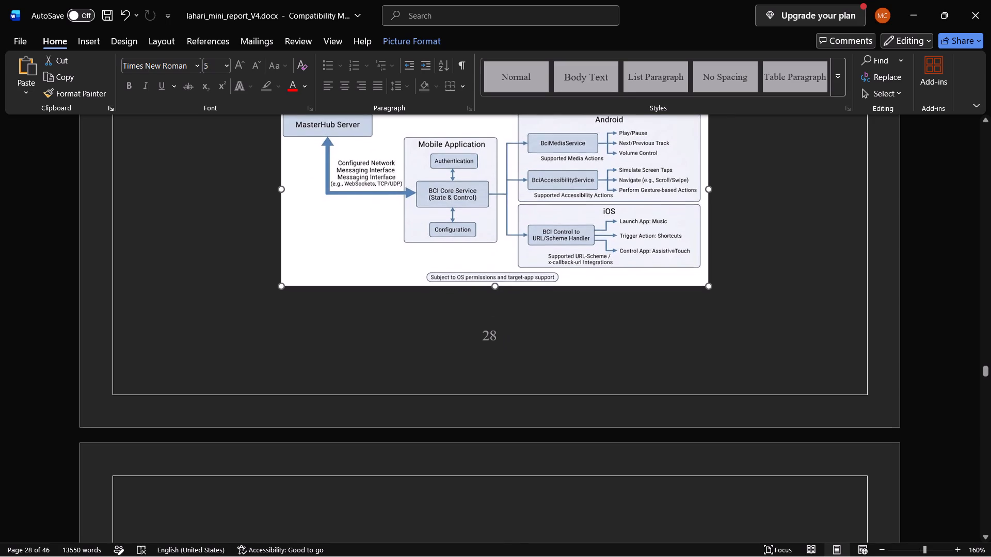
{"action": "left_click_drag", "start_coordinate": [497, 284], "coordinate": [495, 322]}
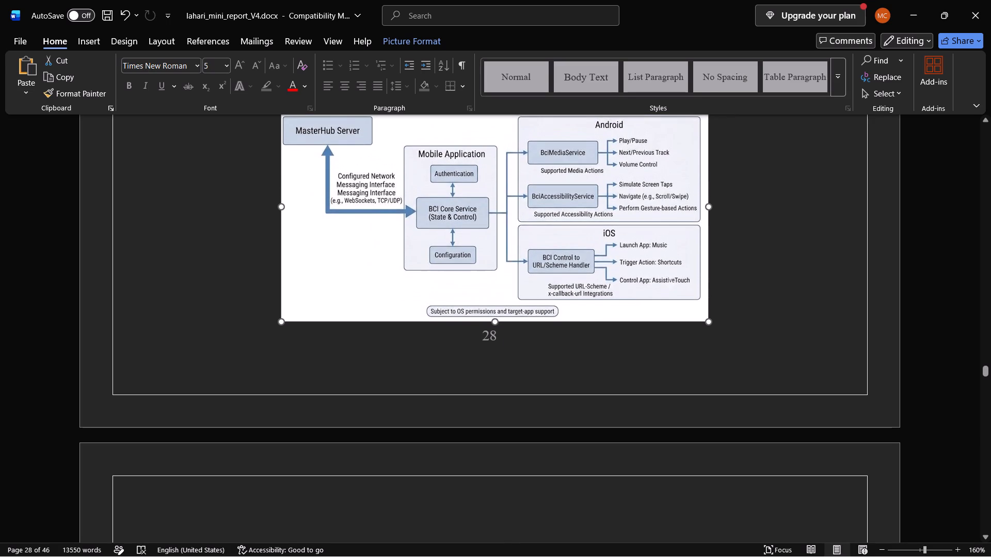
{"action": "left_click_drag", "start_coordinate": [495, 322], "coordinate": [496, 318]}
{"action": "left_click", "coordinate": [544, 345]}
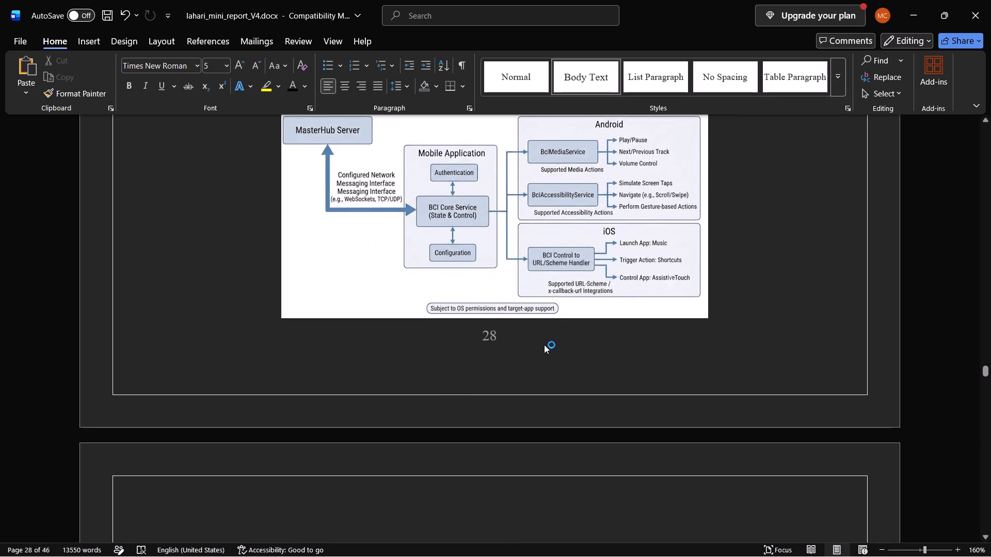
Move the Figure 6.4 command routing diagram up, close below the top border of page 28.
{"action": "scroll", "coordinate": [544, 344], "scroll_direction": "up", "scroll_amount": 4}
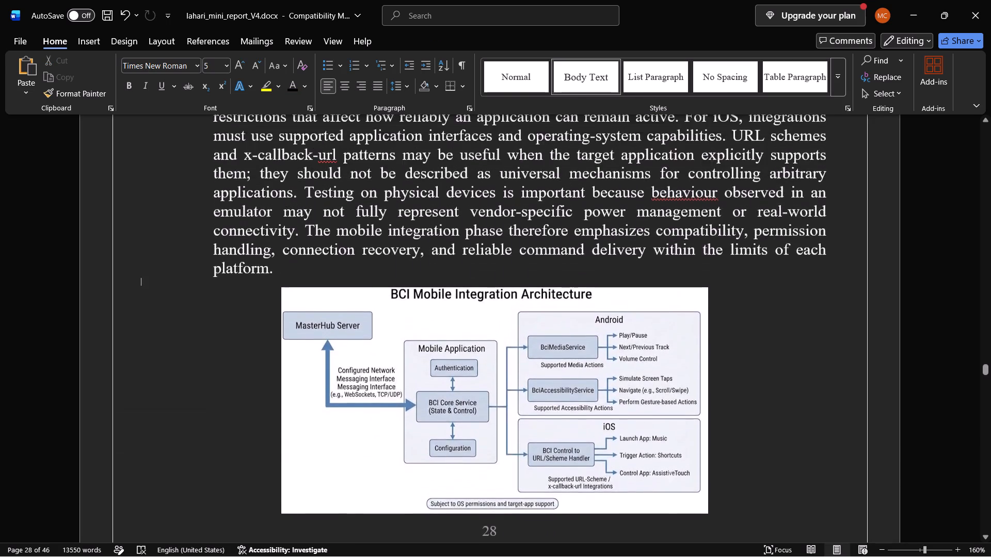
{"action": "scroll", "coordinate": [544, 344], "scroll_direction": "up", "scroll_amount": 16}
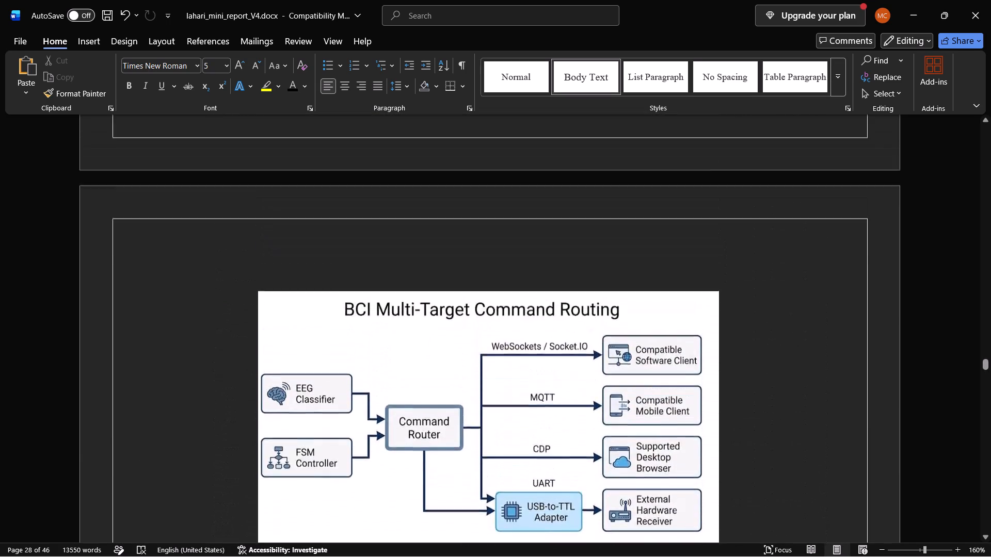
{"action": "left_click", "coordinate": [487, 380]}
{"action": "left_click_drag", "start_coordinate": [486, 379], "coordinate": [485, 331]}
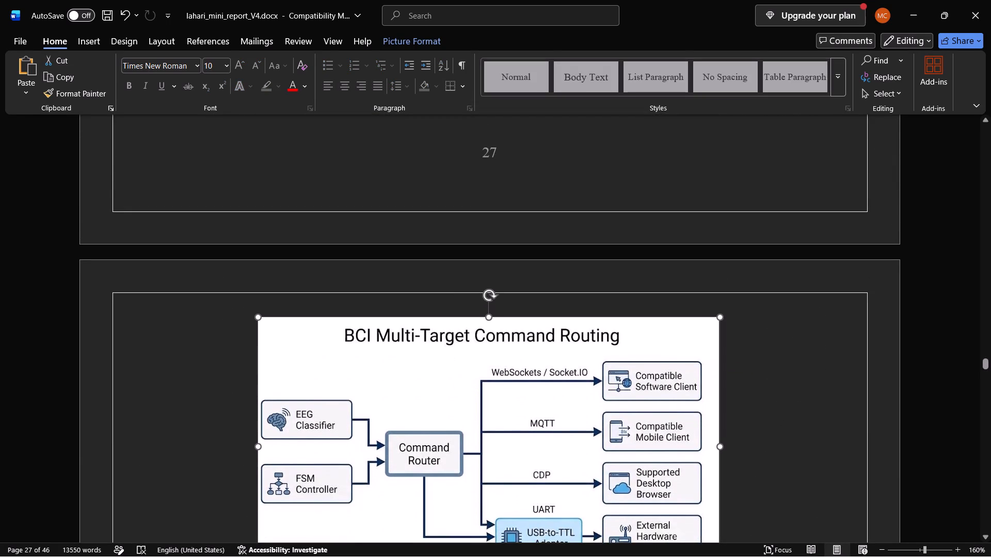
{"action": "left_click_drag", "start_coordinate": [485, 331], "coordinate": [485, 340]}
Delete the blank line between the Figure 6.4 diagram and its caption.
{"action": "scroll", "coordinate": [486, 342], "scroll_direction": "down", "scroll_amount": 6}
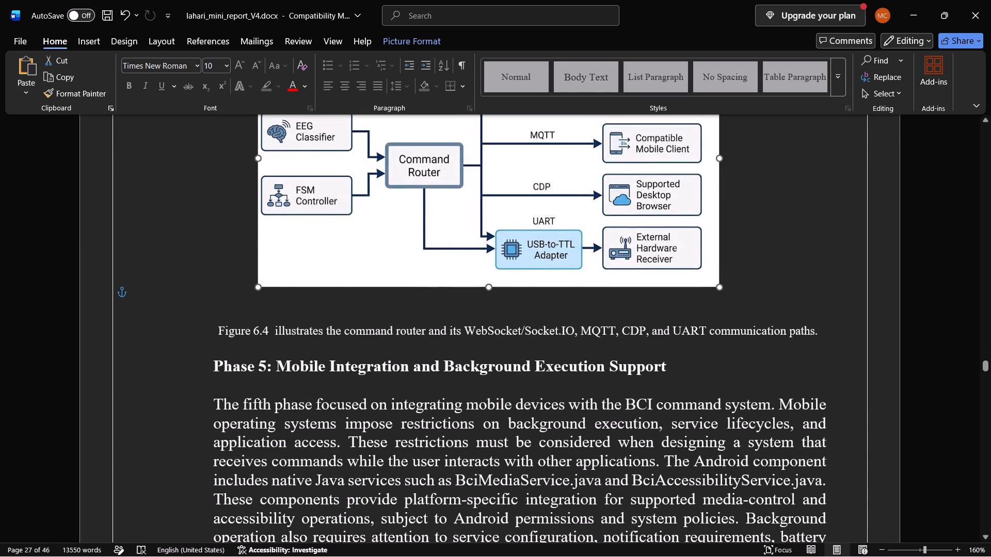
{"action": "left_click", "coordinate": [417, 305]}
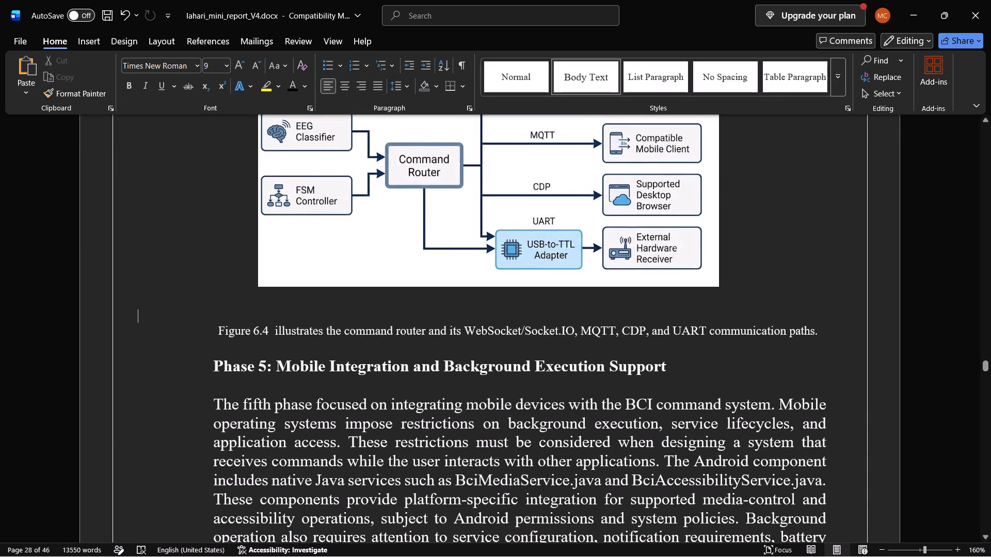
{"action": "key", "text": "BackSpace"}
Shorten the mobile integration diagram from its bottom edge in several stages, freeing space beneath it on page 28.
{"action": "scroll", "coordinate": [417, 305], "scroll_direction": "down", "scroll_amount": 3}
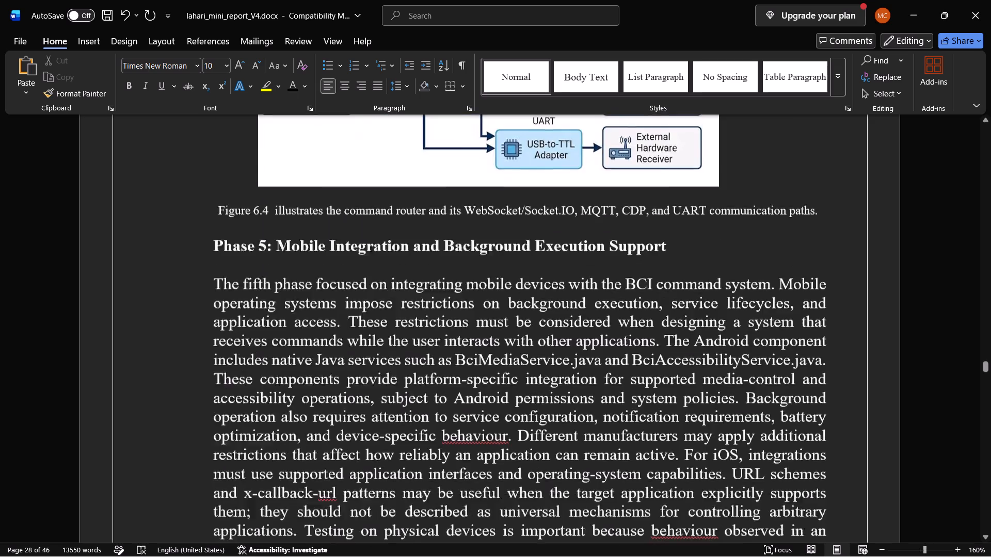
{"action": "scroll", "coordinate": [424, 309], "scroll_direction": "down", "scroll_amount": 11}
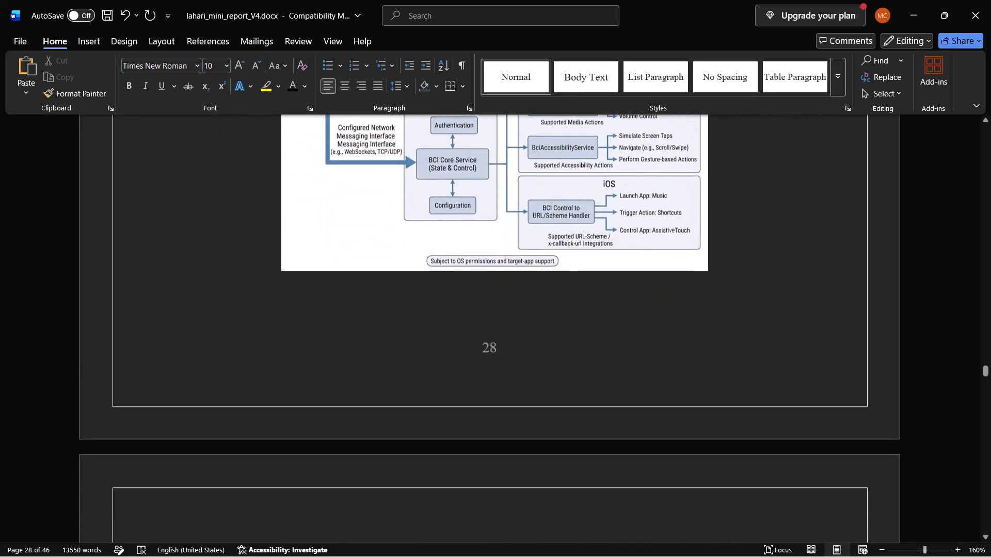
{"action": "scroll", "coordinate": [426, 308], "scroll_direction": "down", "scroll_amount": 4}
{"action": "scroll", "coordinate": [494, 354], "scroll_direction": "up", "scroll_amount": 4}
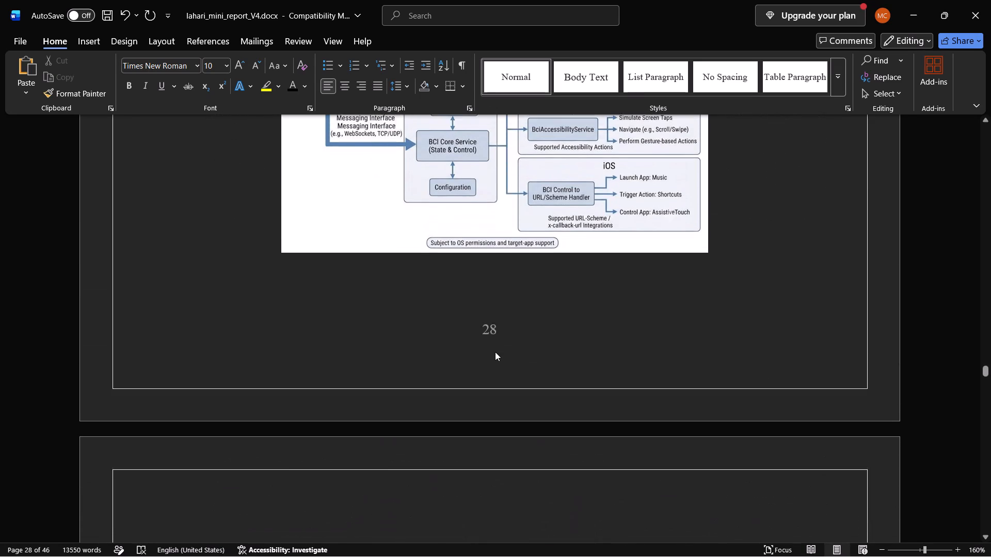
{"action": "left_click", "coordinate": [484, 249]}
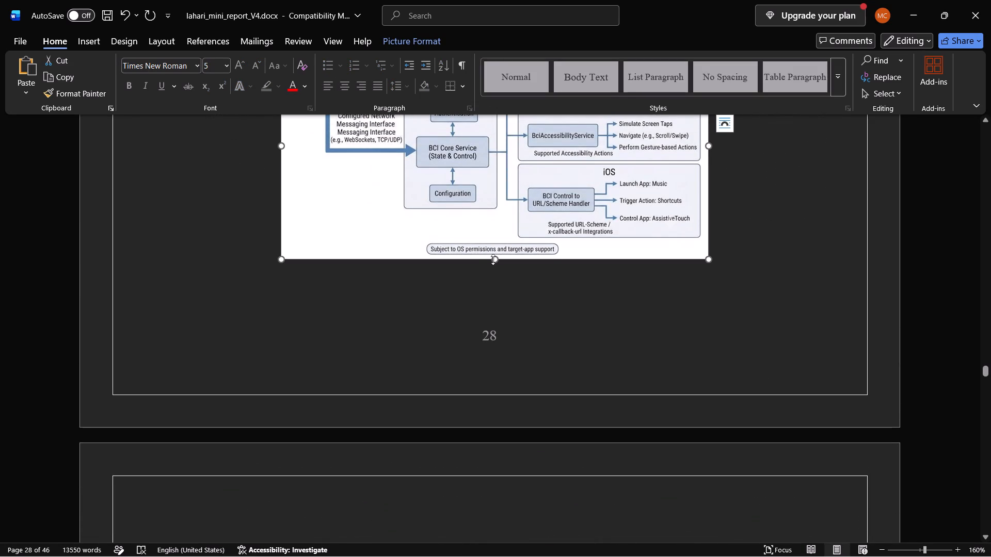
{"action": "left_click_drag", "start_coordinate": [497, 258], "coordinate": [498, 232]}
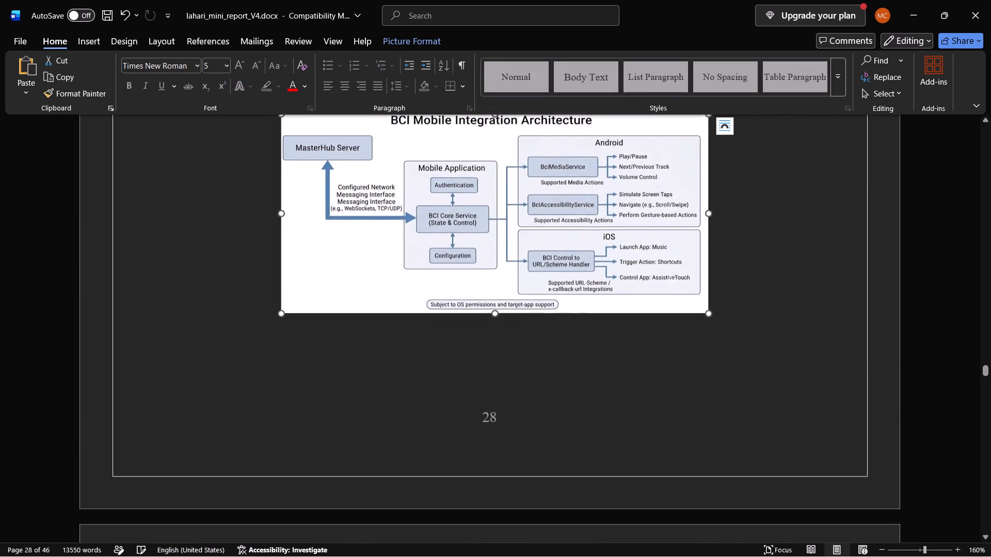
{"action": "left_click_drag", "start_coordinate": [495, 315], "coordinate": [493, 290]}
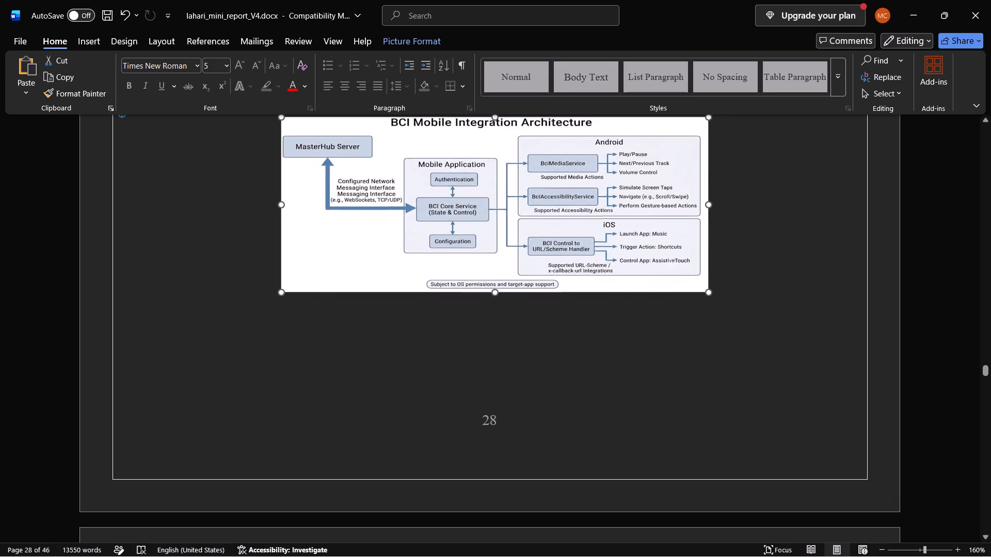
{"action": "left_click_drag", "start_coordinate": [493, 290], "coordinate": [493, 267]}
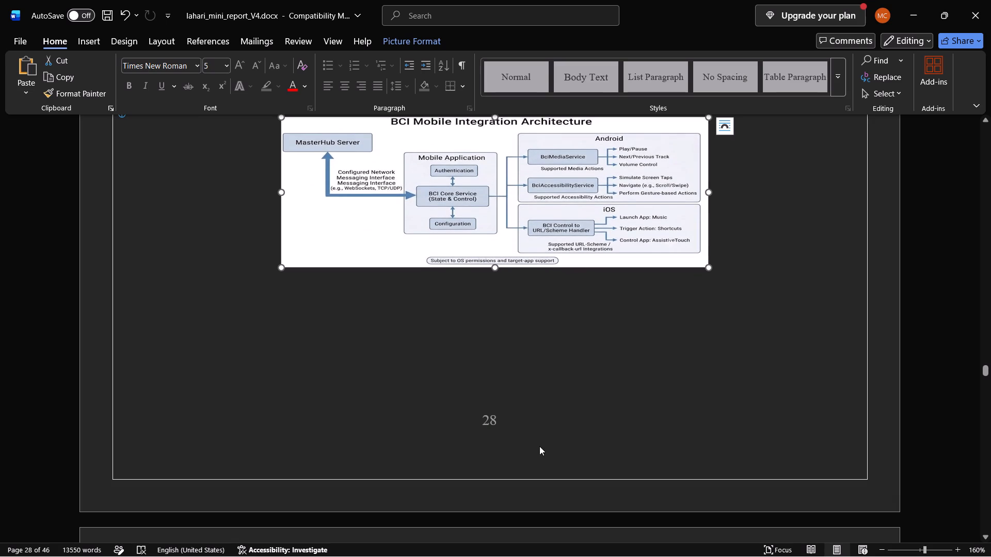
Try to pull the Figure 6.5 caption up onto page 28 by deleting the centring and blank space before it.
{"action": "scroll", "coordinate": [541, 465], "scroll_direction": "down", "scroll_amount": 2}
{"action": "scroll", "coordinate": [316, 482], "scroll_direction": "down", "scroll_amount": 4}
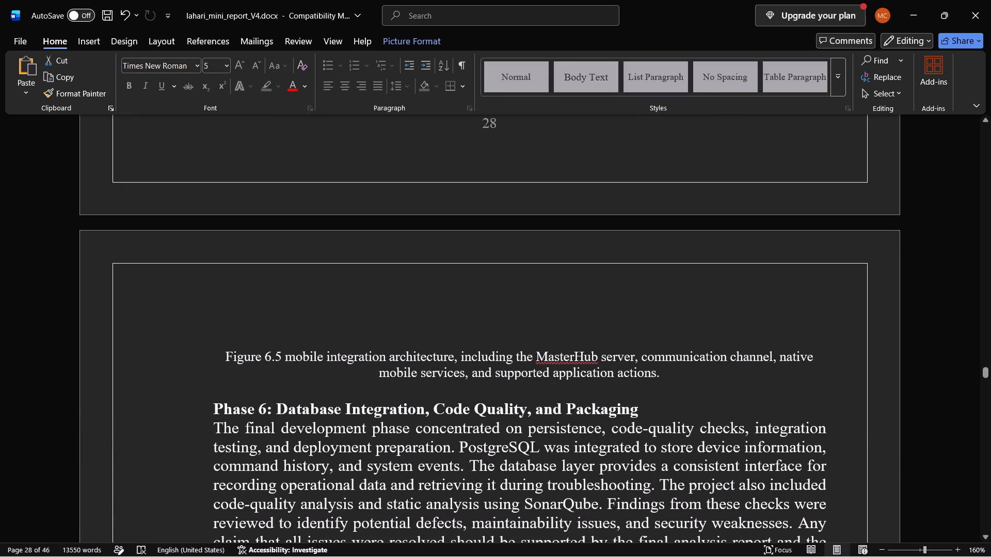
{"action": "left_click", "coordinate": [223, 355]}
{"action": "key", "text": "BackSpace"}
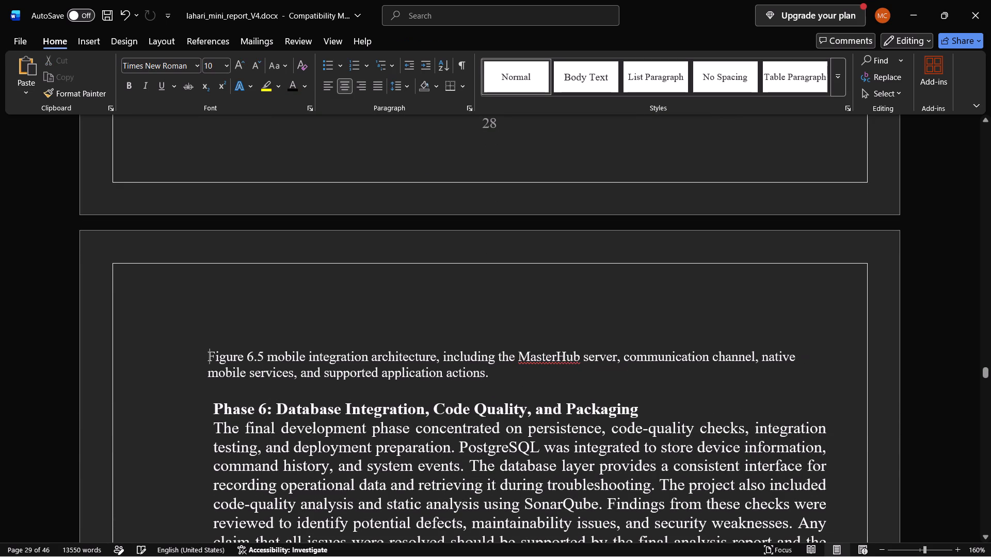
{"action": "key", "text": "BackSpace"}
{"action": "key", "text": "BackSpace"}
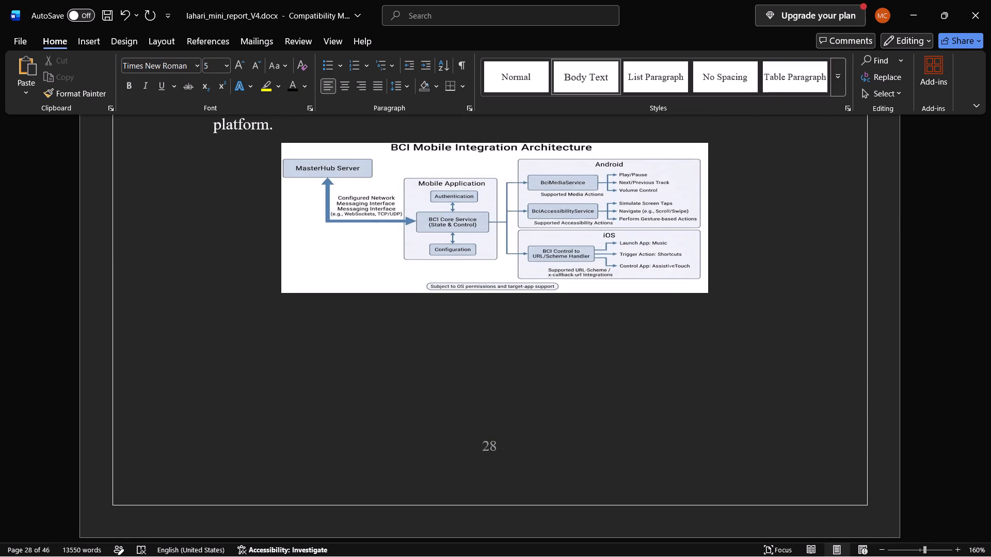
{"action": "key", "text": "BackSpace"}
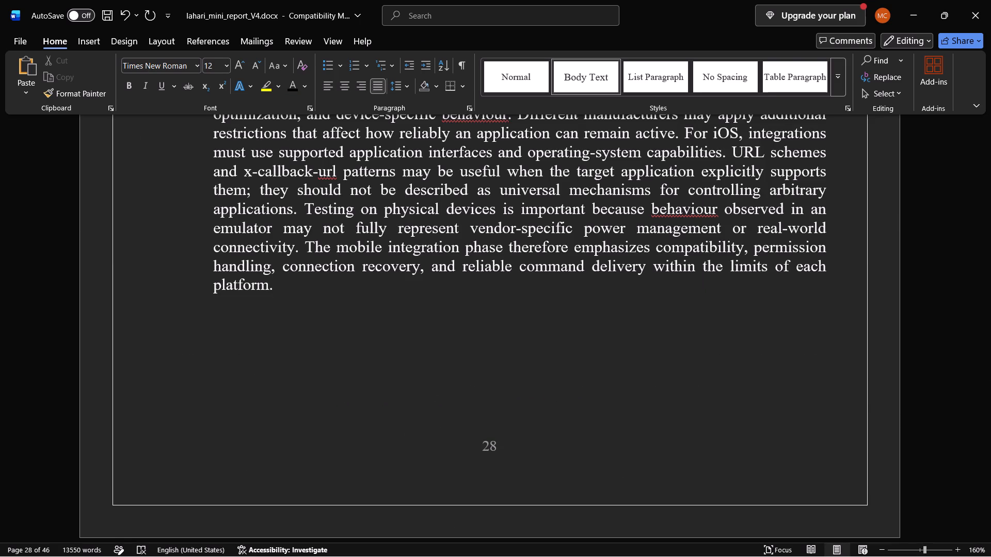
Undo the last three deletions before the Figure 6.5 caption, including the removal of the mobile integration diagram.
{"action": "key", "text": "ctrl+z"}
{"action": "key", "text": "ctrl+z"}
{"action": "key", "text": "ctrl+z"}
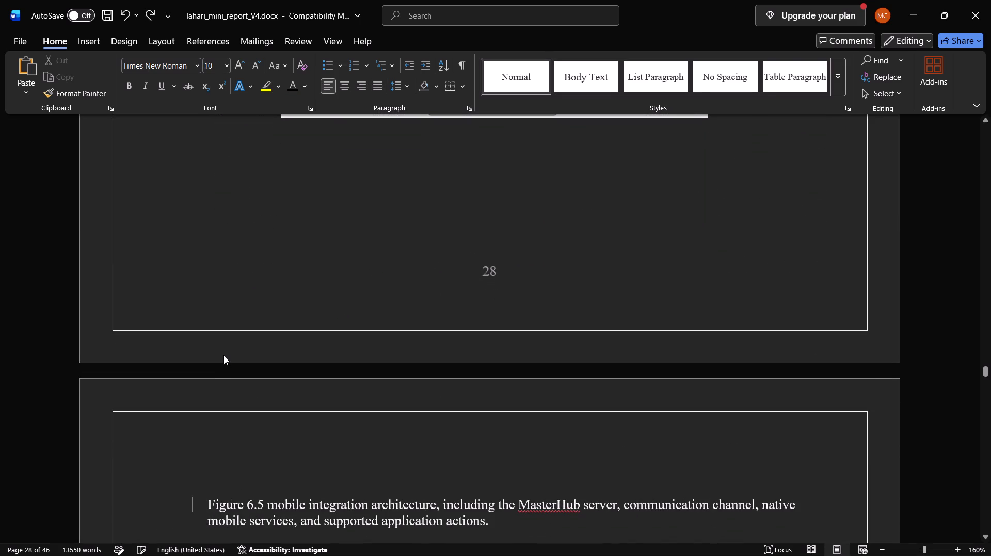
Undo four more edits, stepping back through the recent shortening of the mobile integration diagram on page 28.
{"action": "key", "text": "ctrl+z"}
{"action": "key", "text": "ctrl+z"}
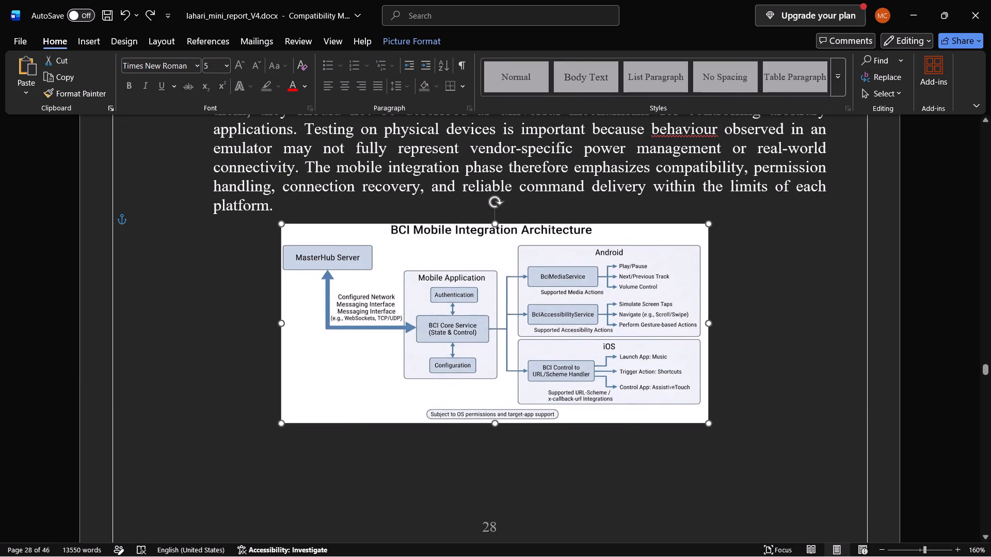
{"action": "key", "text": "ctrl+z"}
{"action": "key", "text": "ctrl+z"}
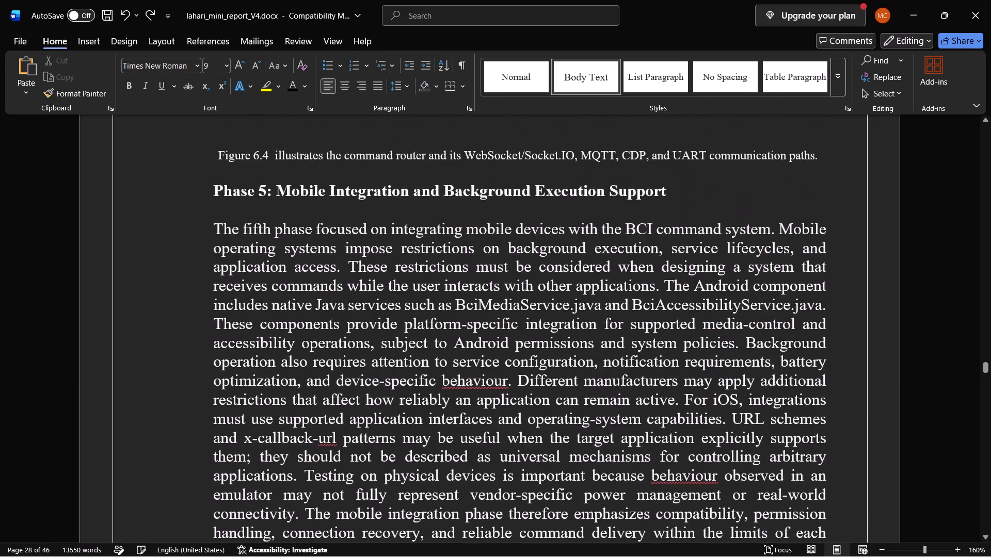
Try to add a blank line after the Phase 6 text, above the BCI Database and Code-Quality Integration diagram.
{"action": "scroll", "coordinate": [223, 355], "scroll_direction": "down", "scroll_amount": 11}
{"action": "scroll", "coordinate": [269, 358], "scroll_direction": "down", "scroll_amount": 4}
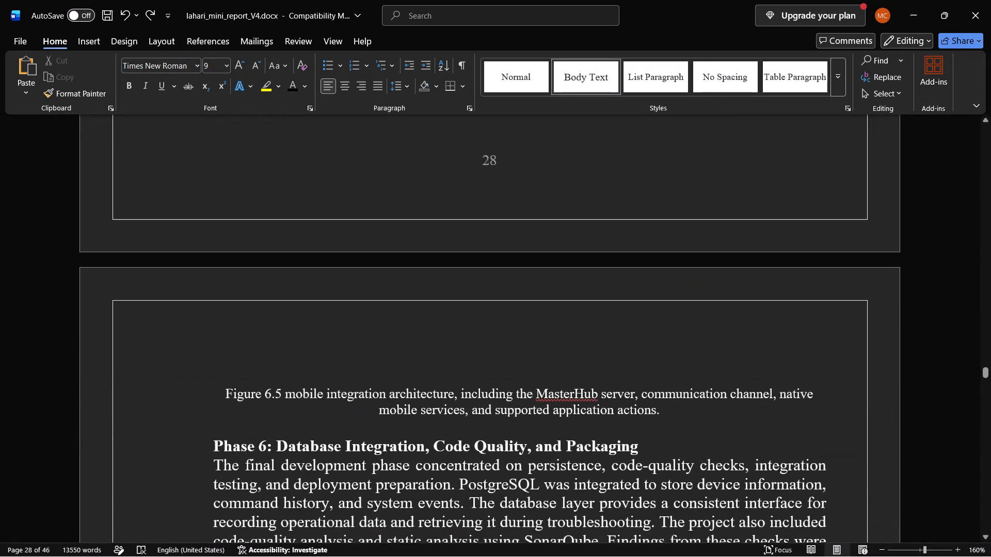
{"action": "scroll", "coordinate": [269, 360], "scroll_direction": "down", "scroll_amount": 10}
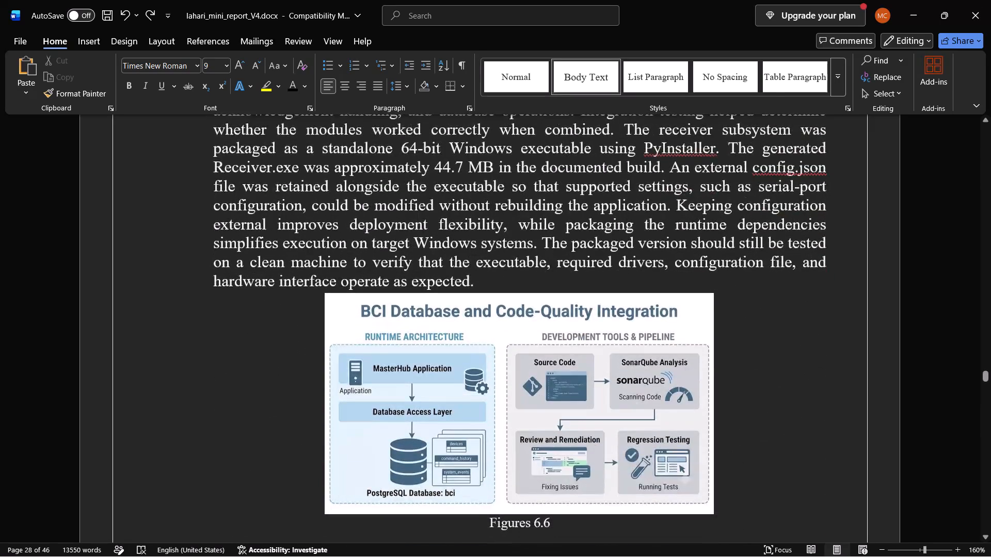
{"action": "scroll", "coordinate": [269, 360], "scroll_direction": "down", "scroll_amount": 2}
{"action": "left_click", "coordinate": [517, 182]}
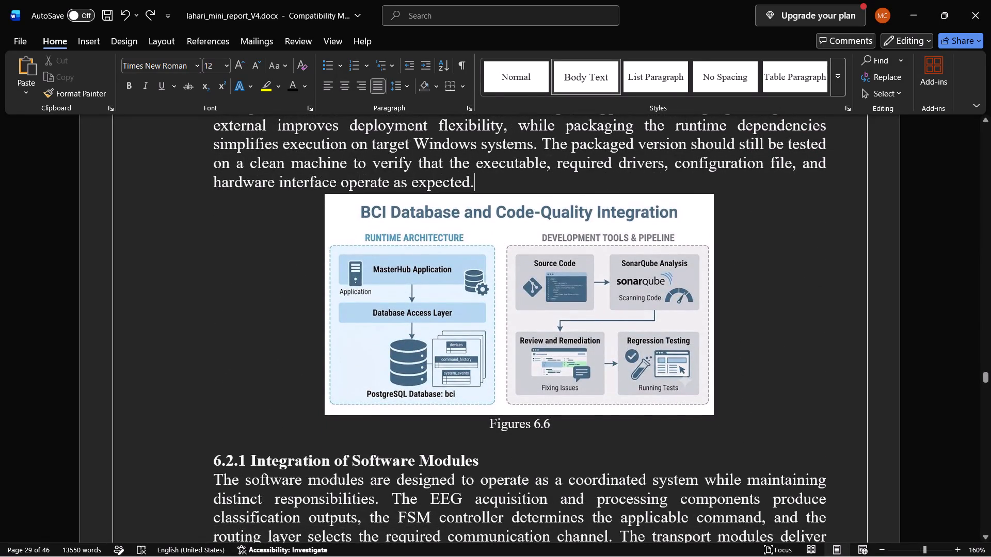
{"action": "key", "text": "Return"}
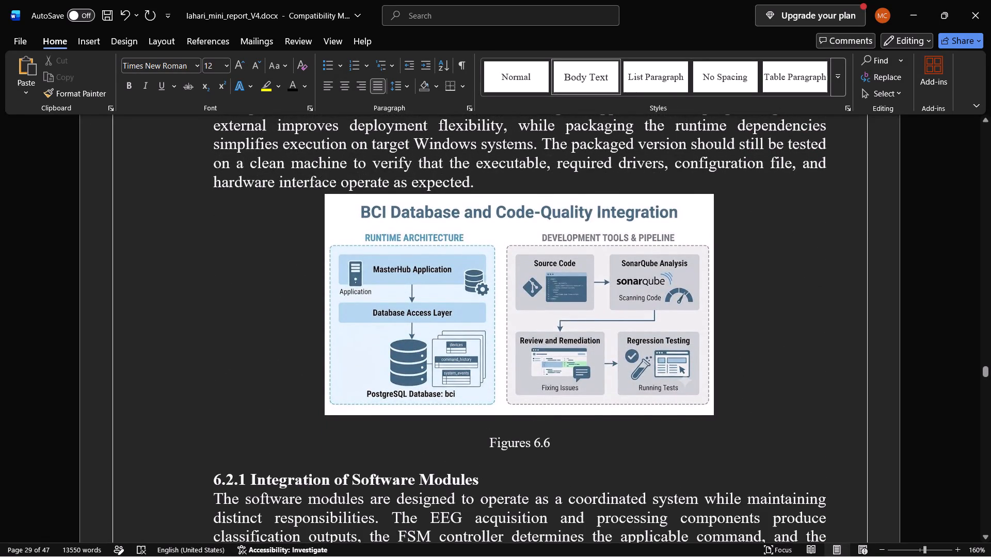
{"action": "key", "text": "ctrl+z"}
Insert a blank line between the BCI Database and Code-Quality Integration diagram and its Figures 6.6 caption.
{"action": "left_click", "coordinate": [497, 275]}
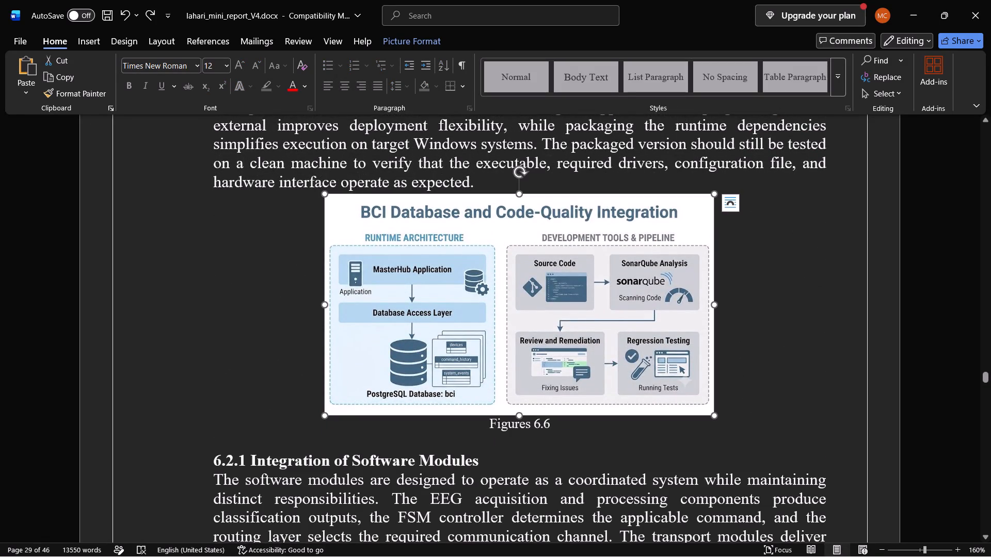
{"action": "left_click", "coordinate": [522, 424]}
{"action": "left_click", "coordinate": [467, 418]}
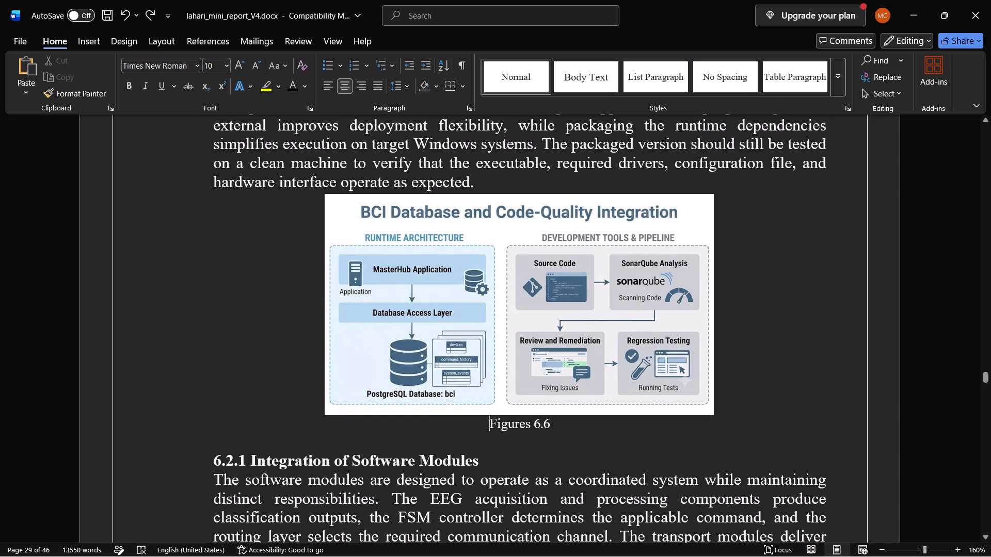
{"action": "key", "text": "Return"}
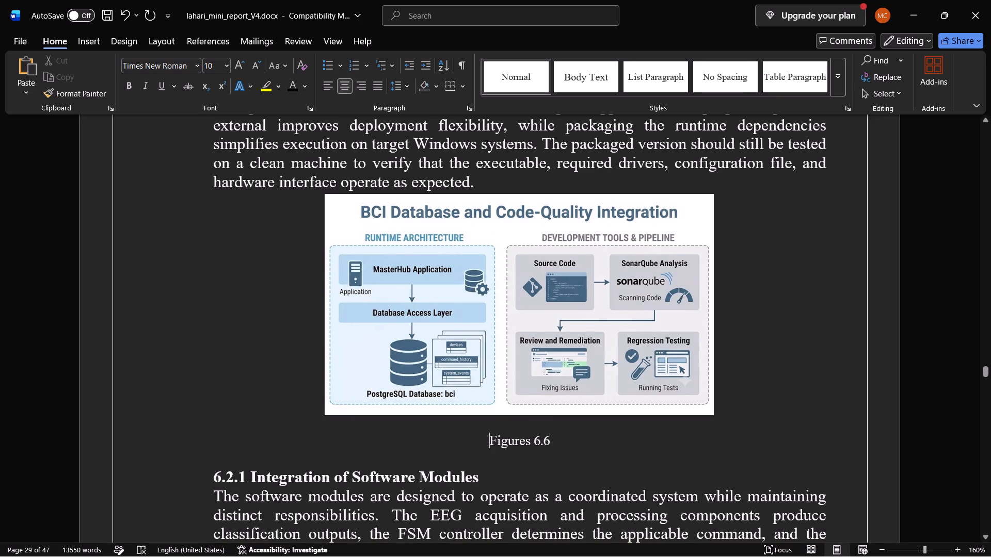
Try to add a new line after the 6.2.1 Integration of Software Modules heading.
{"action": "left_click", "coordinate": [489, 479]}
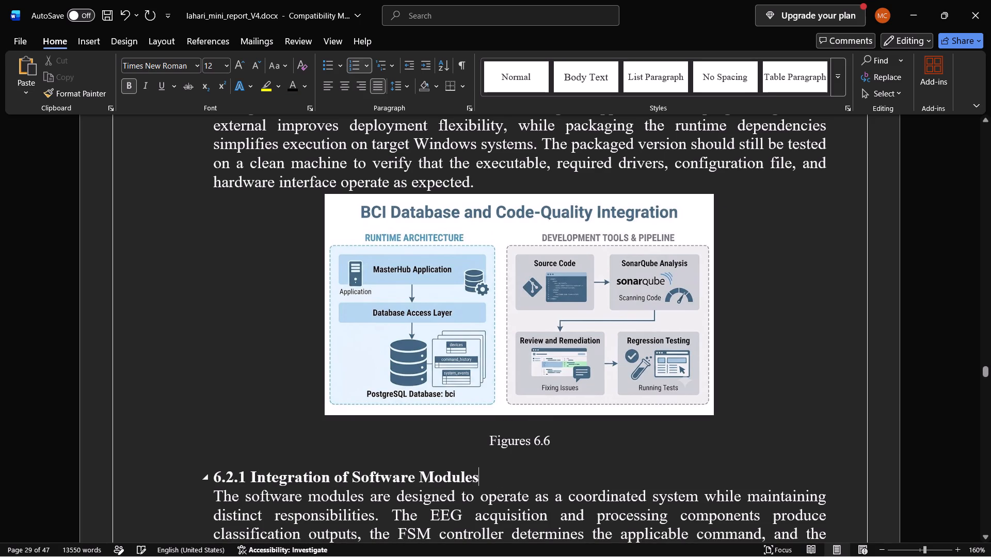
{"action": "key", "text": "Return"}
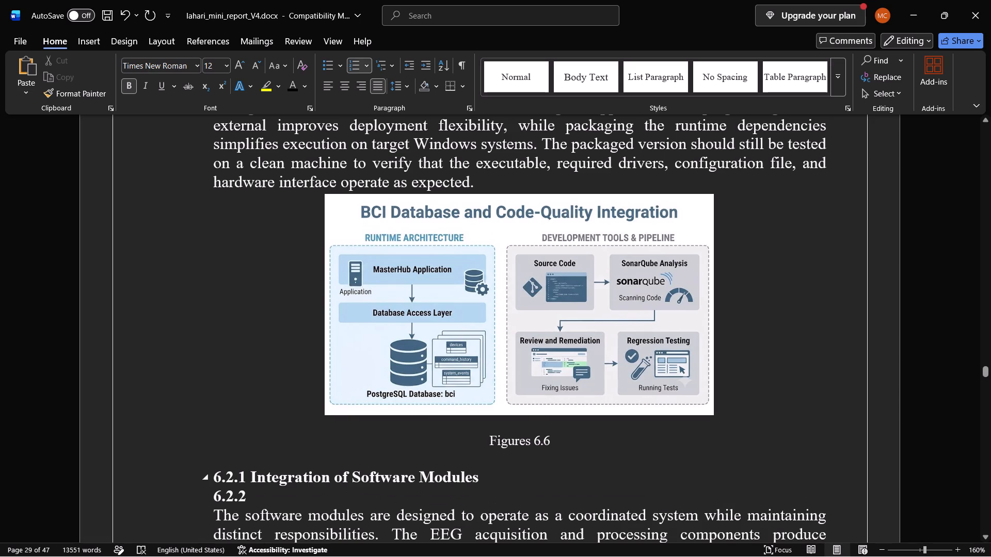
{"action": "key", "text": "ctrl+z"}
Undo the blank line above the Figures 6.6 caption and the preceding edit at the Figure 6.4 diagram.
{"action": "scroll", "coordinate": [500, 479], "scroll_direction": "up", "scroll_amount": 3}
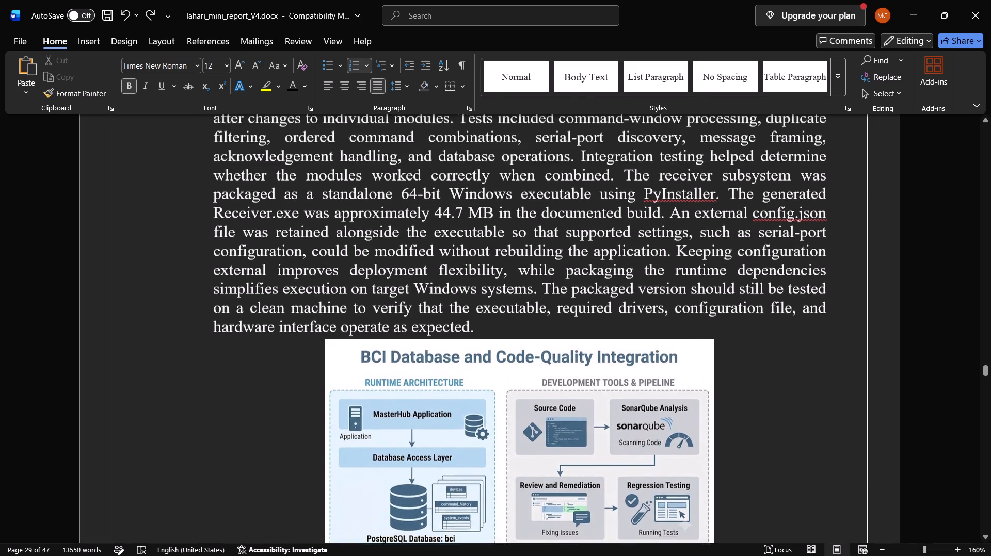
{"action": "scroll", "coordinate": [500, 477], "scroll_direction": "down", "scroll_amount": 6}
{"action": "key", "text": "ctrl+z"}
{"action": "key", "text": "ctrl+z"}
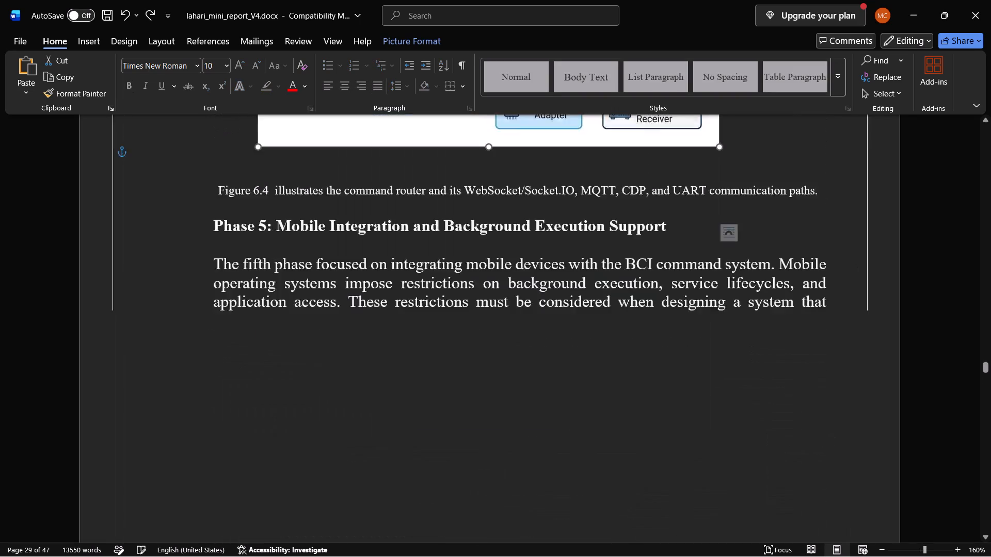
Check the page layout from the mobile integration diagram through section 6.2.3 to the start of chapter 7.
{"action": "scroll", "coordinate": [500, 477], "scroll_direction": "down", "scroll_amount": 14}
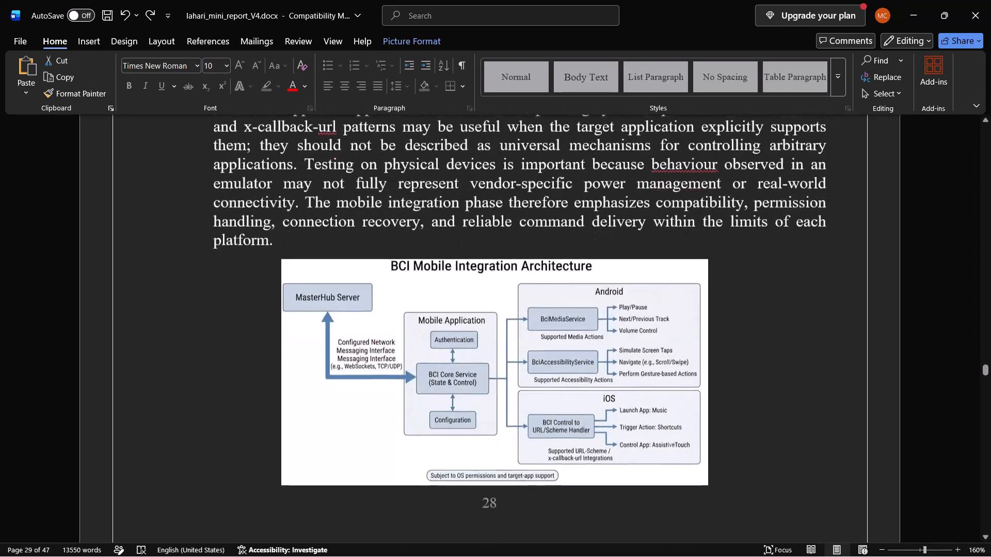
{"action": "scroll", "coordinate": [500, 477], "scroll_direction": "down", "scroll_amount": 15}
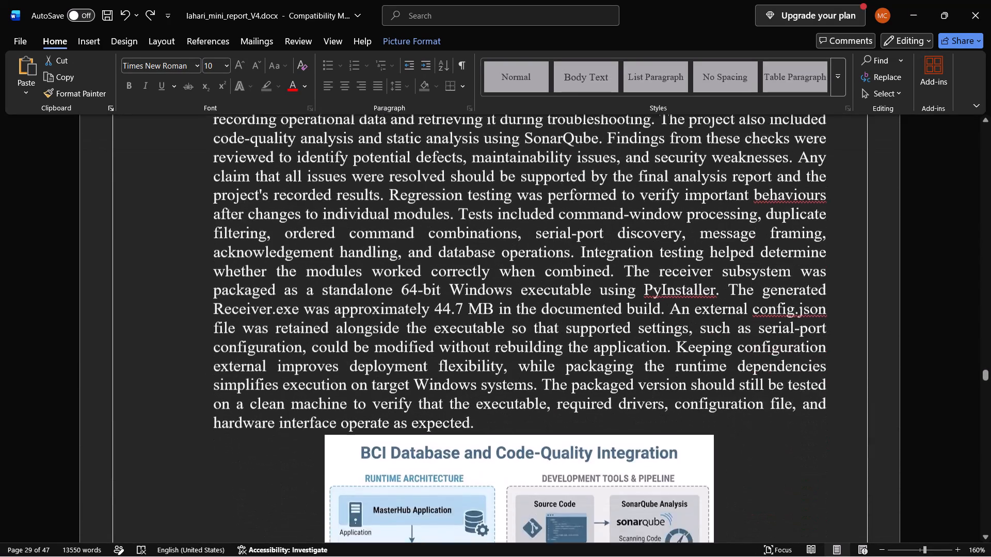
{"action": "scroll", "coordinate": [500, 477], "scroll_direction": "down", "scroll_amount": 7}
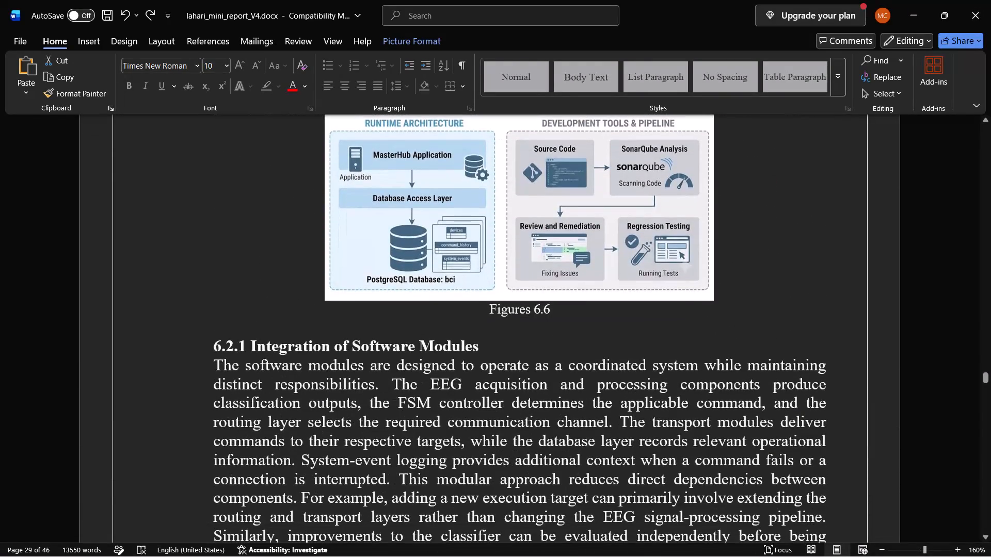
{"action": "scroll", "coordinate": [500, 477], "scroll_direction": "up", "scroll_amount": 4}
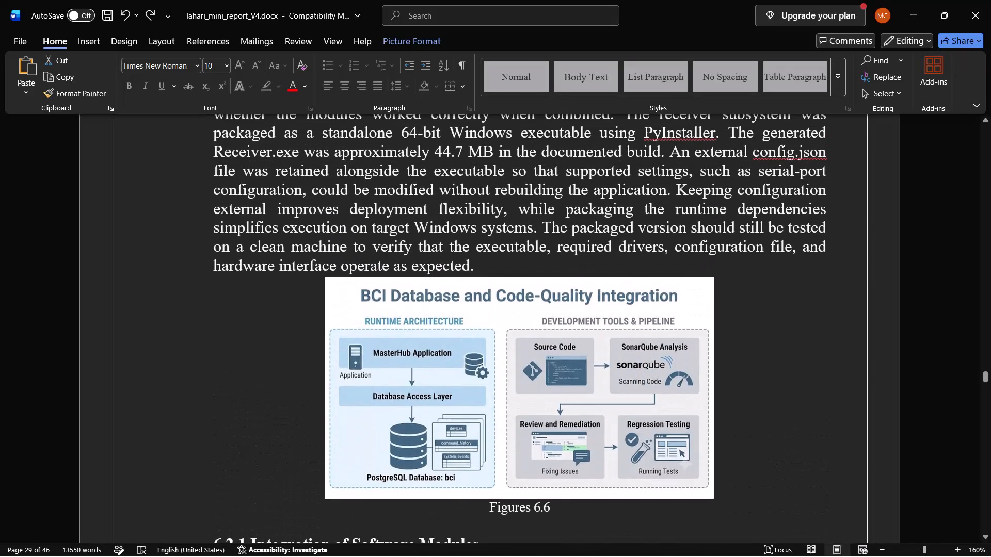
{"action": "scroll", "coordinate": [500, 477], "scroll_direction": "down", "scroll_amount": 2}
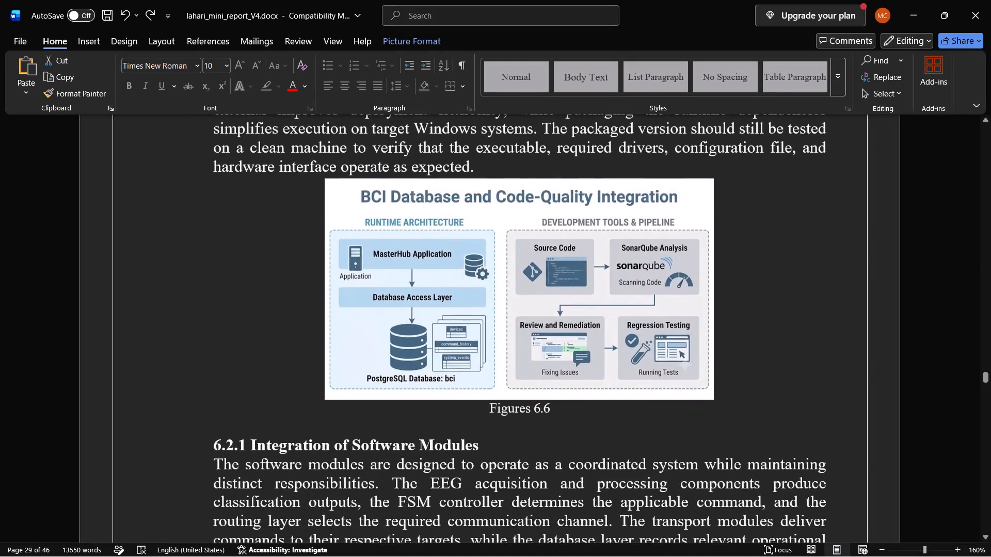
{"action": "scroll", "coordinate": [500, 477], "scroll_direction": "down", "scroll_amount": 12}
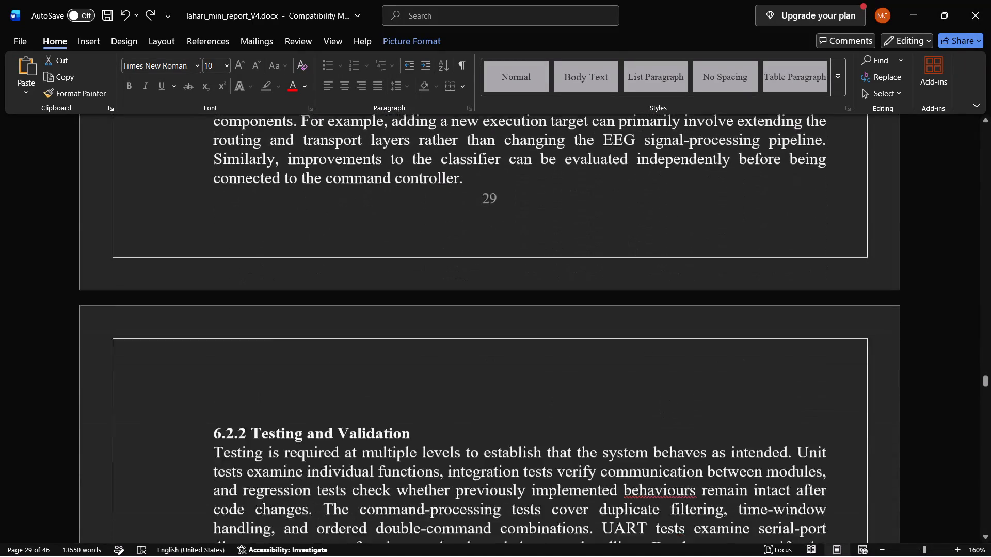
{"action": "scroll", "coordinate": [500, 477], "scroll_direction": "down", "scroll_amount": 12}
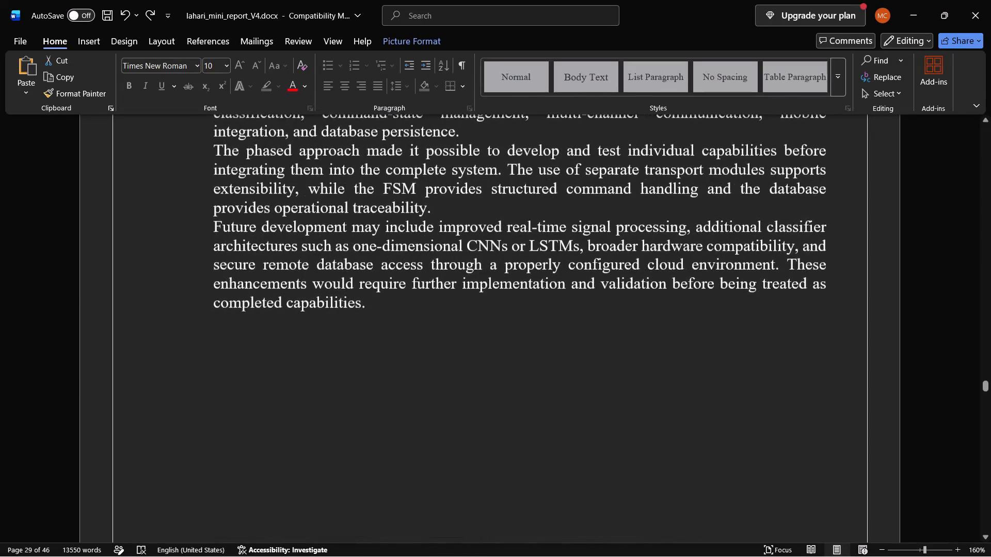
{"action": "scroll", "coordinate": [500, 477], "scroll_direction": "down", "scroll_amount": 11}
{"action": "scroll", "coordinate": [500, 477], "scroll_direction": "up", "scroll_amount": 1}
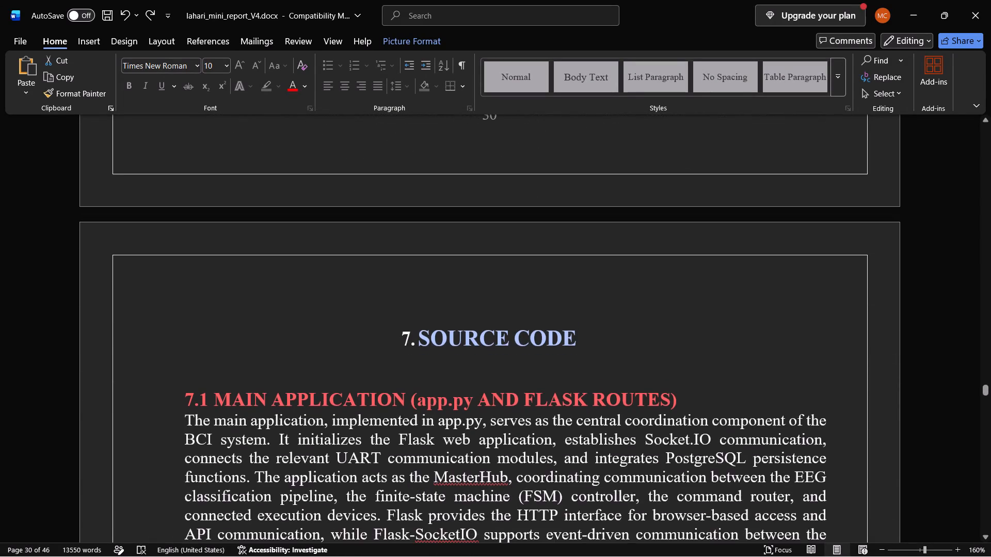
{"action": "scroll", "coordinate": [500, 477], "scroll_direction": "up", "scroll_amount": 13}
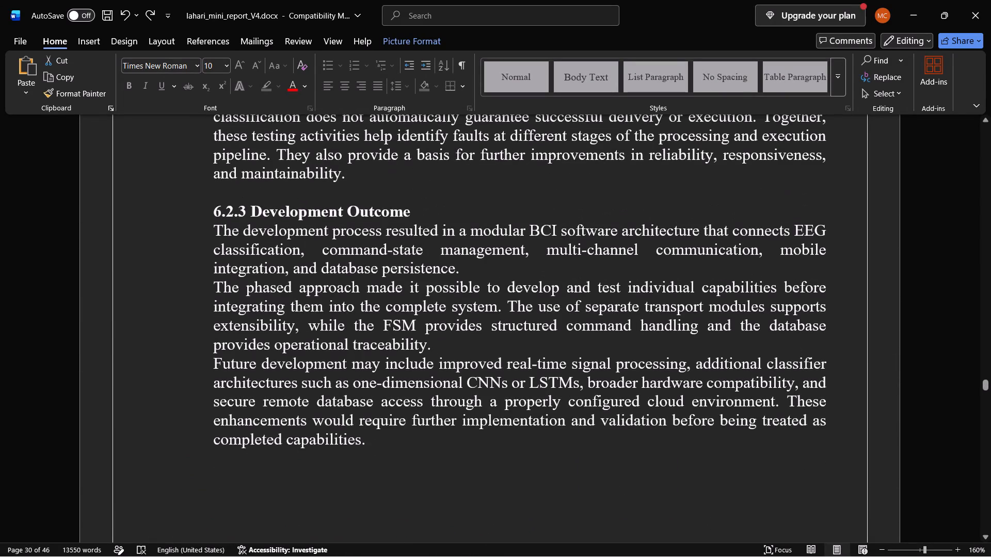
Recolour the SOURCE CODE heading of chapter 7 black.
{"action": "scroll", "coordinate": [500, 477], "scroll_direction": "down", "scroll_amount": 13}
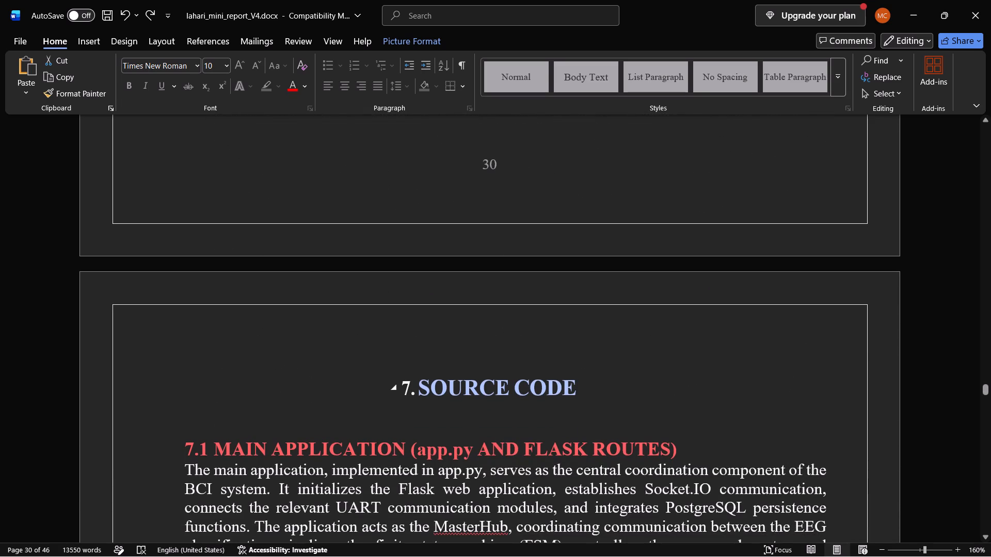
{"action": "left_click_drag", "start_coordinate": [597, 397], "coordinate": [424, 396]}
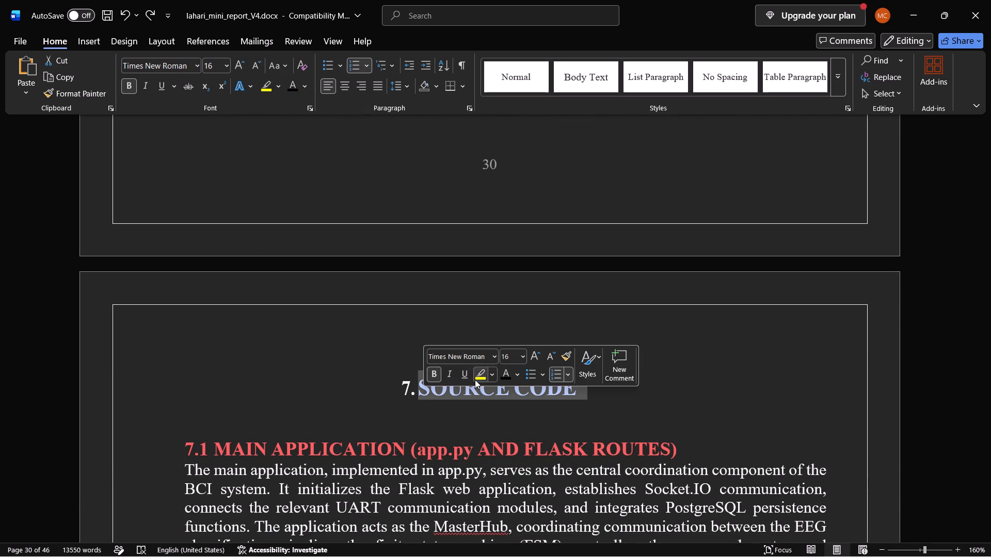
{"action": "left_click", "coordinate": [503, 374]}
{"action": "left_click", "coordinate": [490, 416]}
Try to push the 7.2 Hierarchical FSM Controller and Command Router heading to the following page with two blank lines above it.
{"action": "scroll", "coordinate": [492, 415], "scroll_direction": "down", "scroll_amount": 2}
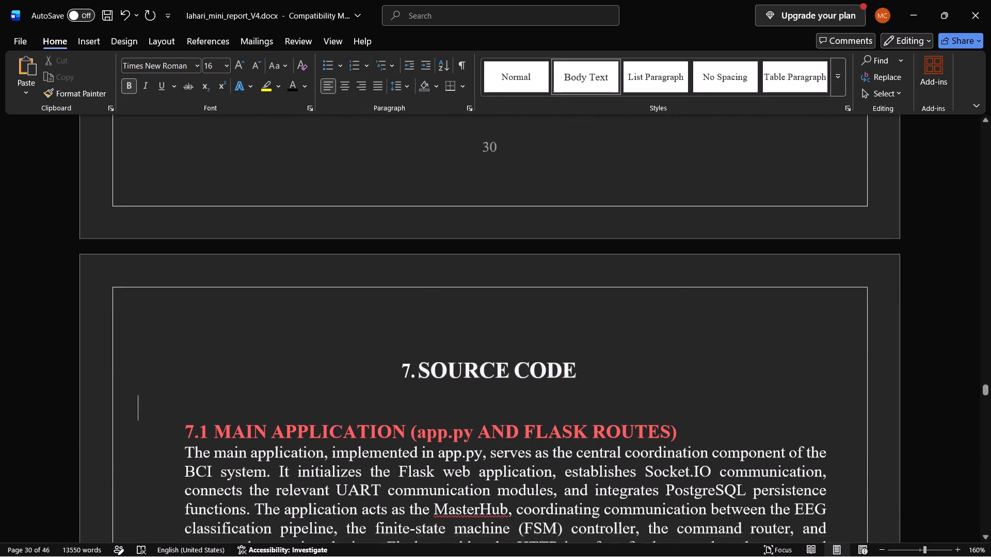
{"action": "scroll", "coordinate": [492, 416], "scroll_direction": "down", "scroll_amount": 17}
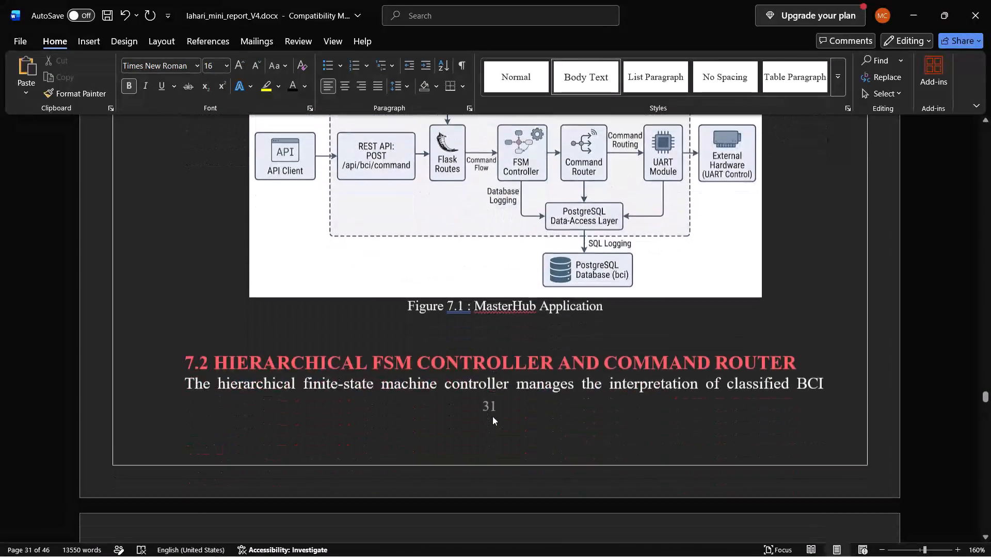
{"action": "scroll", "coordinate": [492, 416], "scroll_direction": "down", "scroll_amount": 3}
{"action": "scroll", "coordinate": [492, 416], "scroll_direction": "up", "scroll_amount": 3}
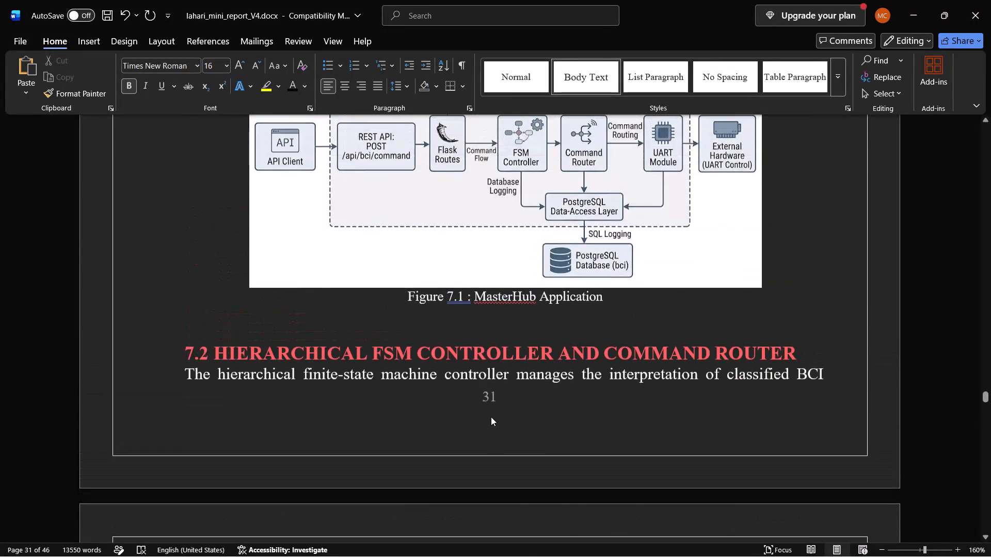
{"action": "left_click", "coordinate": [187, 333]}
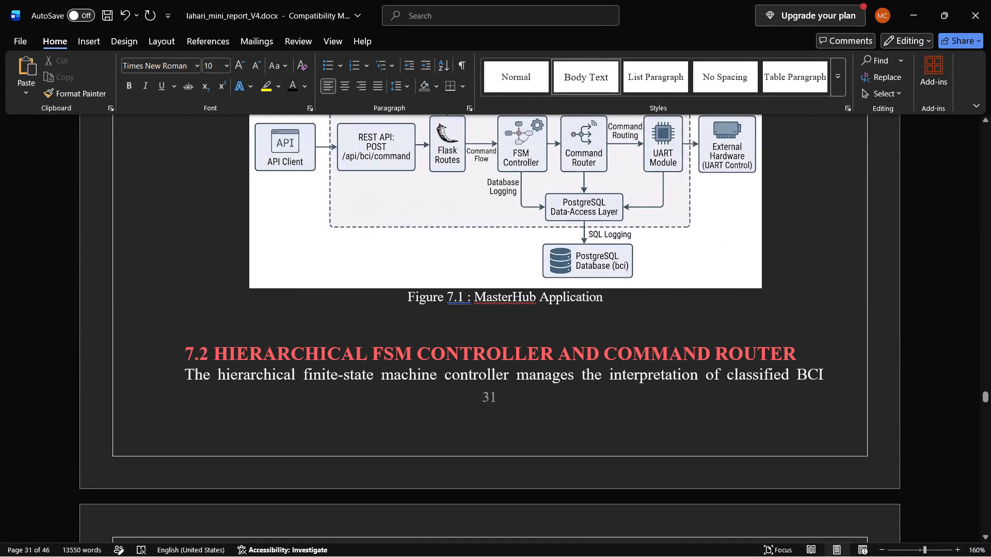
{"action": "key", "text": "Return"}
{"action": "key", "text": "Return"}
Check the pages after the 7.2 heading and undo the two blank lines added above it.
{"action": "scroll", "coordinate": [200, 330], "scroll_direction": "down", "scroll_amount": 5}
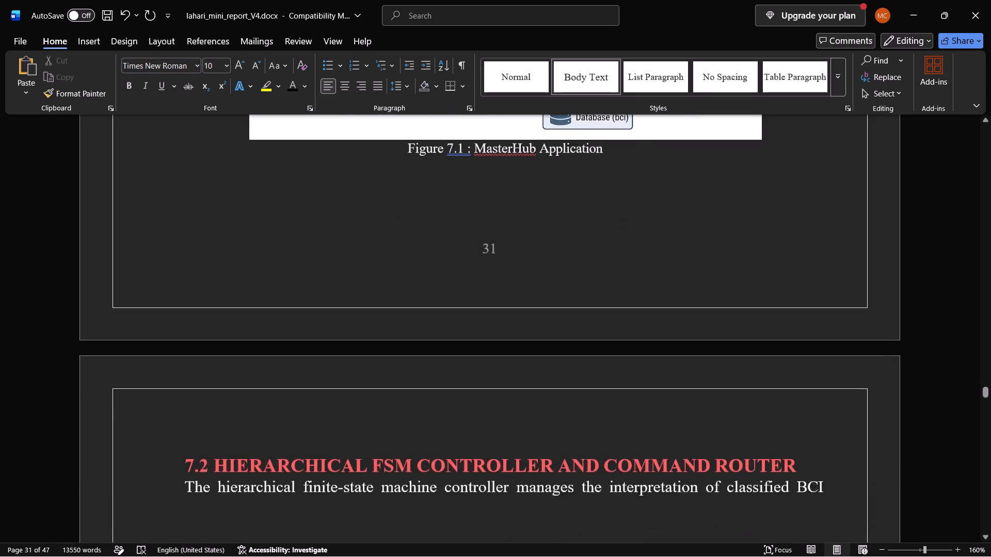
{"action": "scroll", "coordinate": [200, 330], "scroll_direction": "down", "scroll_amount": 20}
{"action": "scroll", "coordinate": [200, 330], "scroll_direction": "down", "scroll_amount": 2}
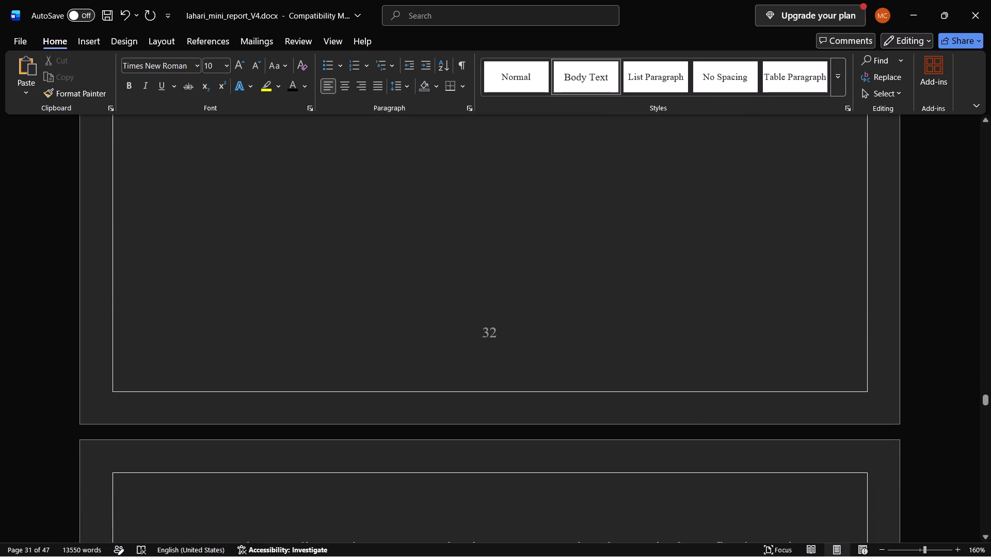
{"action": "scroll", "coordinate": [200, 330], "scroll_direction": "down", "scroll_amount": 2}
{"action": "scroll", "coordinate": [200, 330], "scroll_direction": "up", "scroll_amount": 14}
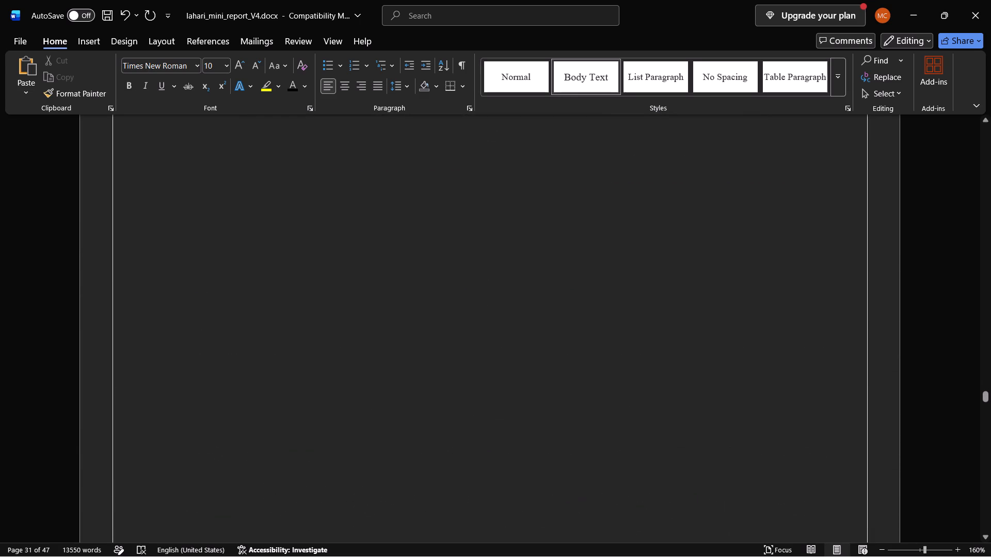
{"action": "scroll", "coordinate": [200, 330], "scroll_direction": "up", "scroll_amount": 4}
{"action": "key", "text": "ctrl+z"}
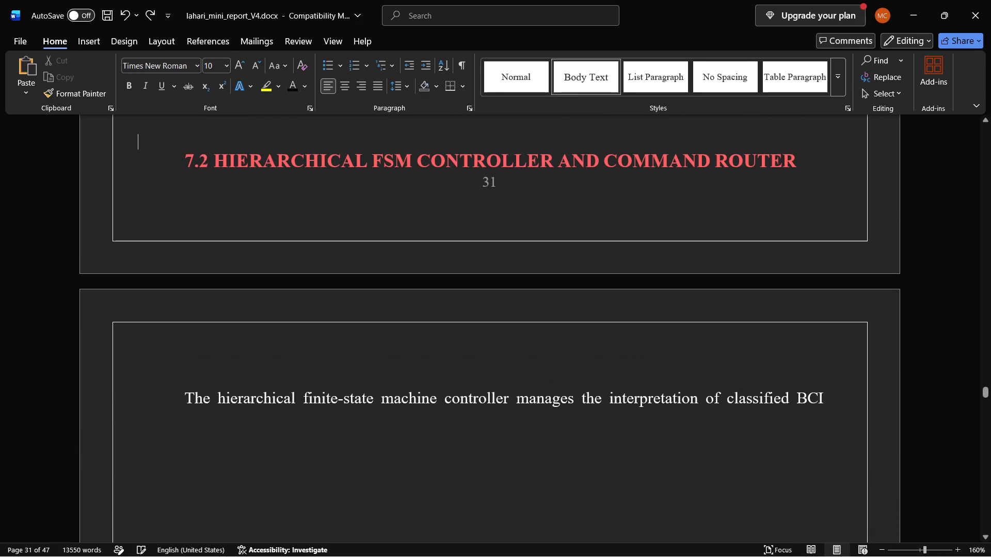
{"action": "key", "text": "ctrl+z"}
Move the opening line of the section 7.2 paragraph from page 31 to the top of the following page, ahead of "commands according to".
{"action": "scroll", "coordinate": [200, 330], "scroll_direction": "up", "scroll_amount": 4}
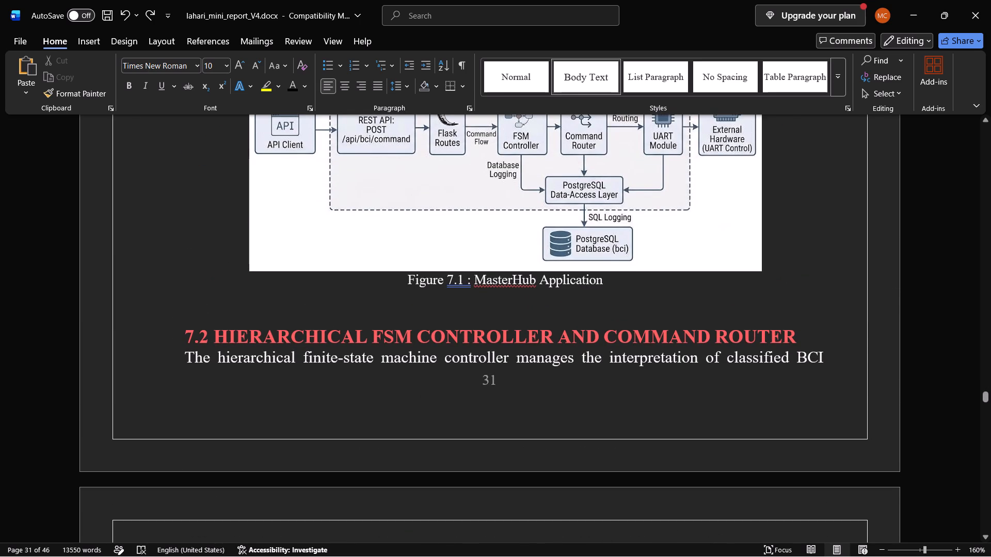
{"action": "left_click_drag", "start_coordinate": [828, 360], "coordinate": [190, 378]}
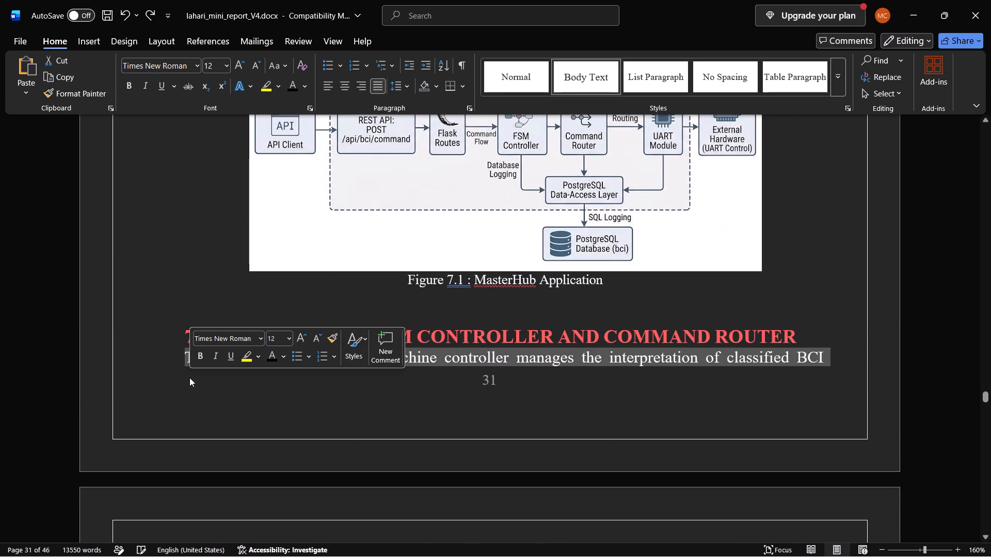
{"action": "key", "text": "ctrl+c"}
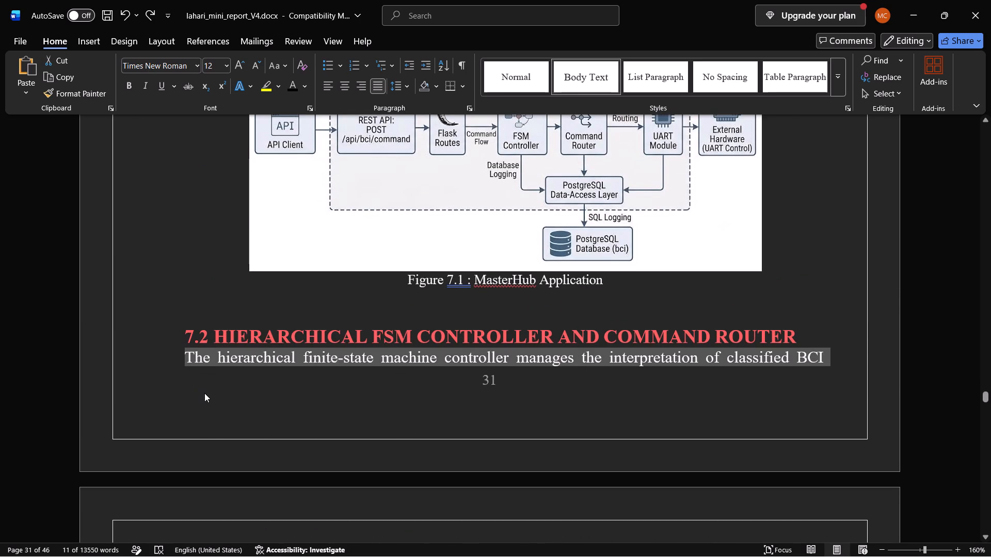
{"action": "scroll", "coordinate": [204, 393], "scroll_direction": "down", "scroll_amount": 6}
{"action": "left_click", "coordinate": [181, 298]}
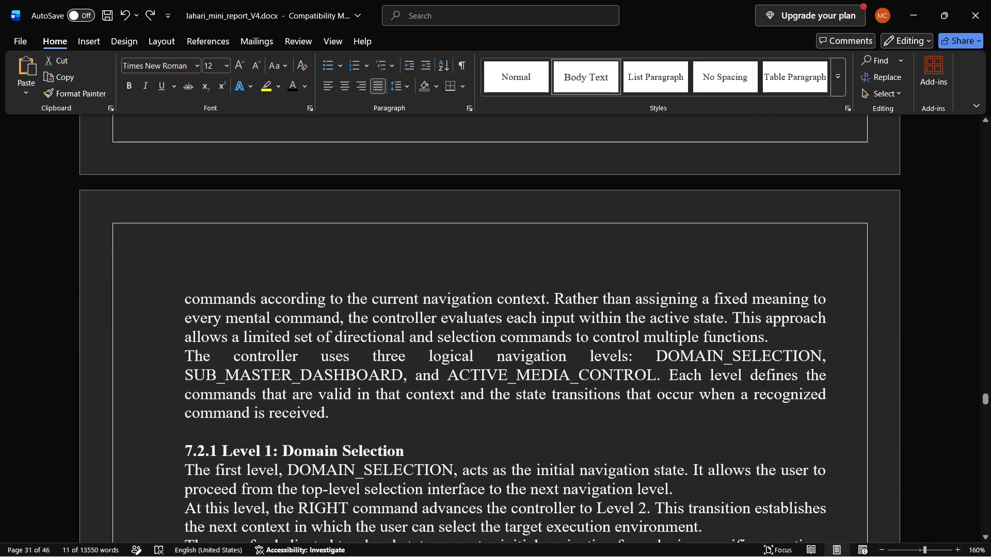
{"action": "key", "text": "Return"}
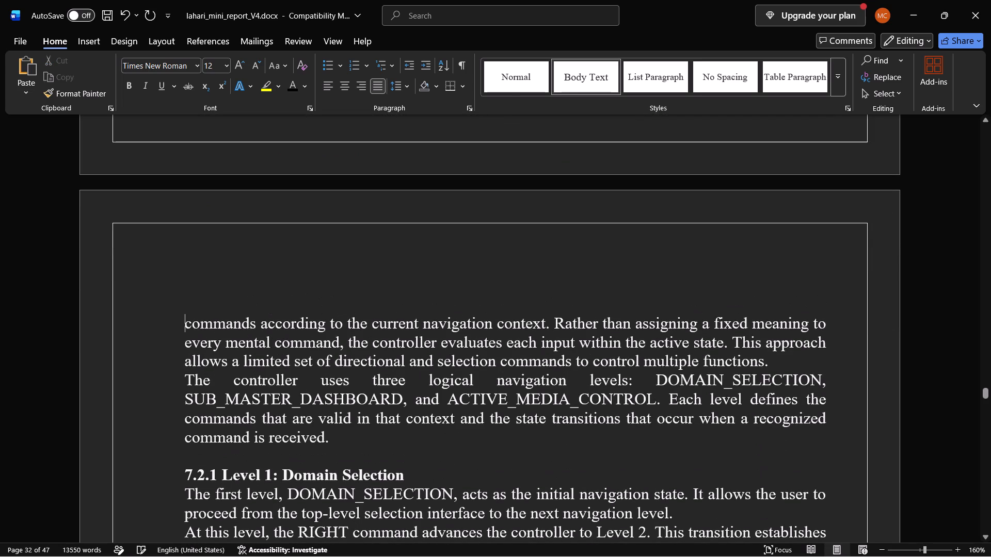
{"action": "key", "text": "Up"}
{"action": "key", "text": "ctrl+v"}
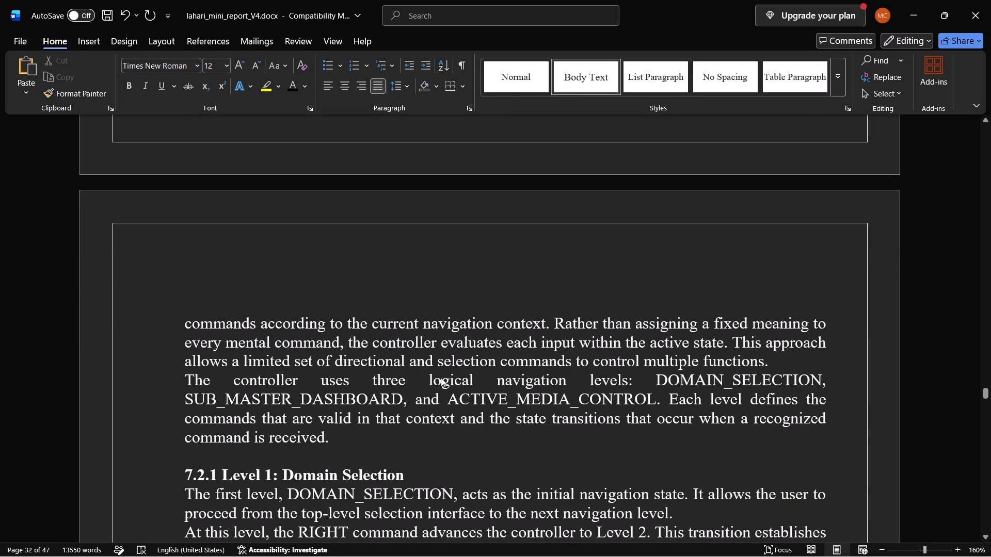
{"action": "key", "text": "BackSpace"}
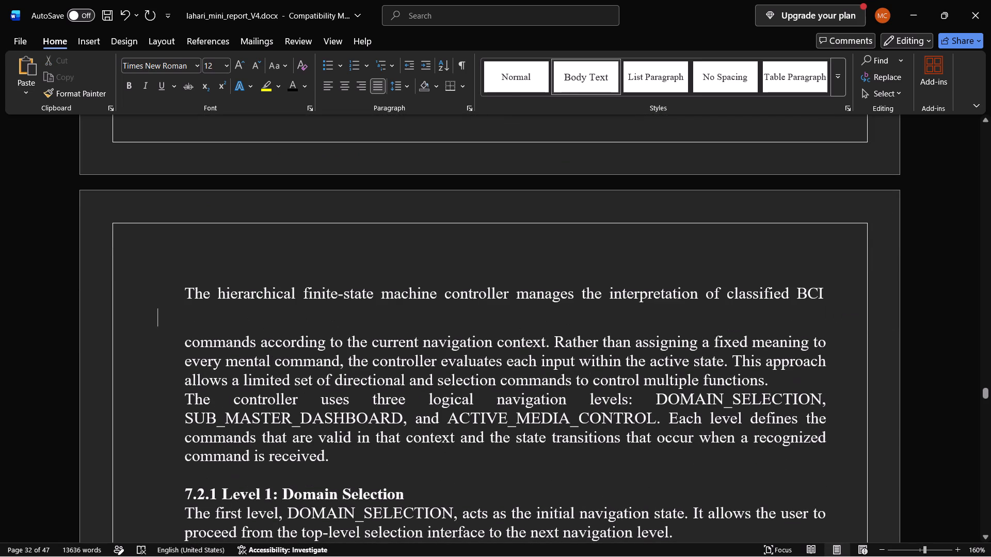
{"action": "key", "text": "BackSpace"}
{"action": "scroll", "coordinate": [441, 378], "scroll_direction": "up", "scroll_amount": 2}
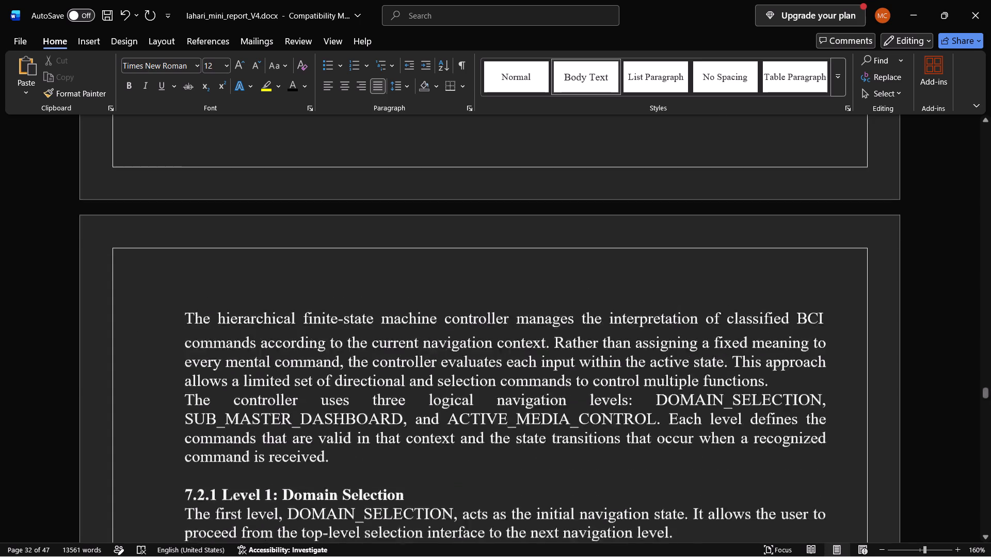
{"action": "scroll", "coordinate": [441, 378], "scroll_direction": "up", "scroll_amount": 2}
{"action": "left_click_drag", "start_coordinate": [840, 255], "coordinate": [645, 252]}
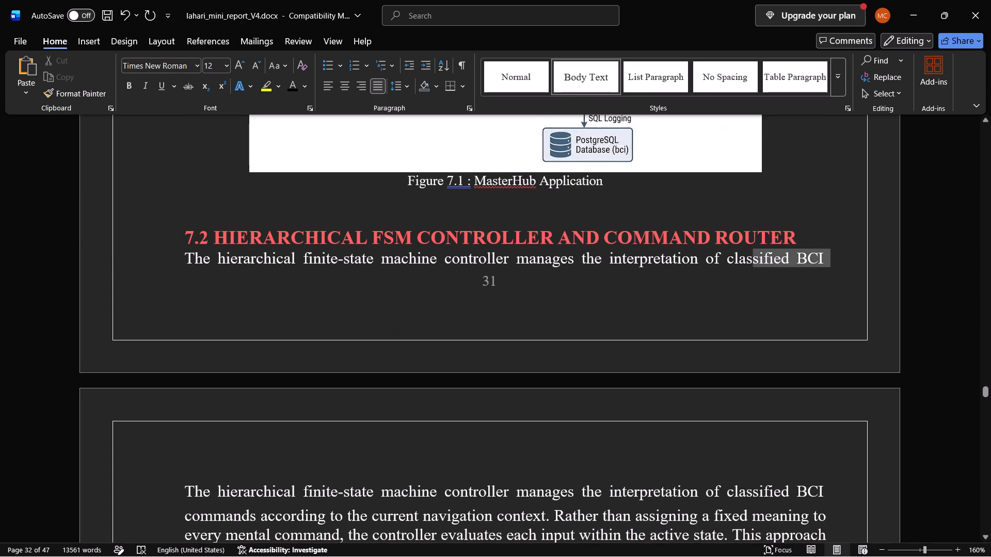
{"action": "left_click_drag", "start_coordinate": [645, 252], "coordinate": [200, 263]}
{"action": "key", "text": "BackSpace"}
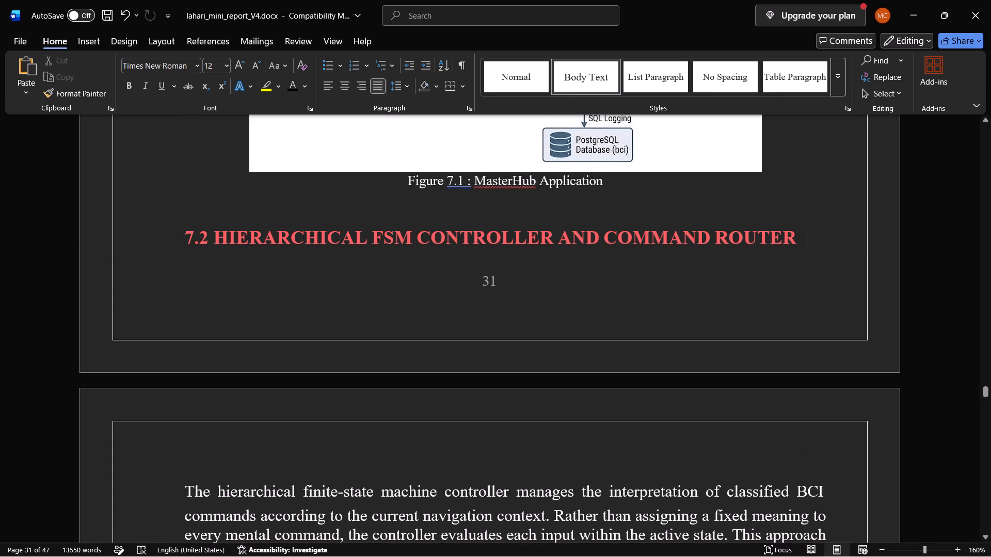
Copy the Hierarchical FSM Controller and Command Router heading above its paragraph on the following page and remove the spare blank line below it.
{"action": "left_click_drag", "start_coordinate": [779, 238], "coordinate": [351, 237]}
{"action": "key", "text": "ctrl+c"}
{"action": "scroll", "coordinate": [361, 263], "scroll_direction": "down", "scroll_amount": 4}
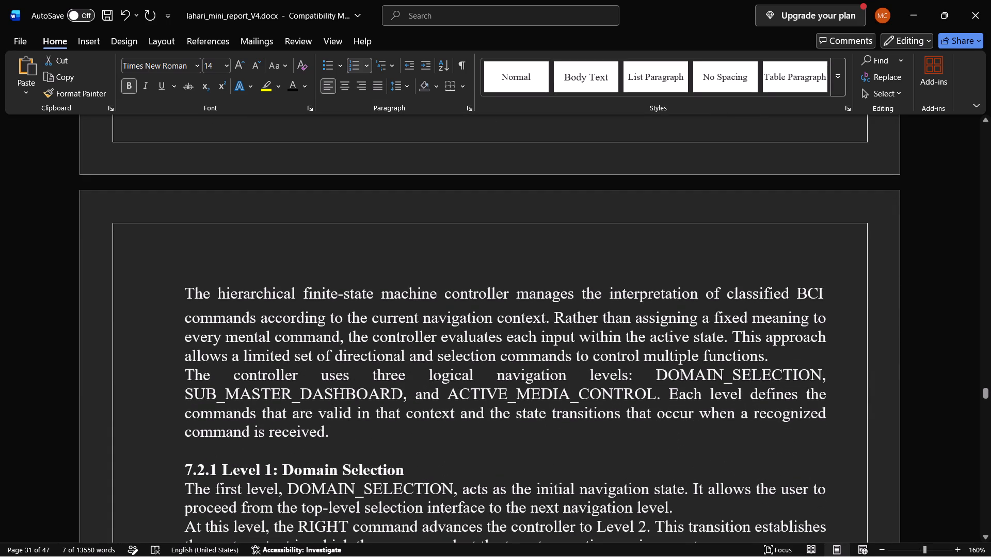
{"action": "left_click", "coordinate": [245, 259]}
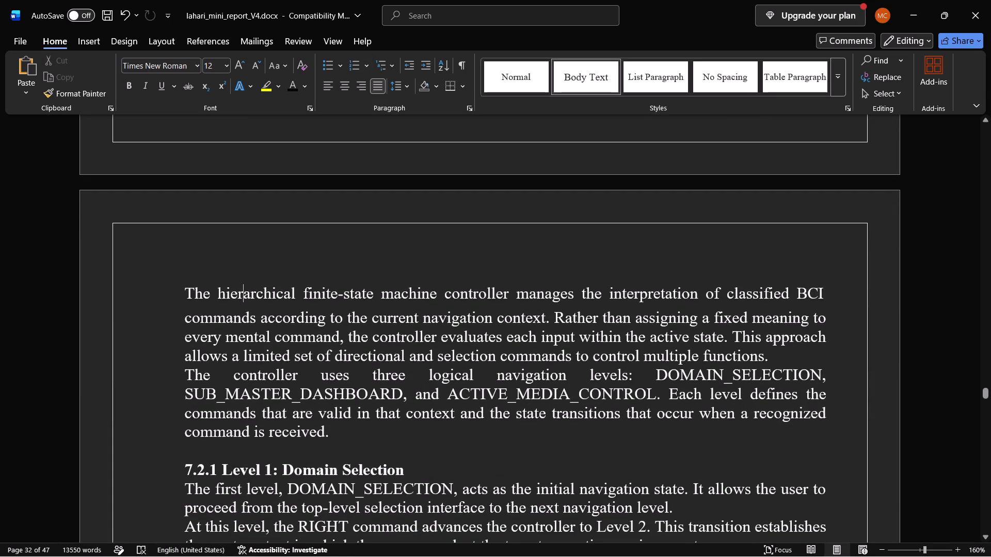
{"action": "left_click", "coordinate": [171, 261]}
{"action": "key", "text": "Return"}
{"action": "key", "text": "Return"}
{"action": "left_click", "coordinate": [205, 267]}
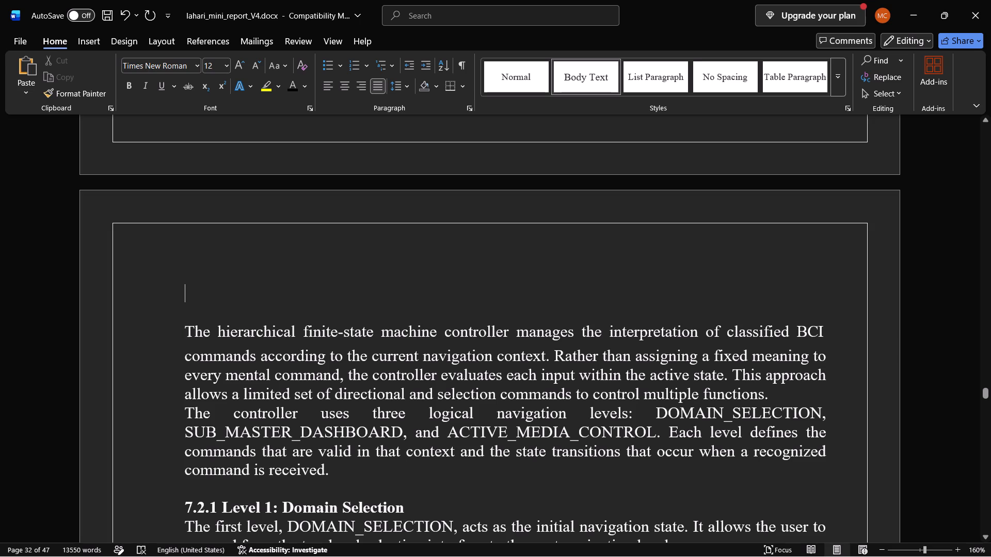
{"action": "key", "text": "ctrl+v"}
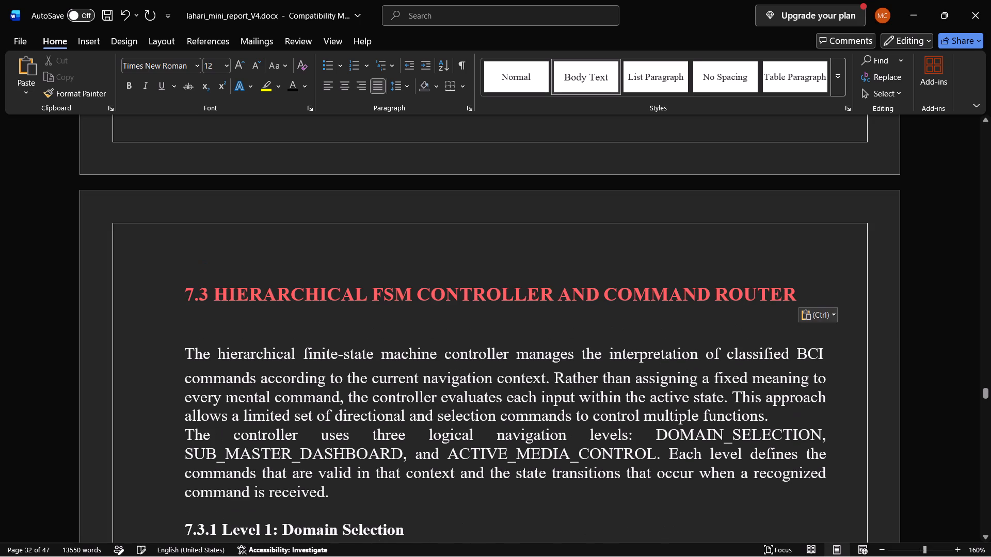
{"action": "key", "text": "BackSpace"}
{"action": "key", "text": "BackSpace"}
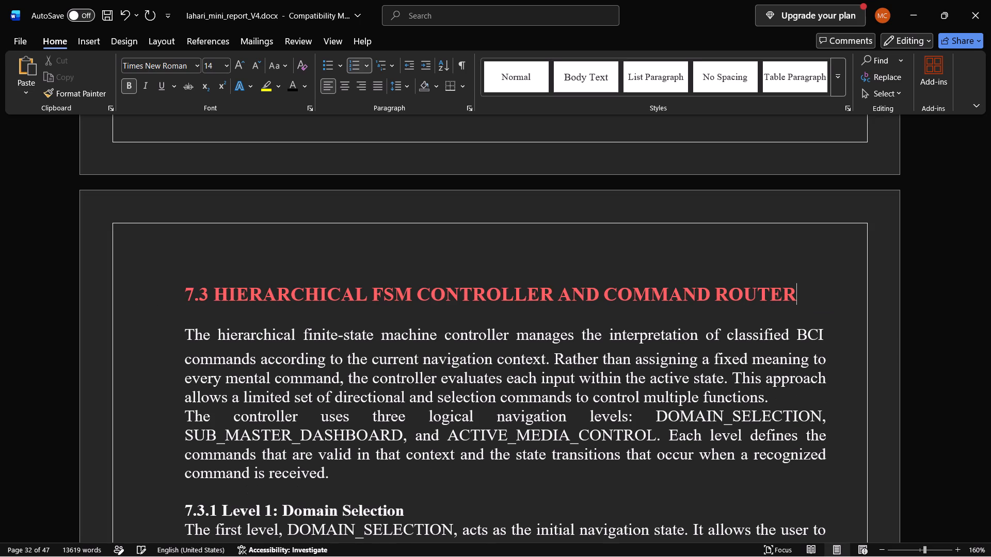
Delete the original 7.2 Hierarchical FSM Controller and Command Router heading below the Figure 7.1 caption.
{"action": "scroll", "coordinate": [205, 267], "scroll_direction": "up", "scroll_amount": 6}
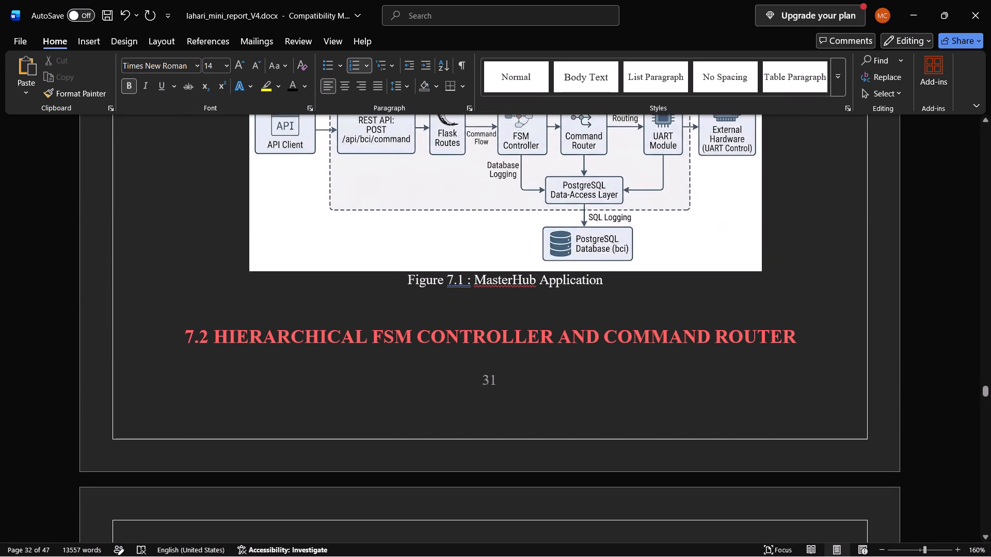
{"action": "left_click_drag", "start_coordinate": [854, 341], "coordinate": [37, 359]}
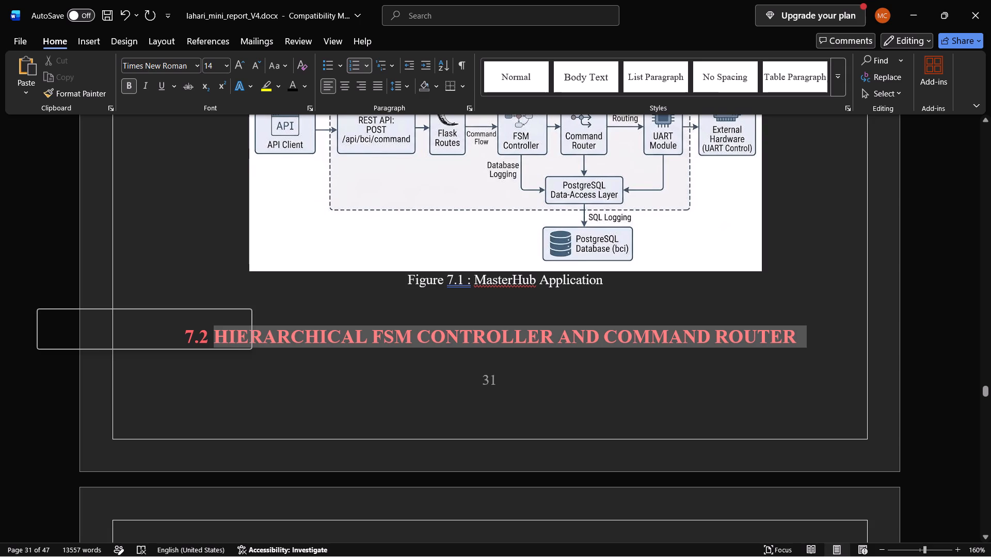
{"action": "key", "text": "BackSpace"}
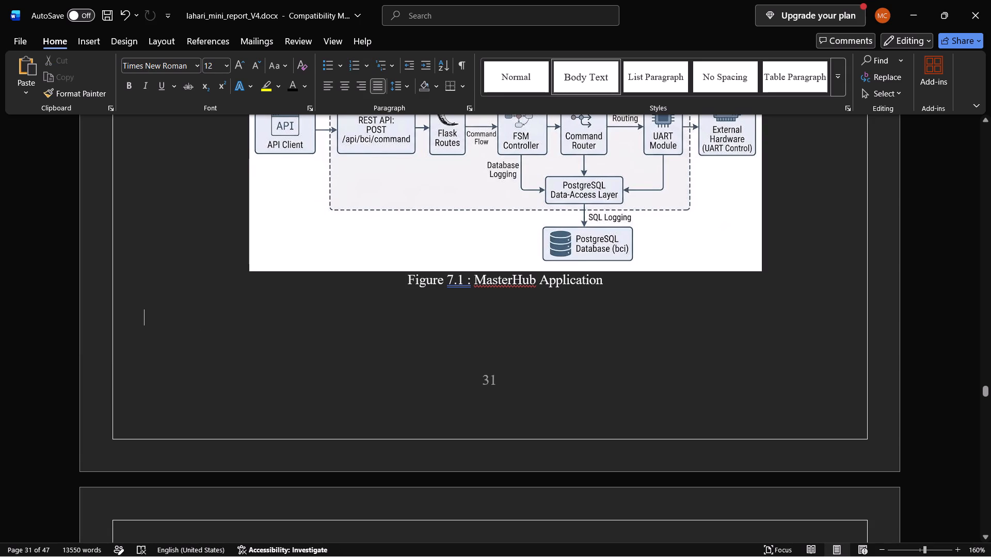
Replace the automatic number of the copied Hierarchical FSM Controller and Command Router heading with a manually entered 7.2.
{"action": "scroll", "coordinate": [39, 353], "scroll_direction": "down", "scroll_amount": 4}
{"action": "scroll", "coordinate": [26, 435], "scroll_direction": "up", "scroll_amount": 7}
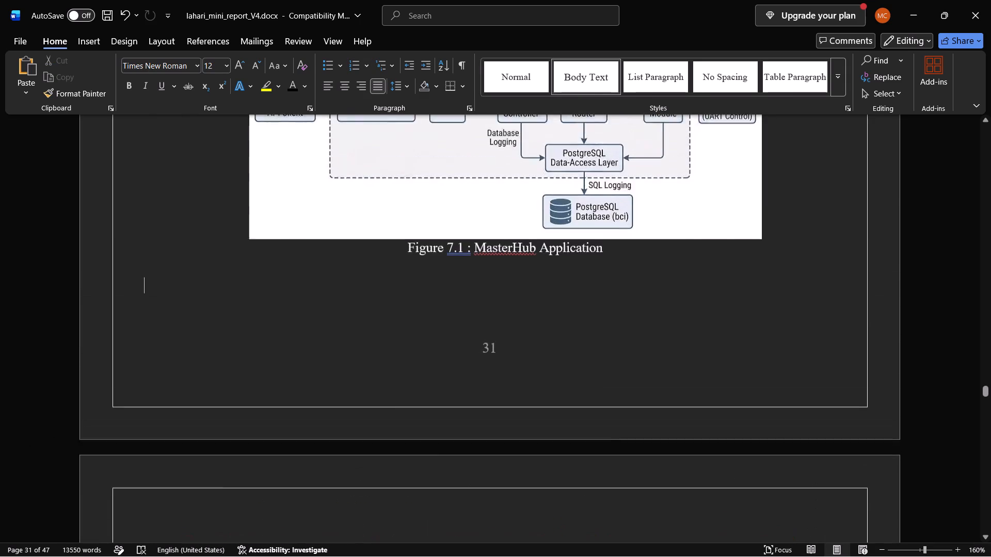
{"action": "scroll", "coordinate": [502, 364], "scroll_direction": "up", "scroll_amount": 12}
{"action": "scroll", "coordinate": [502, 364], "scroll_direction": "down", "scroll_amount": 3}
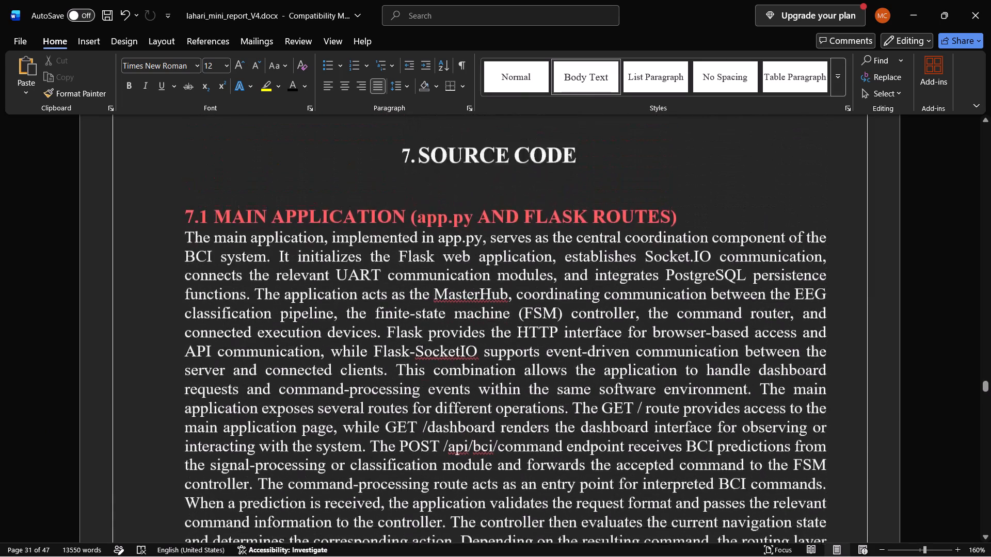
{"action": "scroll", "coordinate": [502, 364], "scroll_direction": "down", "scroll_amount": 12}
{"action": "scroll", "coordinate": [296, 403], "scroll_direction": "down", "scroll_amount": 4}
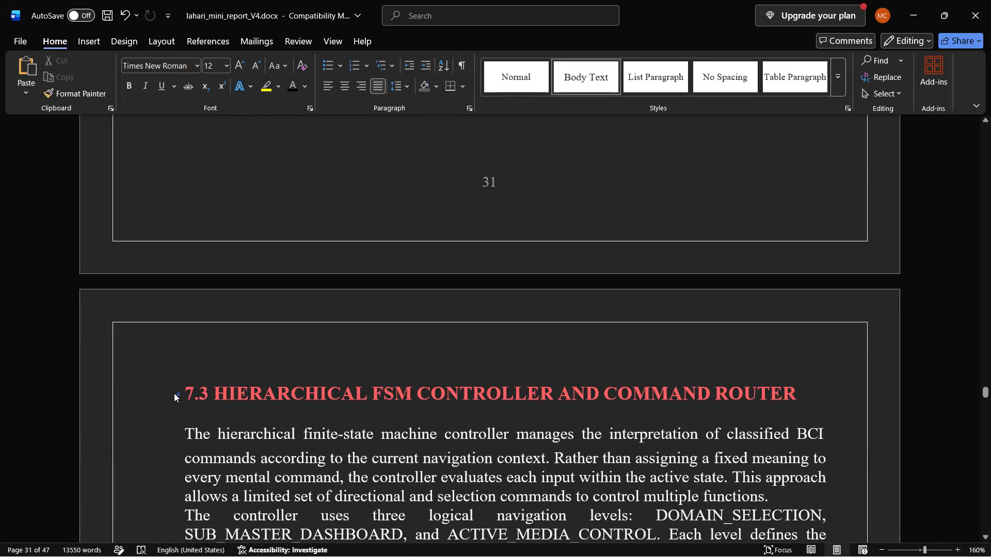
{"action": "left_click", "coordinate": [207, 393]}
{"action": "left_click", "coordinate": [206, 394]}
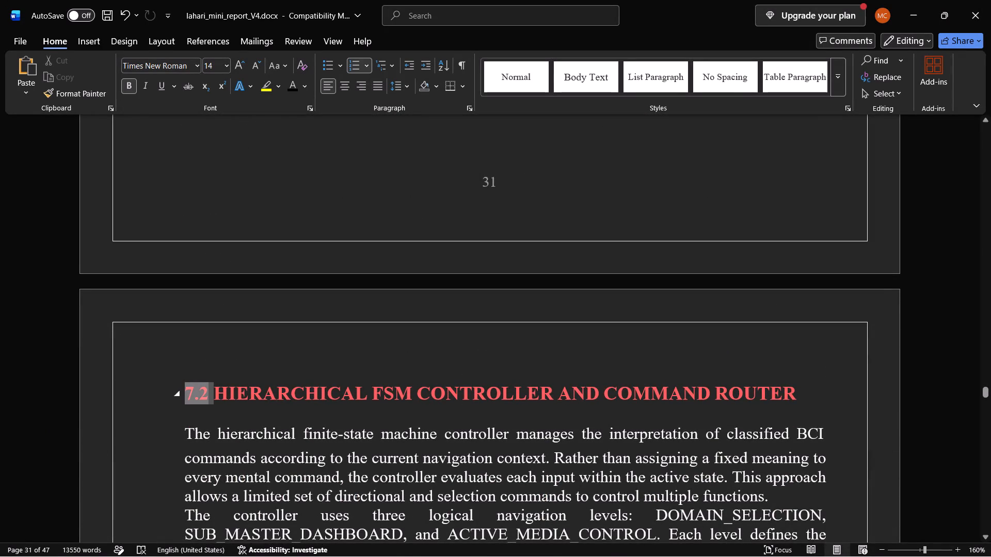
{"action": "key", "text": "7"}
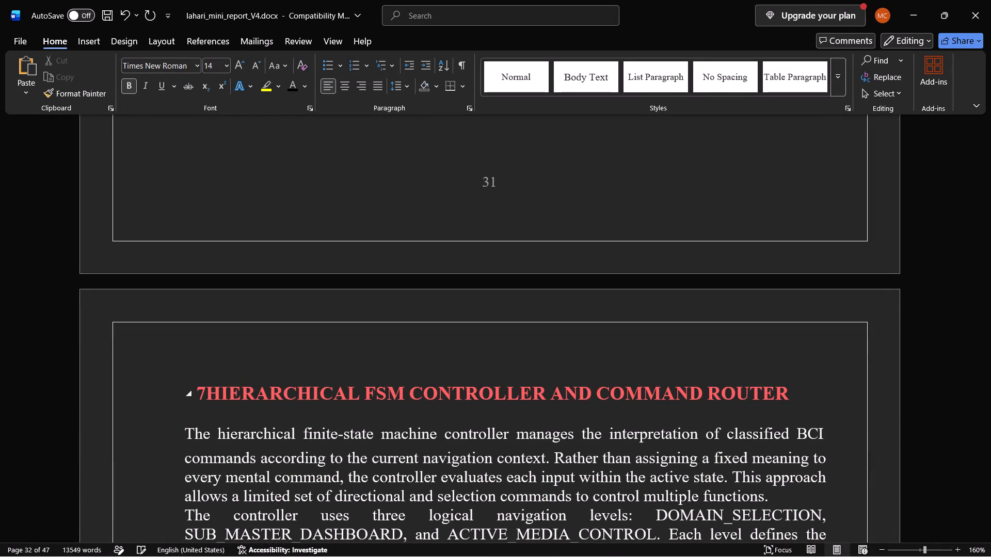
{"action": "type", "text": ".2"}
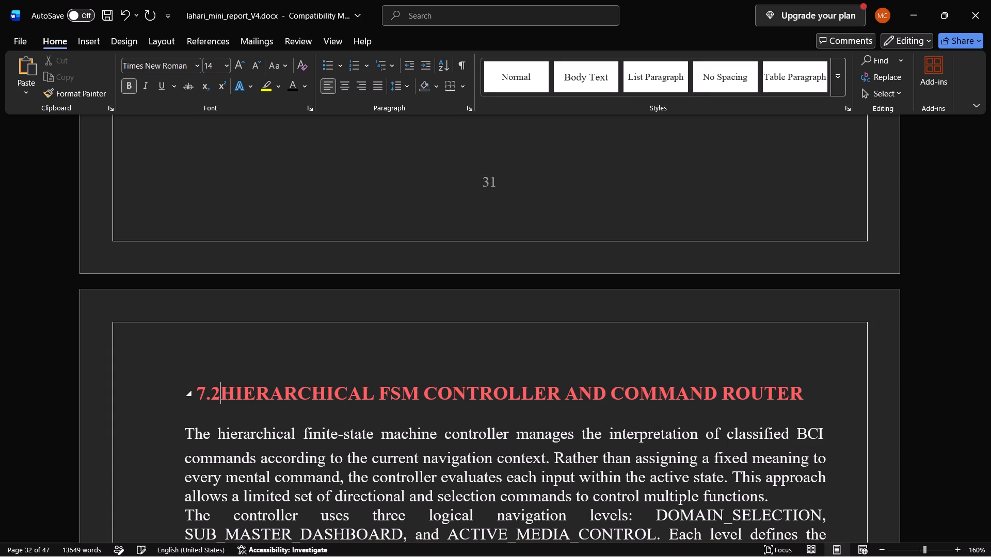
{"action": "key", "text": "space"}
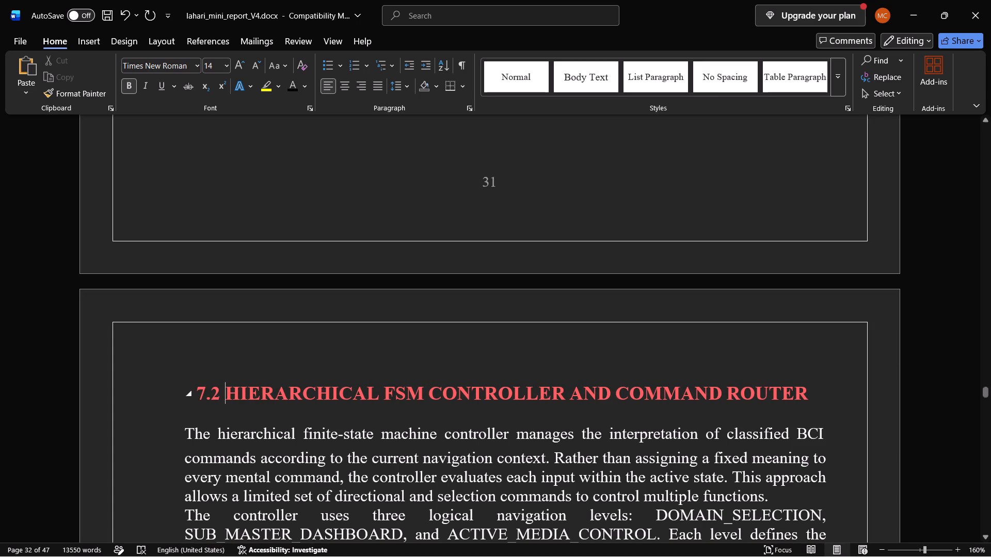
Check the subsection numbering and page layout from section 7.1 through the Level 3: Active Media Control subsection.
{"action": "scroll", "coordinate": [213, 380], "scroll_direction": "up", "scroll_amount": 4}
{"action": "scroll", "coordinate": [216, 381], "scroll_direction": "down", "scroll_amount": 18}
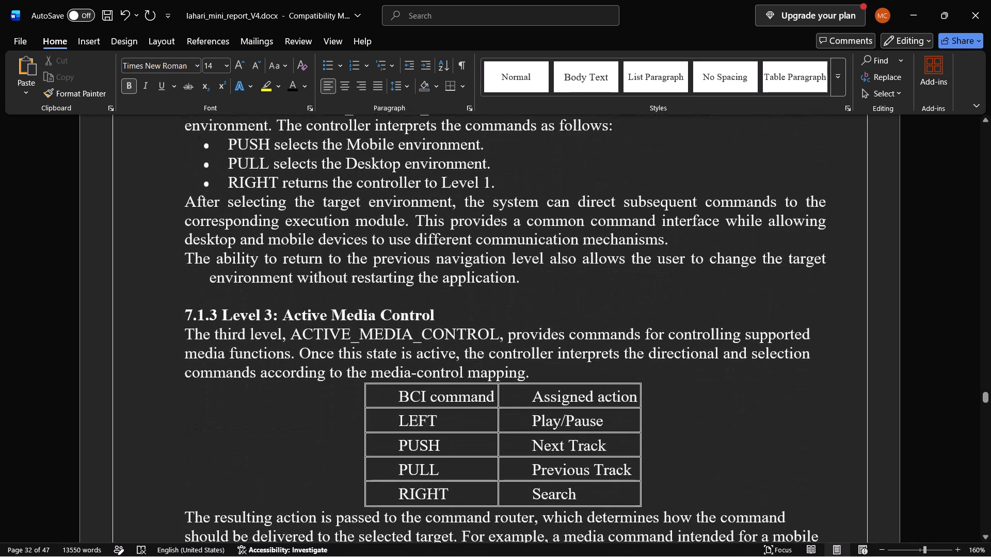
{"action": "scroll", "coordinate": [223, 387], "scroll_direction": "up", "scroll_amount": 13}
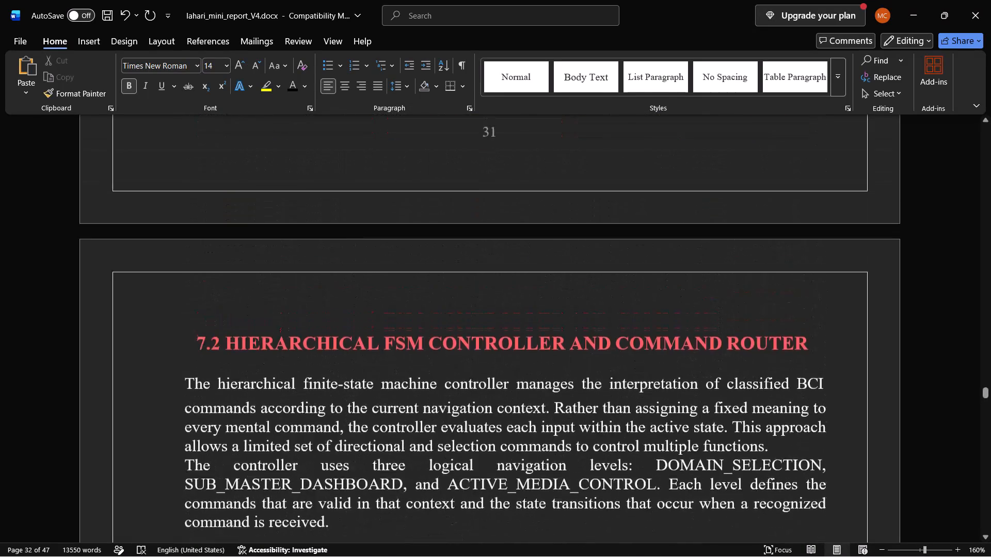
{"action": "scroll", "coordinate": [223, 387], "scroll_direction": "up", "scroll_amount": 18}
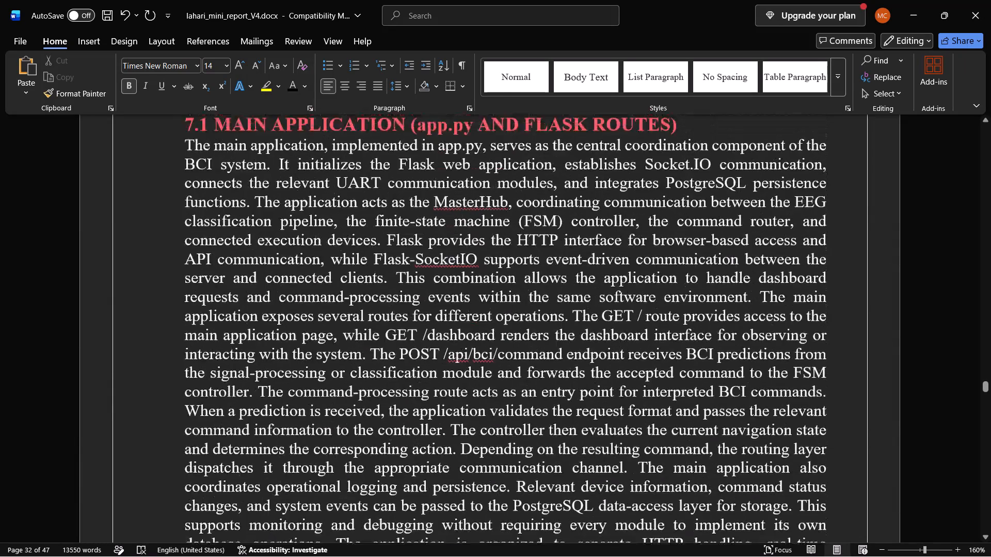
{"action": "scroll", "coordinate": [223, 387], "scroll_direction": "up", "scroll_amount": 3}
{"action": "scroll", "coordinate": [223, 387], "scroll_direction": "down", "scroll_amount": 13}
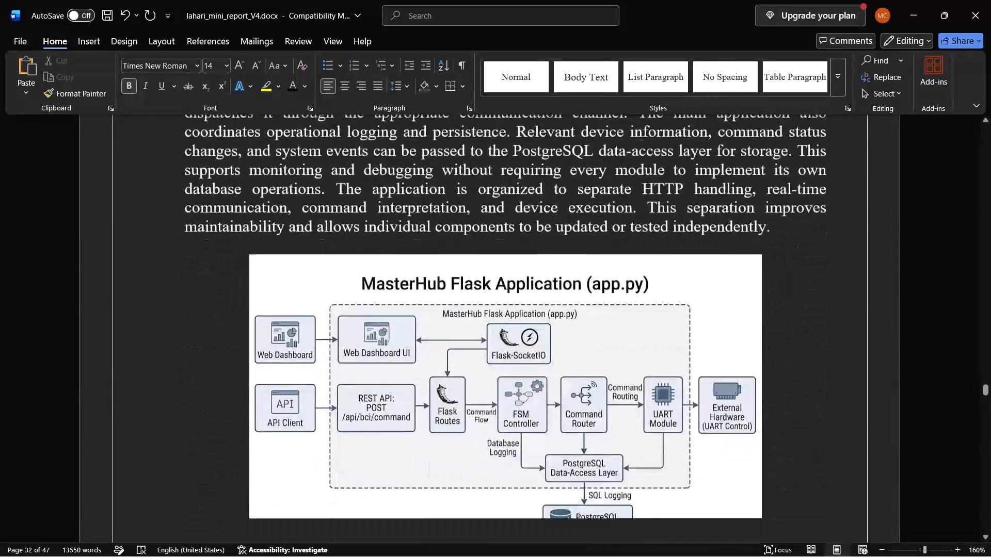
{"action": "scroll", "coordinate": [223, 387], "scroll_direction": "down", "scroll_amount": 10}
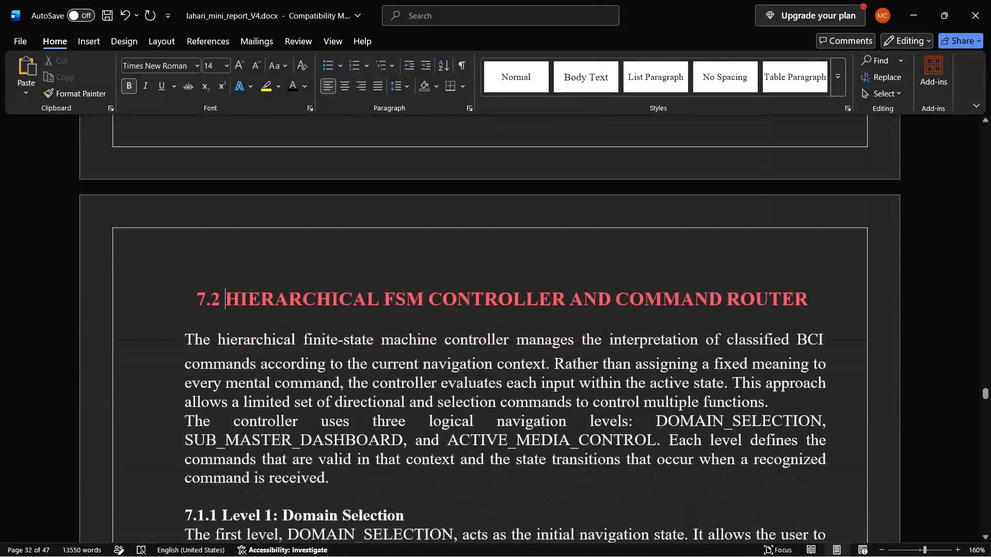
{"action": "scroll", "coordinate": [223, 387], "scroll_direction": "down", "scroll_amount": 4}
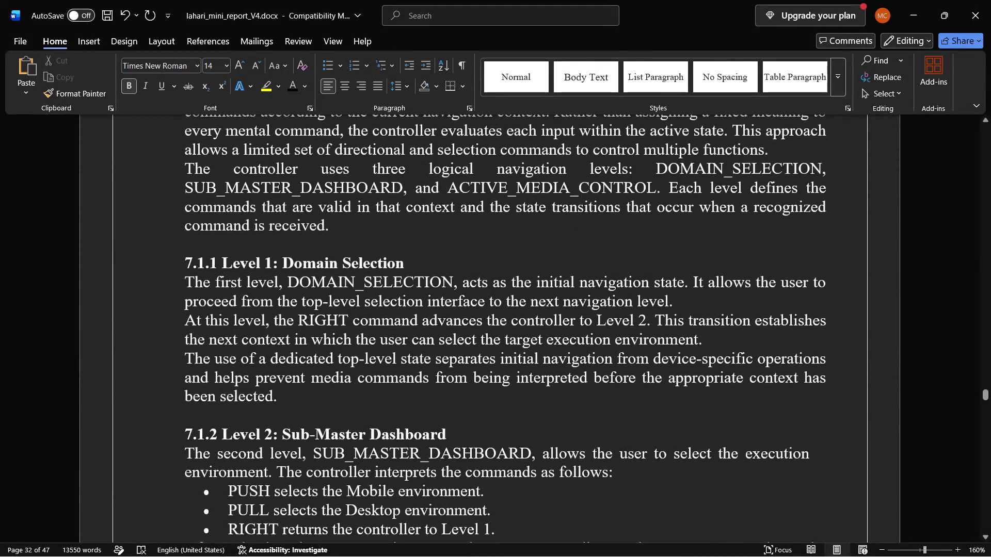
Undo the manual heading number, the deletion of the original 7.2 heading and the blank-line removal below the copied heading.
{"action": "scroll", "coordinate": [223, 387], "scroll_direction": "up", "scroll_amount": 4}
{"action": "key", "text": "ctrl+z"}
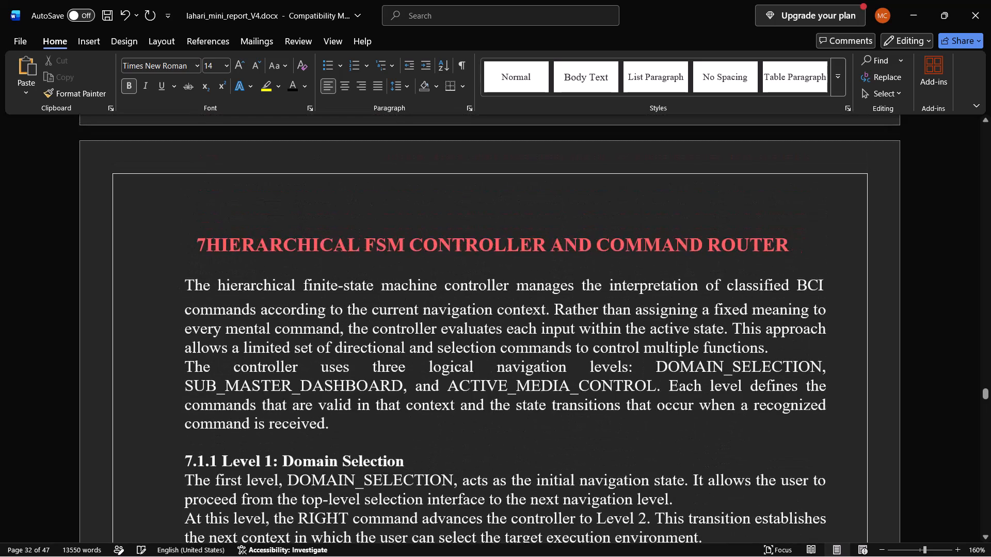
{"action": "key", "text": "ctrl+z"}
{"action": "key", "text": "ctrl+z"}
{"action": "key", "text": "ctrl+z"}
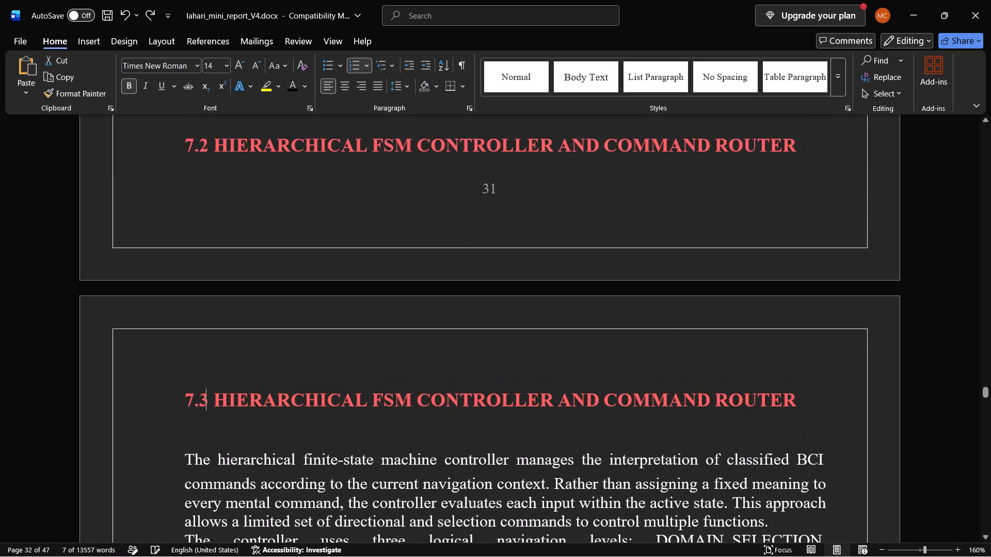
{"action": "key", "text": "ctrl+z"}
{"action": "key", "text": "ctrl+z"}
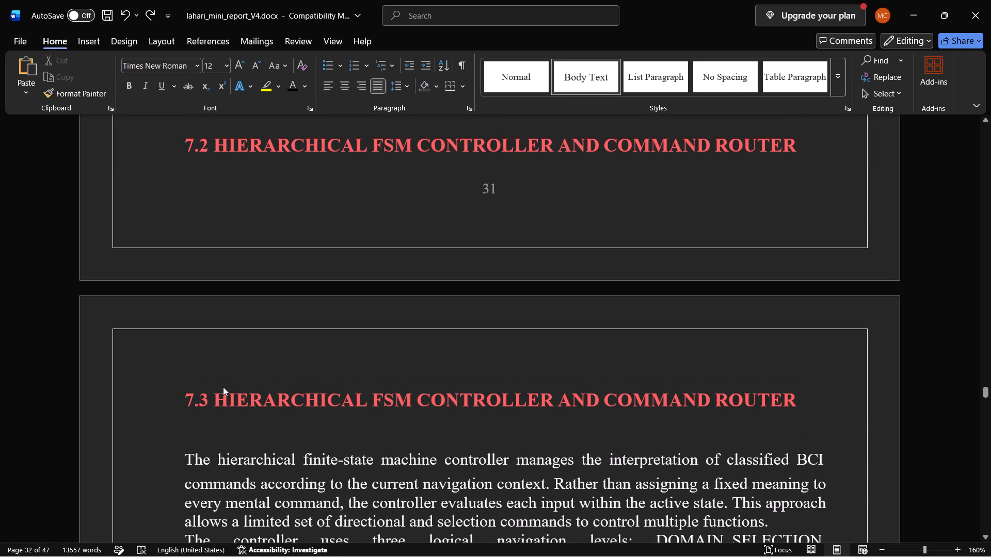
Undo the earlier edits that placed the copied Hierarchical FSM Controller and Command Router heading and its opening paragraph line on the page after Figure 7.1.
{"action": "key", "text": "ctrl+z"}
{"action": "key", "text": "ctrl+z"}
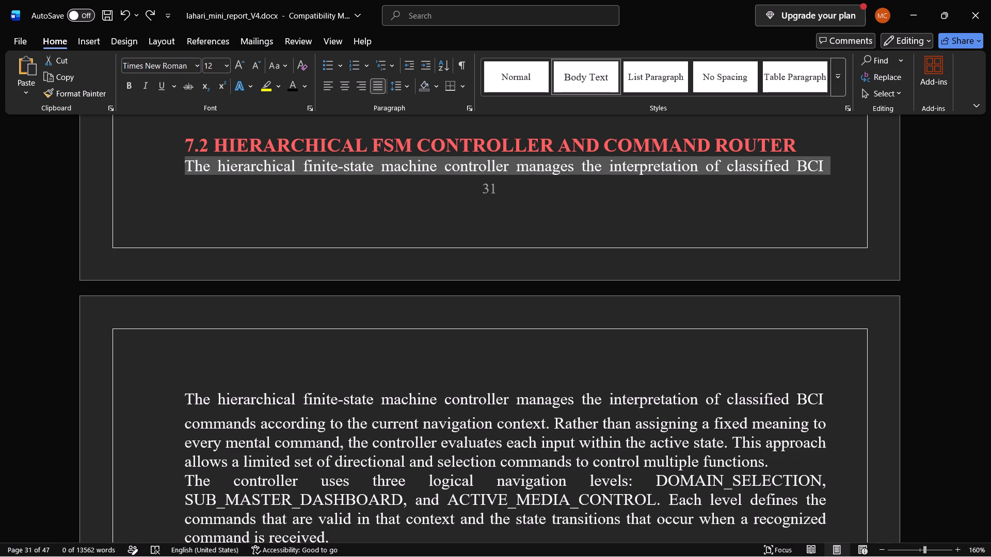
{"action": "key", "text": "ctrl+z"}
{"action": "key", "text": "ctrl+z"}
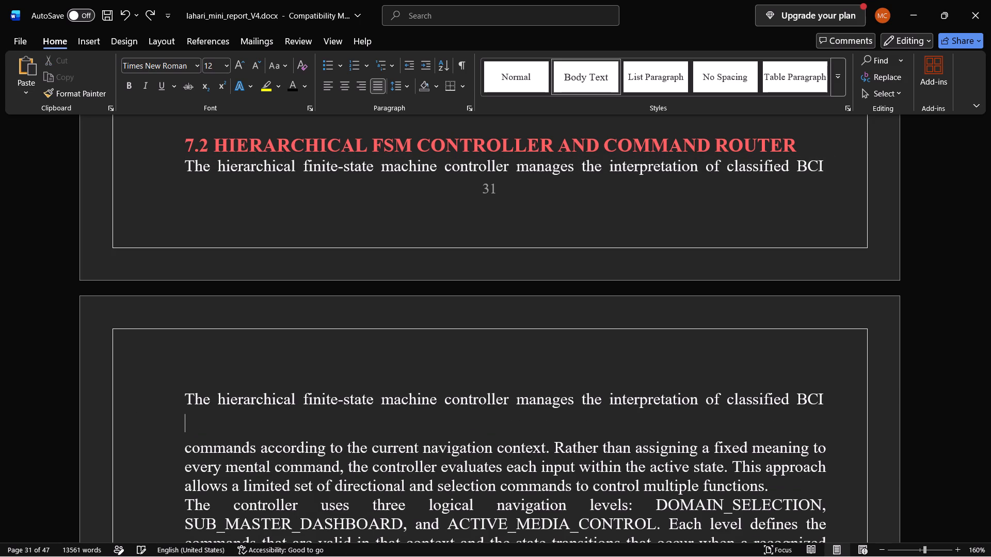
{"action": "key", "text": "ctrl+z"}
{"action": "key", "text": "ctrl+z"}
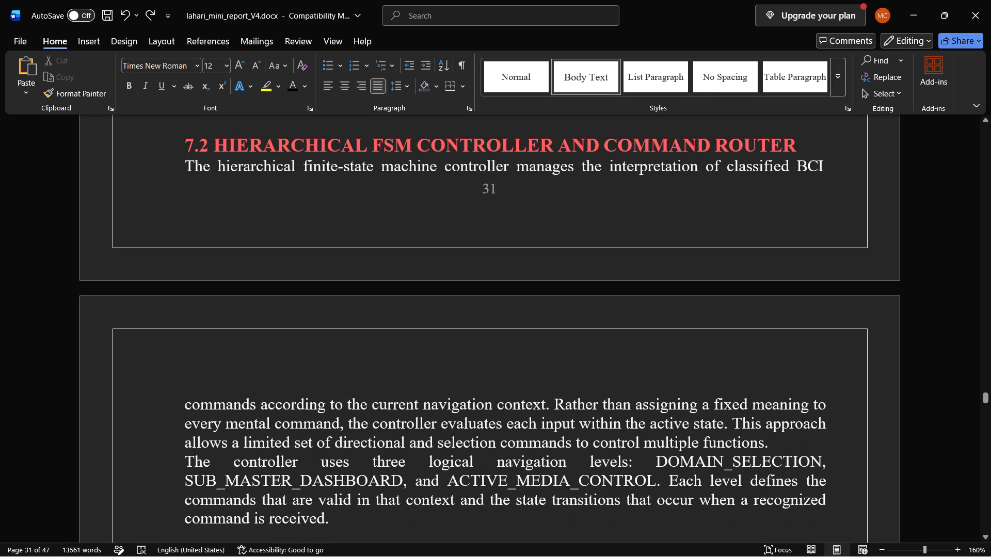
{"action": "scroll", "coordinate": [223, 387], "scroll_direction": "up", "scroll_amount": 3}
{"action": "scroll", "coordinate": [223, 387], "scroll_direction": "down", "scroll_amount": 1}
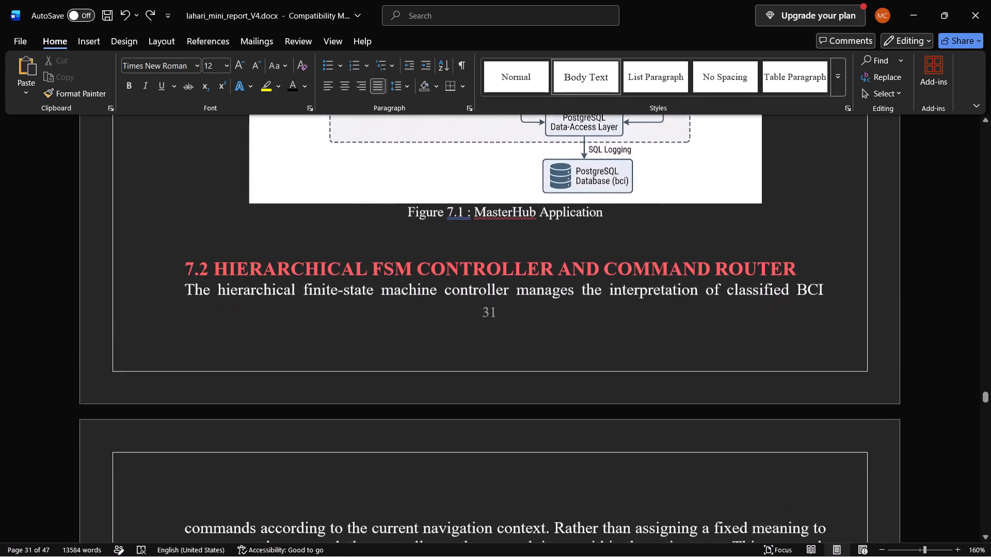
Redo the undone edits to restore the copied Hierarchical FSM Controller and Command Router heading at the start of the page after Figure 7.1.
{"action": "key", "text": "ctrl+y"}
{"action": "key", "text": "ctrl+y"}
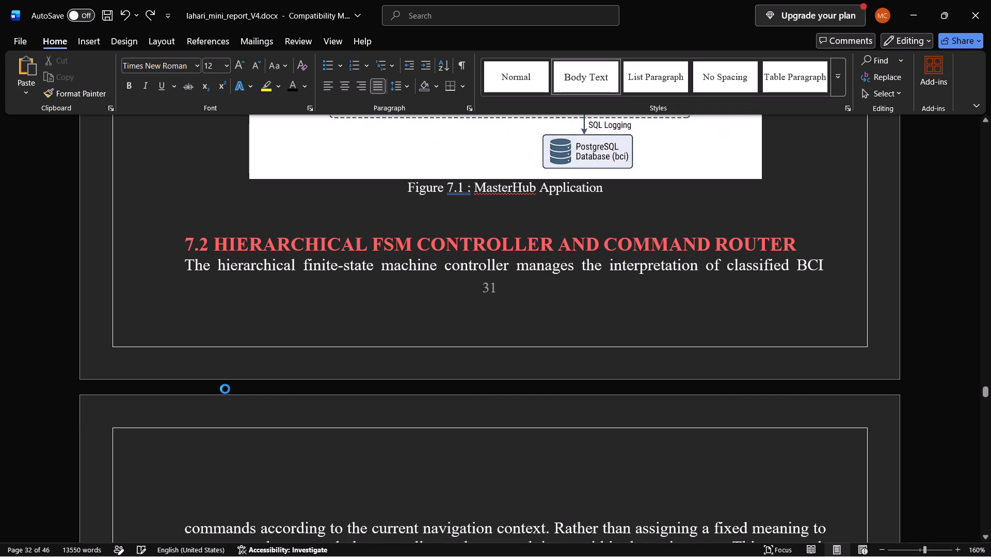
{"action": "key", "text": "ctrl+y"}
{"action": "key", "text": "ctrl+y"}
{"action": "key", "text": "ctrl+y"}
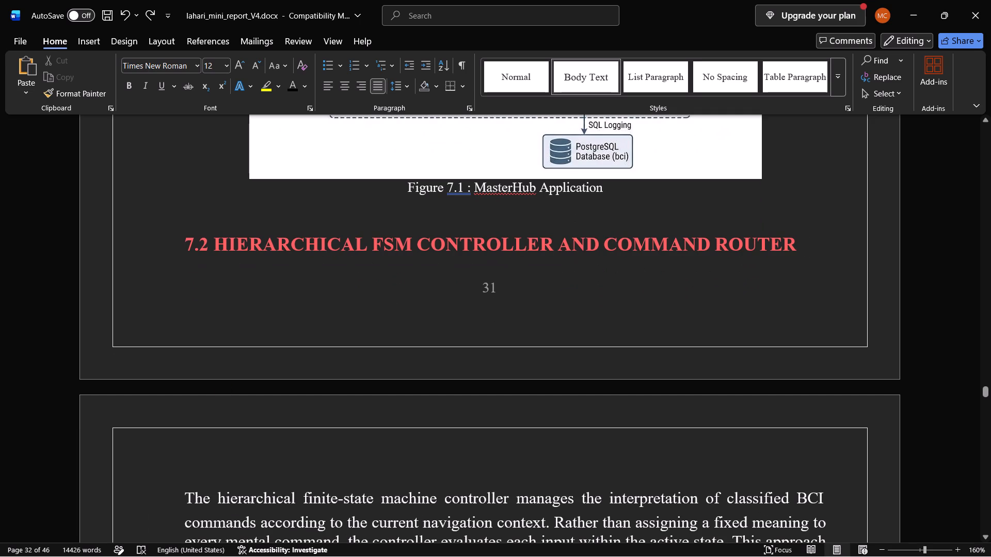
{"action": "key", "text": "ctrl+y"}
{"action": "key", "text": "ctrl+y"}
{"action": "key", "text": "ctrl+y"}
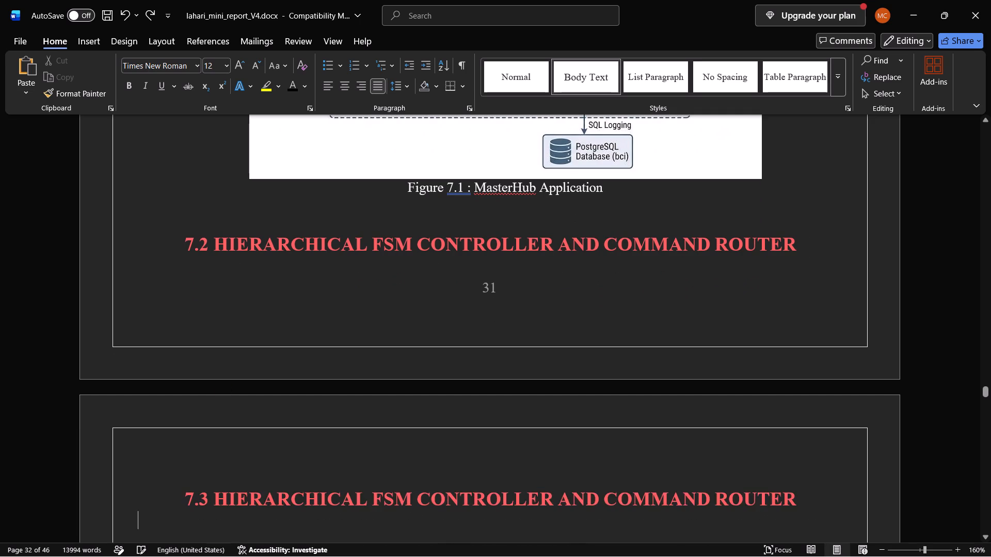
Delete the original 7.2 Hierarchical FSM Controller and Command Router heading below the Figure 7.1 caption, including its automatic number.
{"action": "left_click", "coordinate": [196, 241]}
{"action": "left_click", "coordinate": [202, 247]}
{"action": "left_click", "coordinate": [202, 247]}
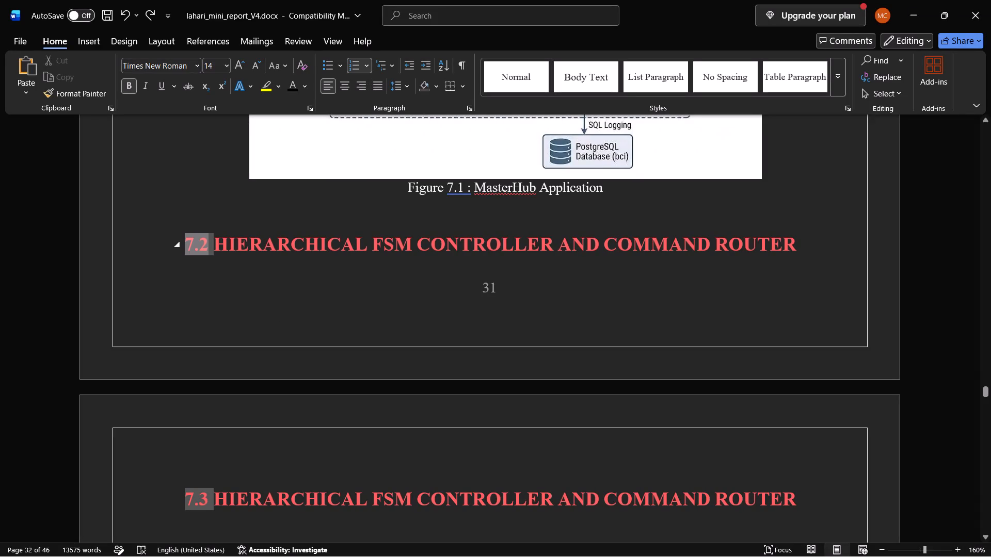
{"action": "scroll", "coordinate": [200, 397], "scroll_direction": "down", "scroll_amount": 4}
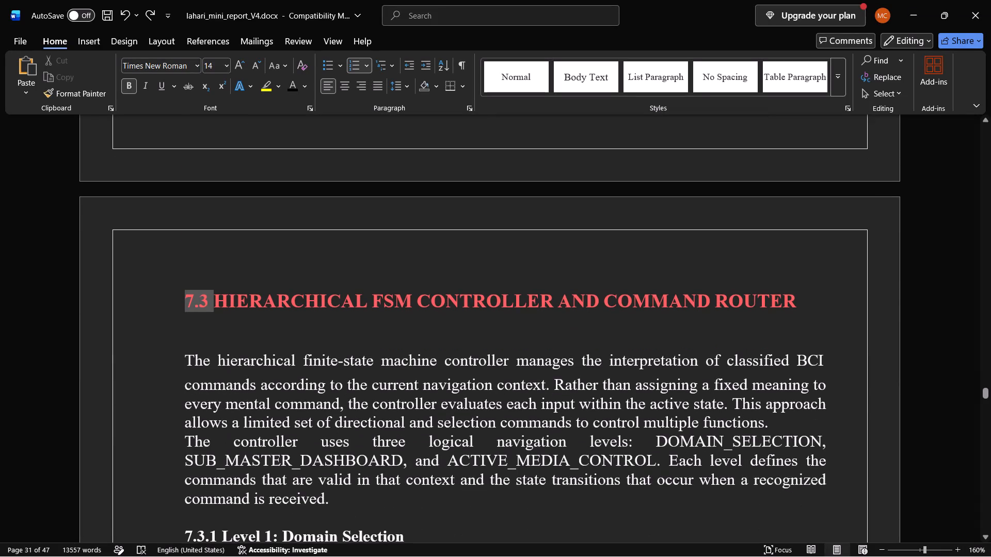
{"action": "double_click", "coordinate": [202, 302]}
{"action": "triple_click", "coordinate": [202, 302]}
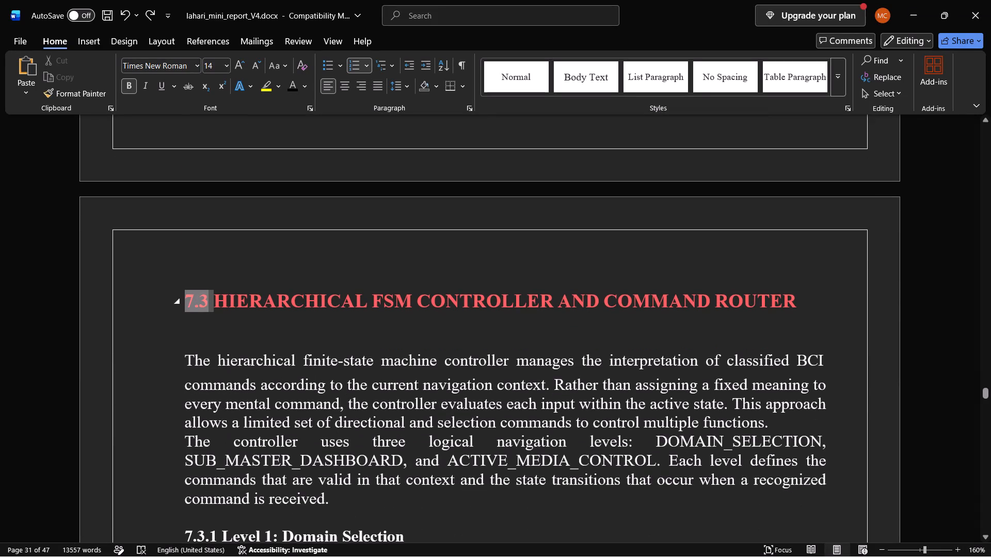
{"action": "left_click", "coordinate": [209, 302]}
{"action": "scroll", "coordinate": [234, 300], "scroll_direction": "up", "scroll_amount": 4}
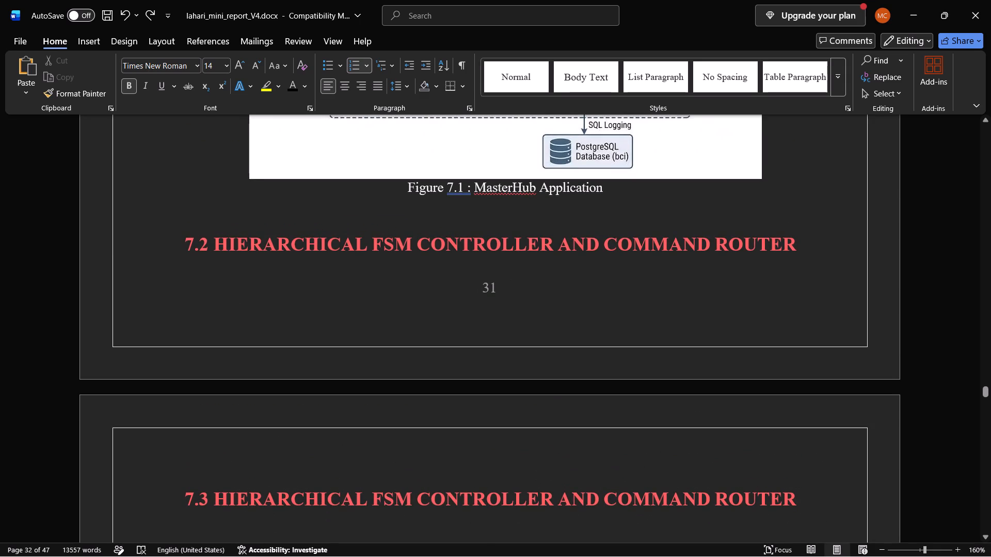
{"action": "left_click_drag", "start_coordinate": [803, 244], "coordinate": [256, 261]}
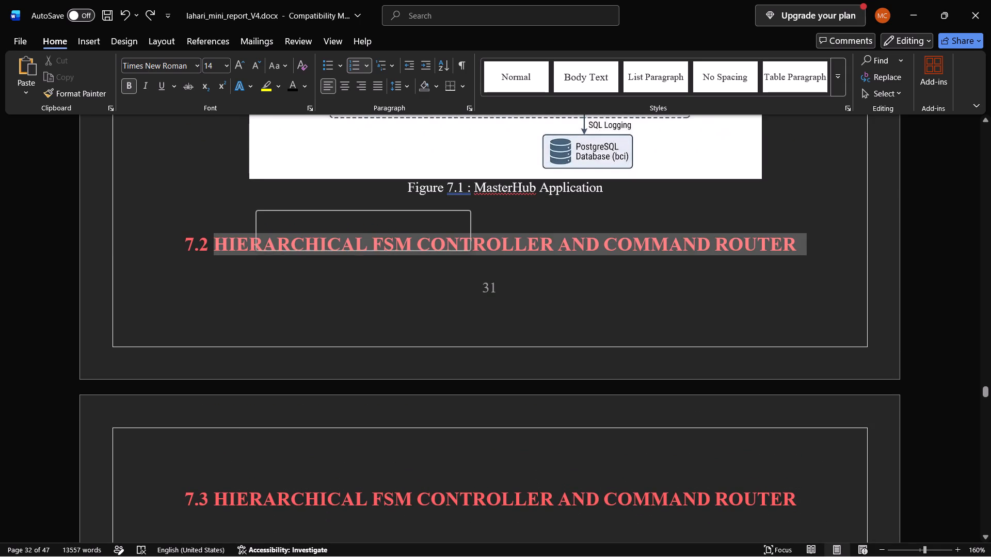
{"action": "left_click", "coordinate": [210, 254]}
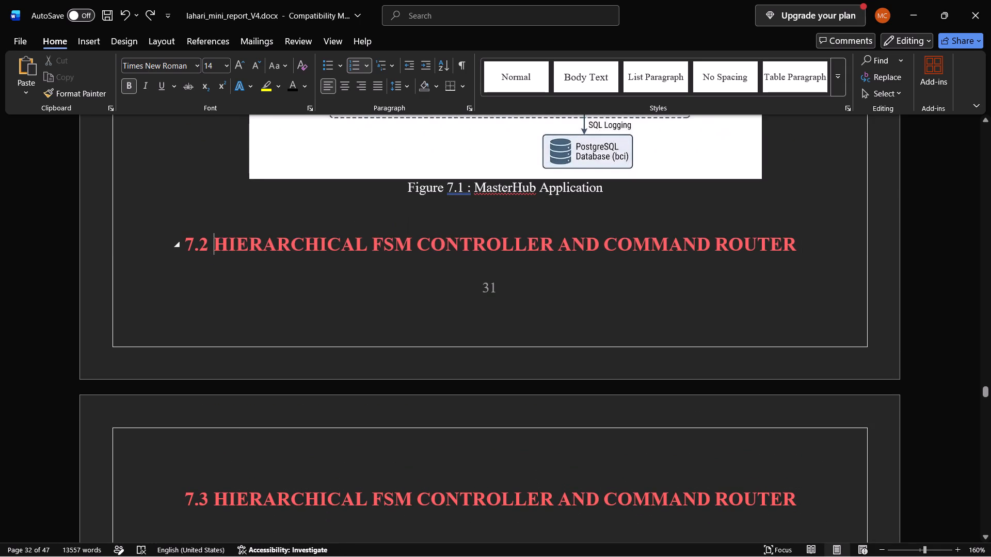
{"action": "left_click_drag", "start_coordinate": [210, 249], "coordinate": [195, 244]}
{"action": "double_click", "coordinate": [200, 254]}
{"action": "key", "text": "BackSpace"}
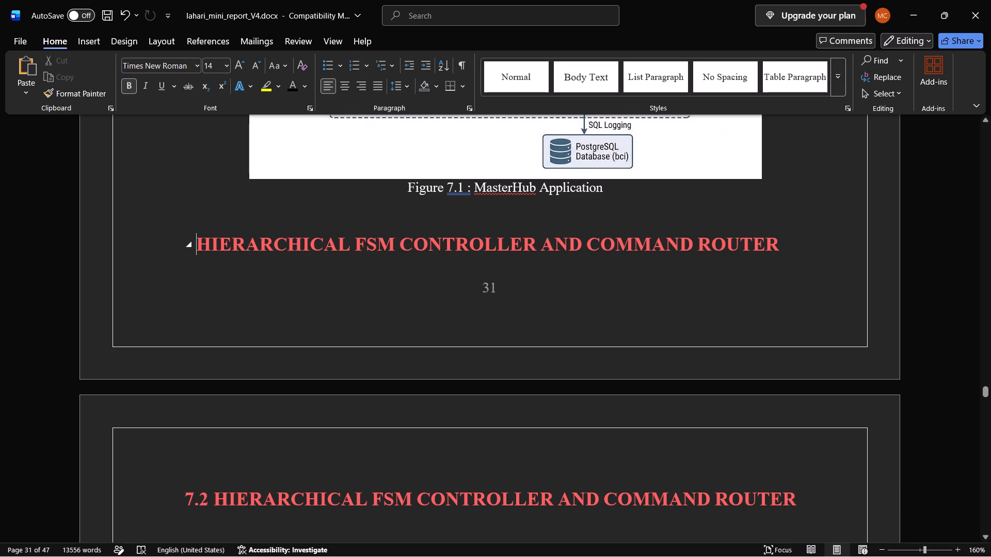
{"action": "left_click_drag", "start_coordinate": [792, 249], "coordinate": [238, 270]}
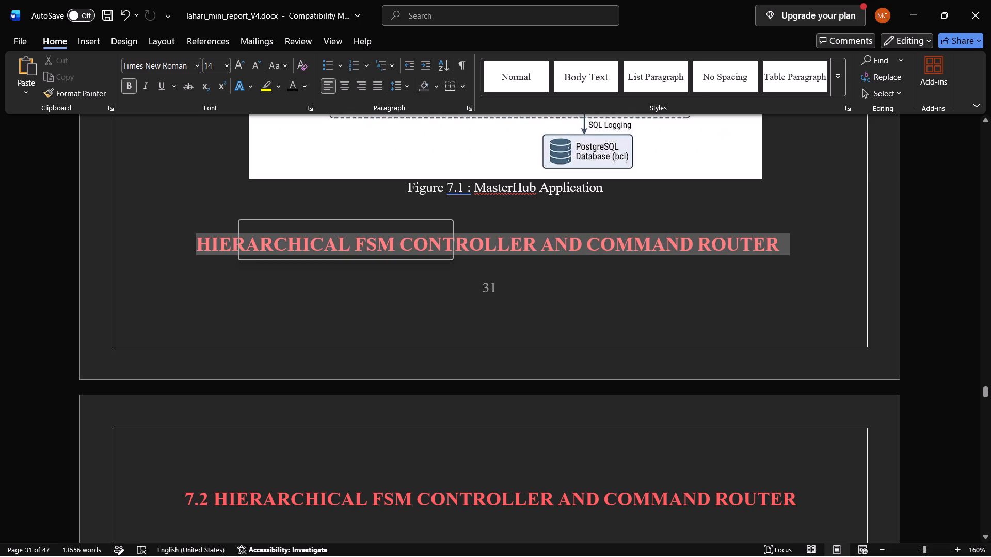
{"action": "key", "text": "BackSpace"}
Remove the blank line between the remaining Hierarchical FSM Controller and Command Router heading and its first paragraph.
{"action": "scroll", "coordinate": [298, 304], "scroll_direction": "down", "scroll_amount": 5}
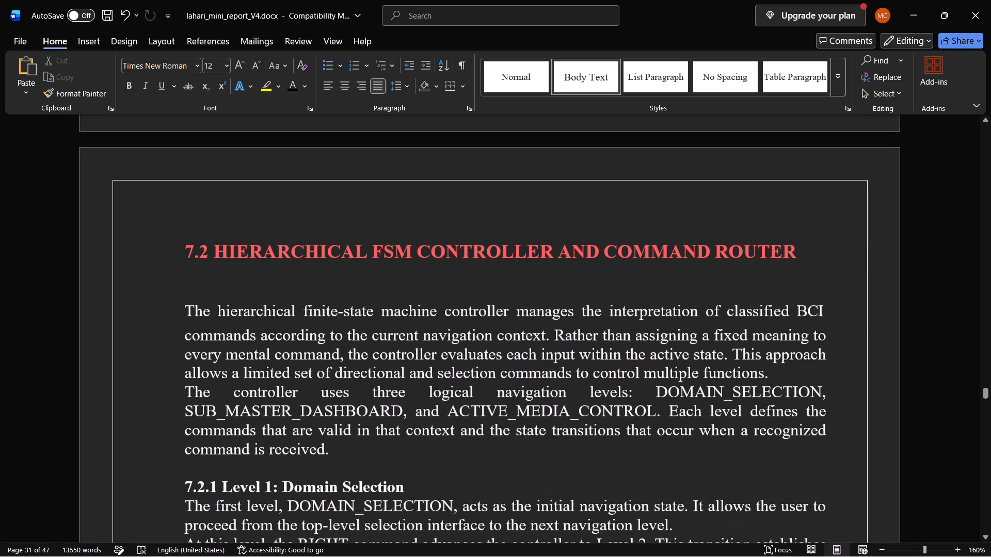
{"action": "scroll", "coordinate": [295, 304], "scroll_direction": "down", "scroll_amount": 2}
{"action": "left_click", "coordinate": [219, 176]}
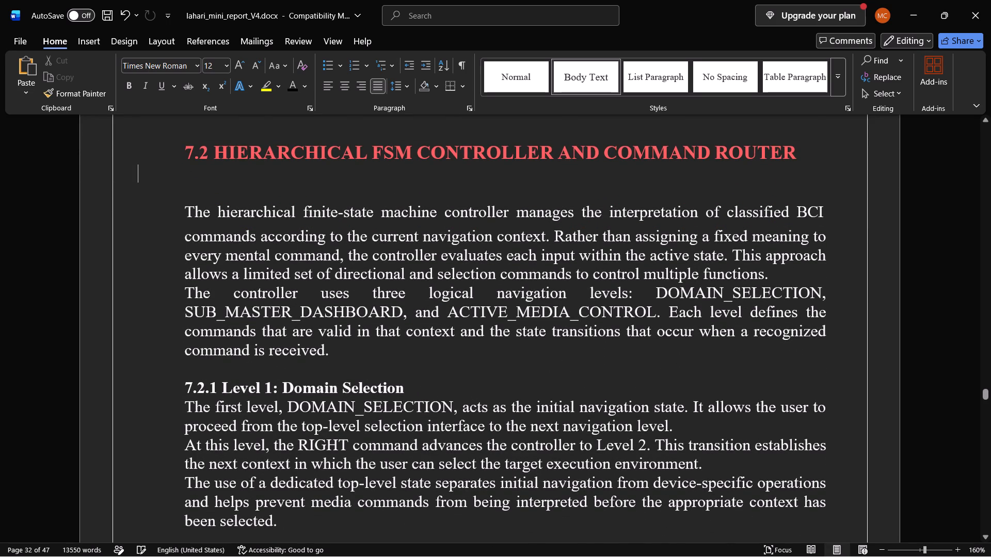
{"action": "key", "text": "BackSpace"}
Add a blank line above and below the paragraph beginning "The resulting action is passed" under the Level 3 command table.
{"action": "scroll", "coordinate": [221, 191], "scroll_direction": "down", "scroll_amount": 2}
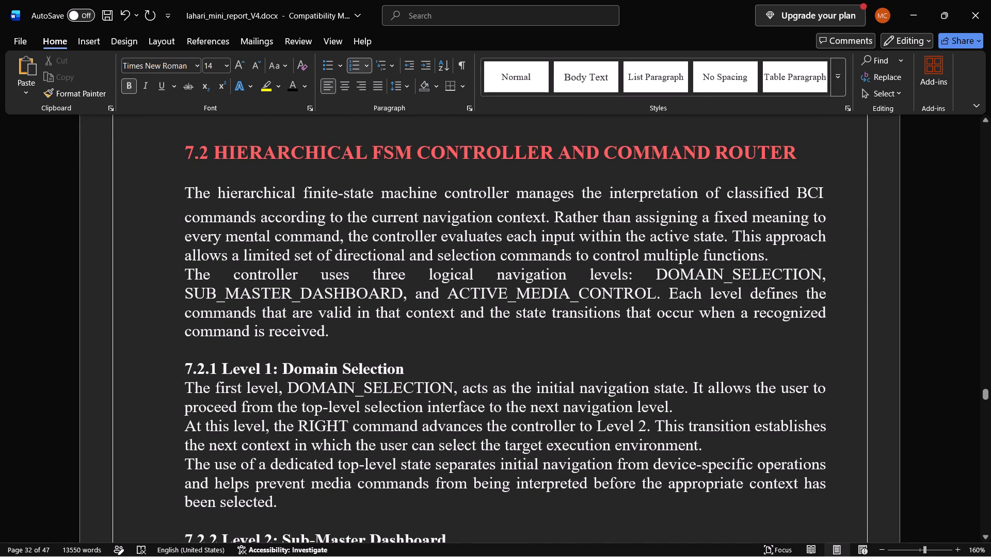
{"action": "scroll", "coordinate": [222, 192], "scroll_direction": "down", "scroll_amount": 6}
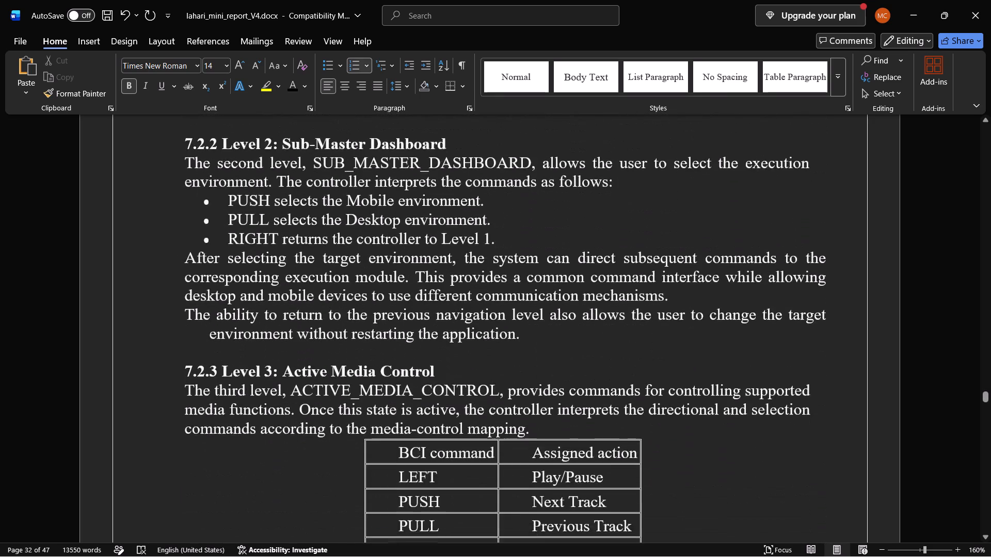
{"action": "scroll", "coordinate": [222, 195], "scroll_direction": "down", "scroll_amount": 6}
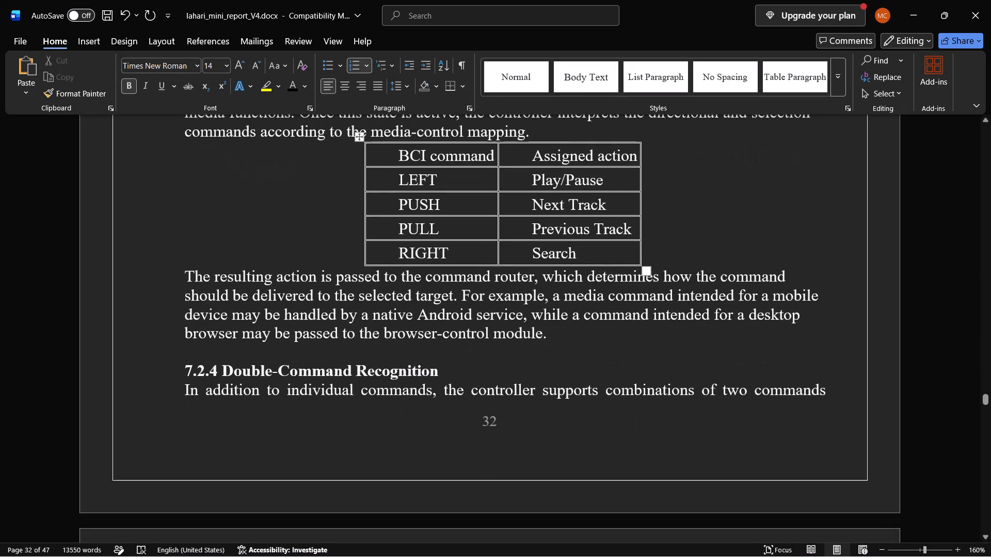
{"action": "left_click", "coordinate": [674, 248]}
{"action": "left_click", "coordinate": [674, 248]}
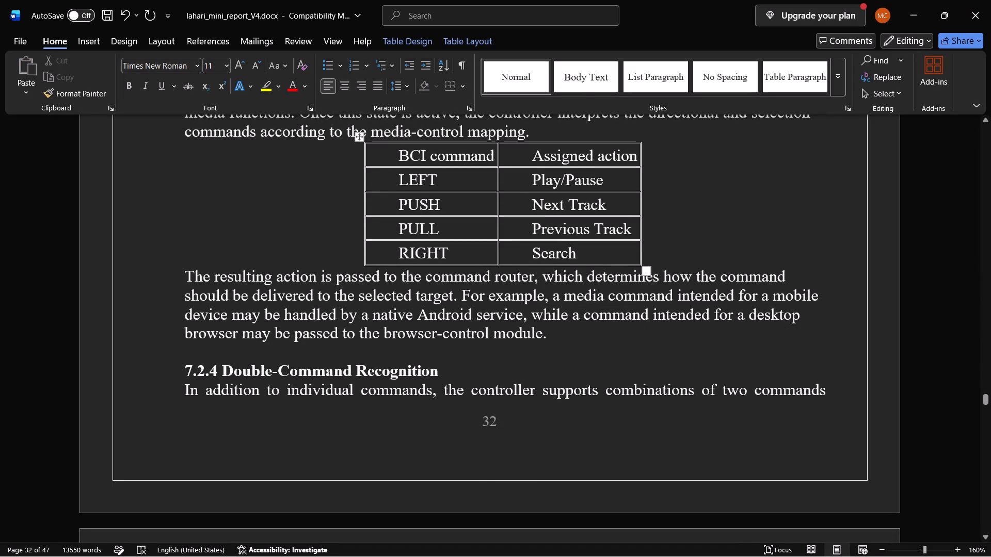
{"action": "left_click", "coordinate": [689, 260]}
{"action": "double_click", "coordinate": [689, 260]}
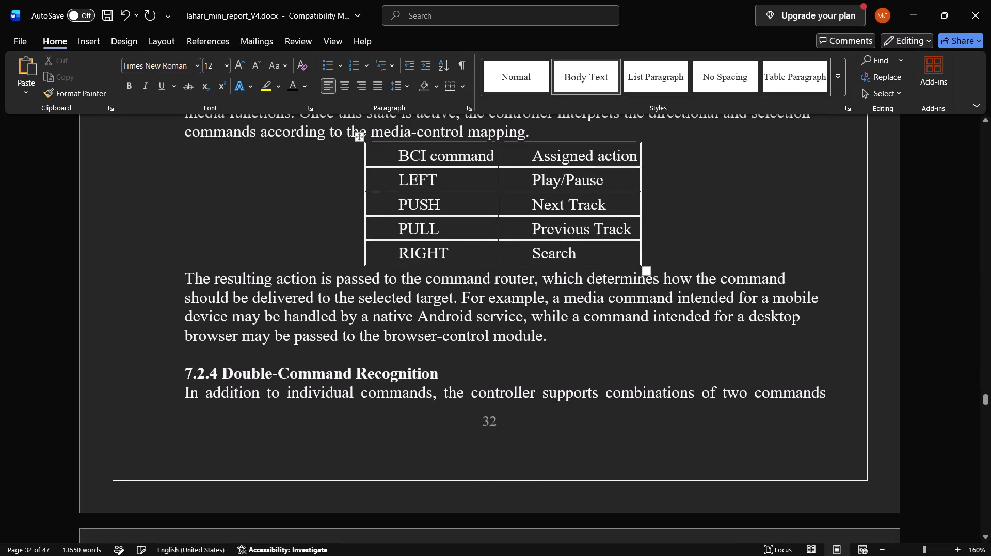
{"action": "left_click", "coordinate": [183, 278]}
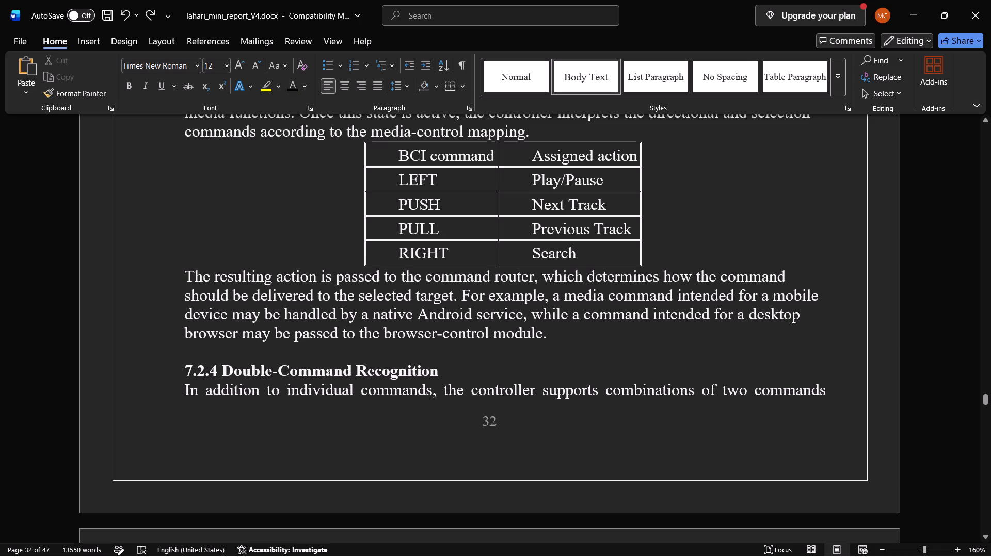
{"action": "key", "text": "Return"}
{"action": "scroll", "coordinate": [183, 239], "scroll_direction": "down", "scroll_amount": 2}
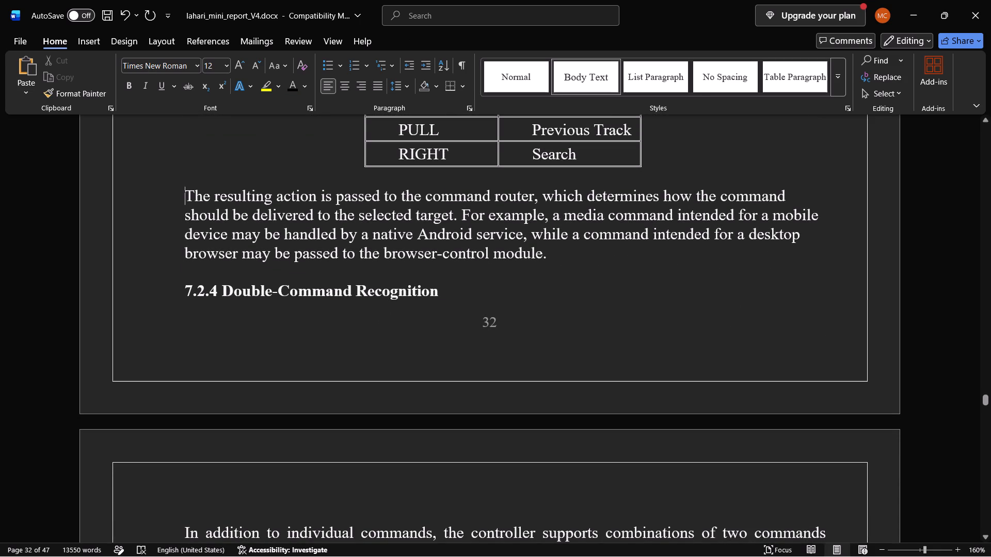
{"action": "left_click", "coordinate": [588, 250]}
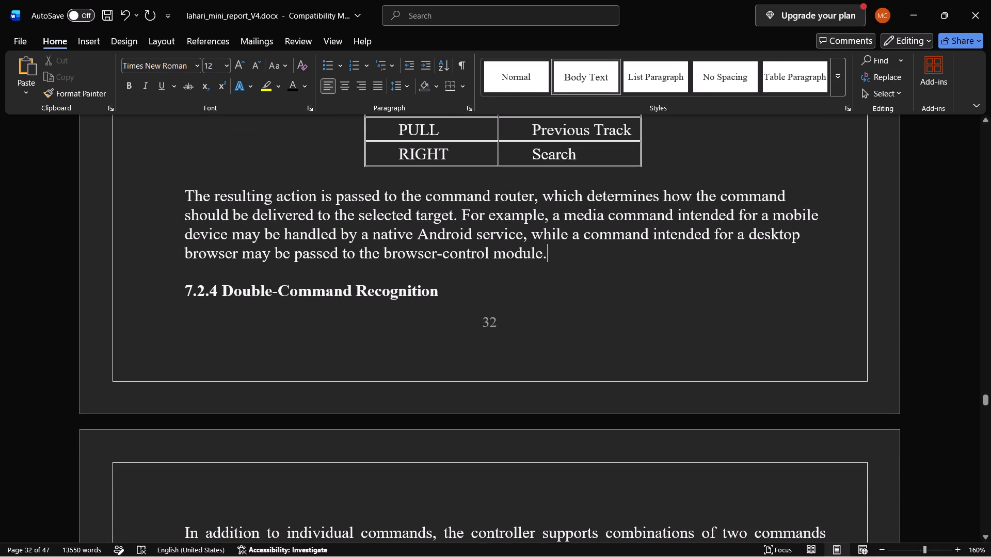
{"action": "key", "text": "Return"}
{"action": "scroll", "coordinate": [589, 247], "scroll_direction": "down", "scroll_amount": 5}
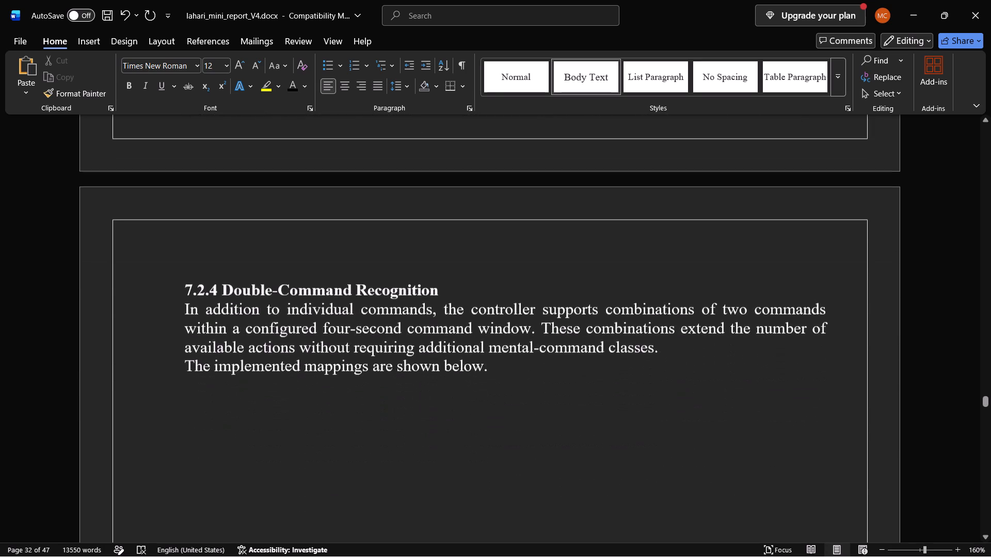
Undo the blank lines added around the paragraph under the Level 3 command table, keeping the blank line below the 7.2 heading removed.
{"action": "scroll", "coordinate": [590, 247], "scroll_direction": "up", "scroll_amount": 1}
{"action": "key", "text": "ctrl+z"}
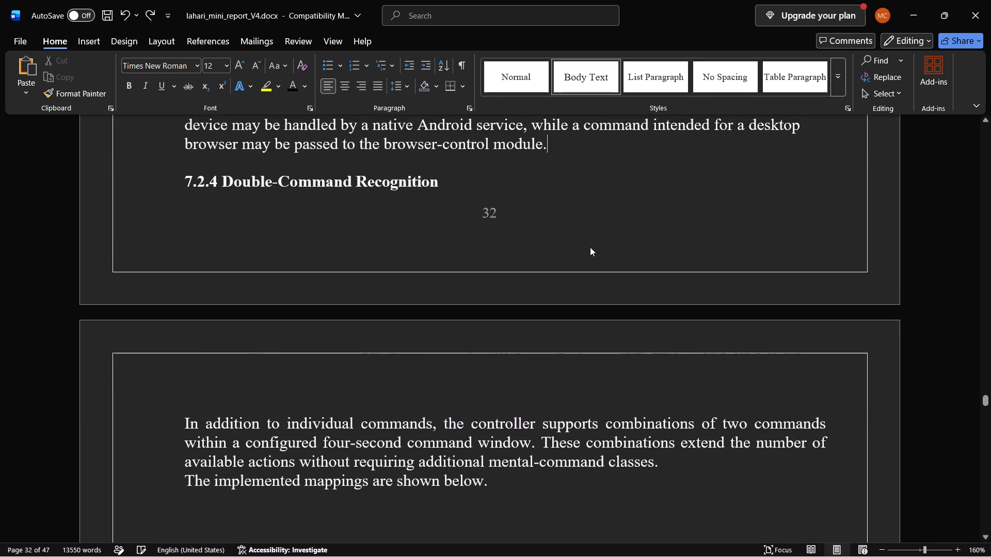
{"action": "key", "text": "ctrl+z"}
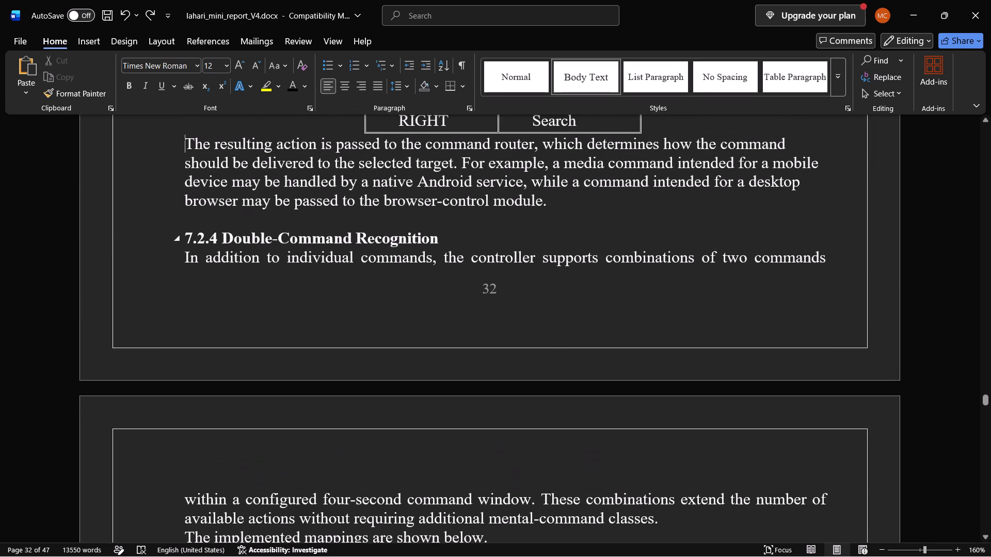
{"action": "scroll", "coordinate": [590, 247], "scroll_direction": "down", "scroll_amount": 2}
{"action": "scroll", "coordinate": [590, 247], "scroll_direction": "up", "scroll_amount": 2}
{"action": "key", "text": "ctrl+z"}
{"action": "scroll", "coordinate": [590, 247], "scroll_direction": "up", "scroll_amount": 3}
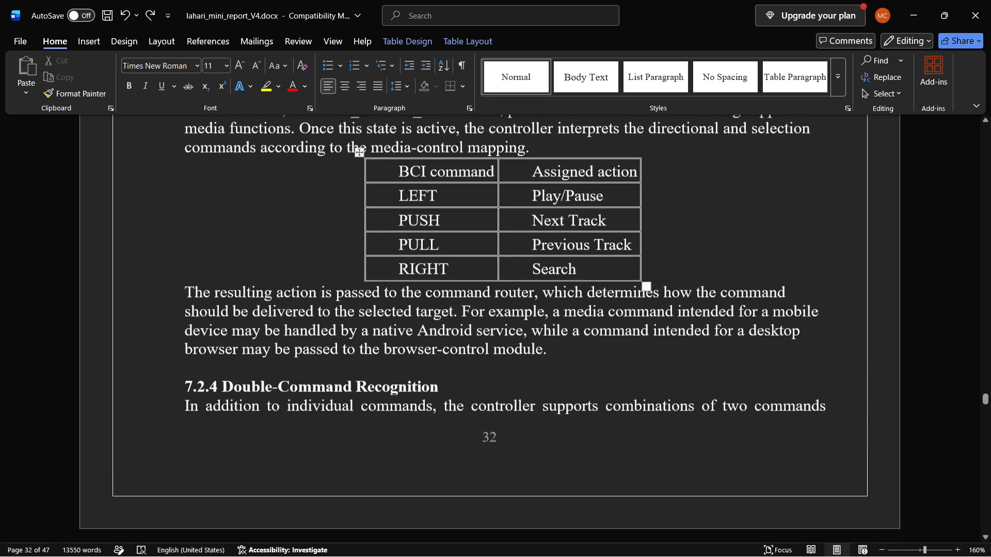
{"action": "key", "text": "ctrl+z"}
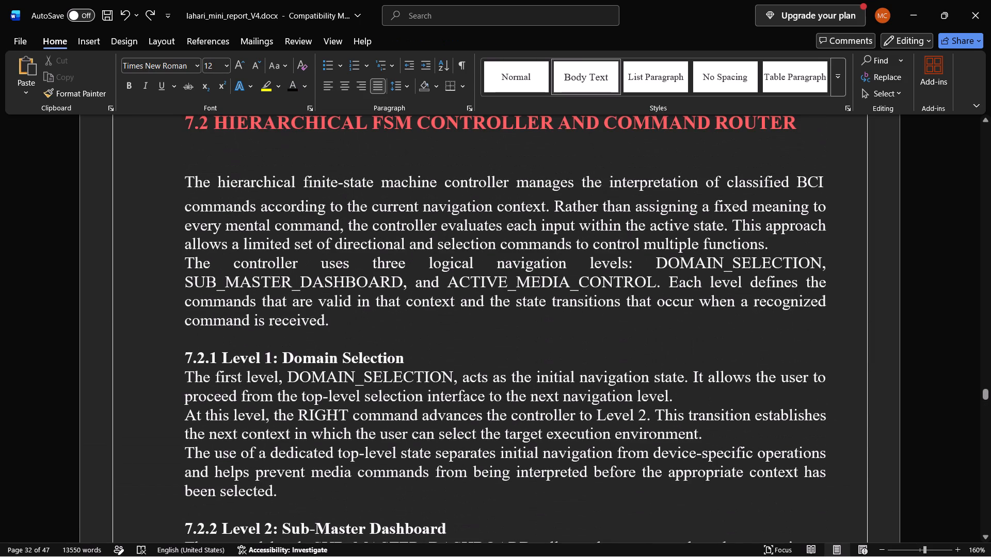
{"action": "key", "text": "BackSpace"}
Check the page layout from the Level 2: Sub-Master Dashboard text through the Double-Command Recognition table to section 7.2.5.
{"action": "scroll", "coordinate": [590, 248], "scroll_direction": "down", "scroll_amount": 4}
{"action": "scroll", "coordinate": [612, 351], "scroll_direction": "down", "scroll_amount": 6}
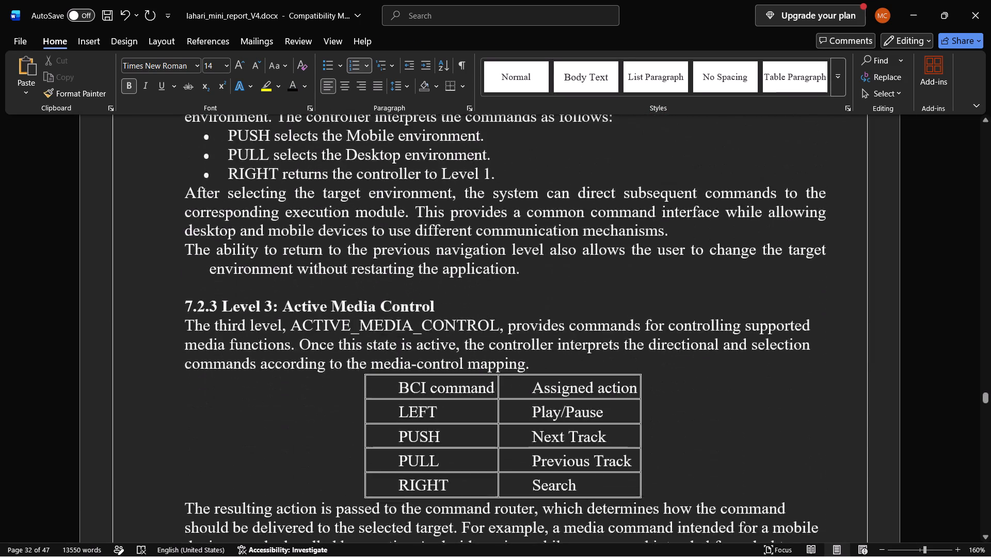
{"action": "scroll", "coordinate": [611, 356], "scroll_direction": "down", "scroll_amount": 13}
{"action": "scroll", "coordinate": [613, 356], "scroll_direction": "down", "scroll_amount": 12}
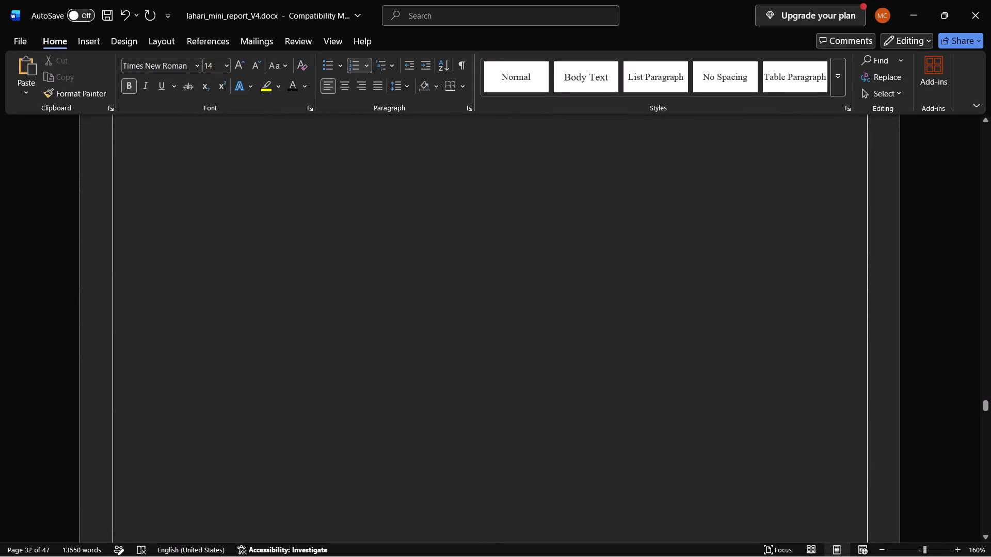
{"action": "scroll", "coordinate": [613, 356], "scroll_direction": "down", "scroll_amount": 13}
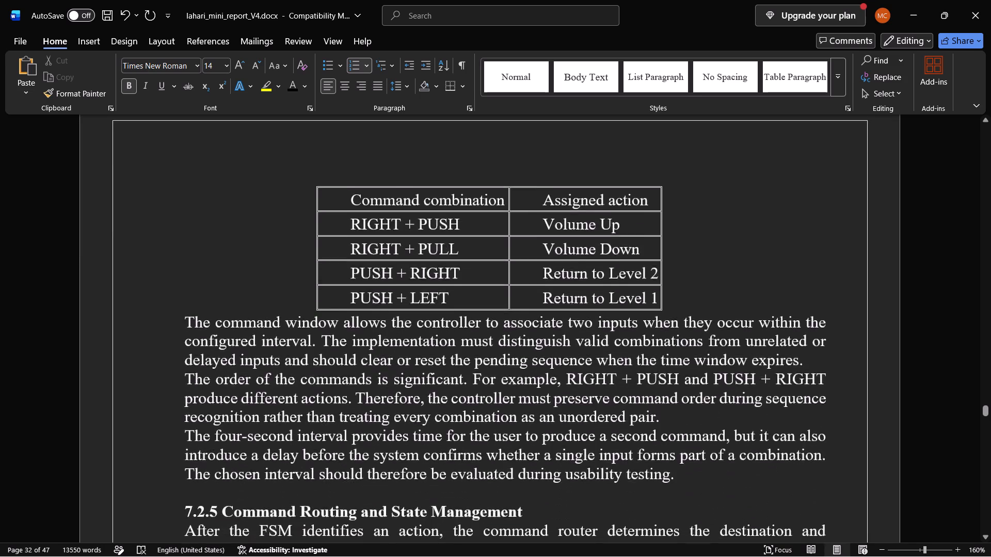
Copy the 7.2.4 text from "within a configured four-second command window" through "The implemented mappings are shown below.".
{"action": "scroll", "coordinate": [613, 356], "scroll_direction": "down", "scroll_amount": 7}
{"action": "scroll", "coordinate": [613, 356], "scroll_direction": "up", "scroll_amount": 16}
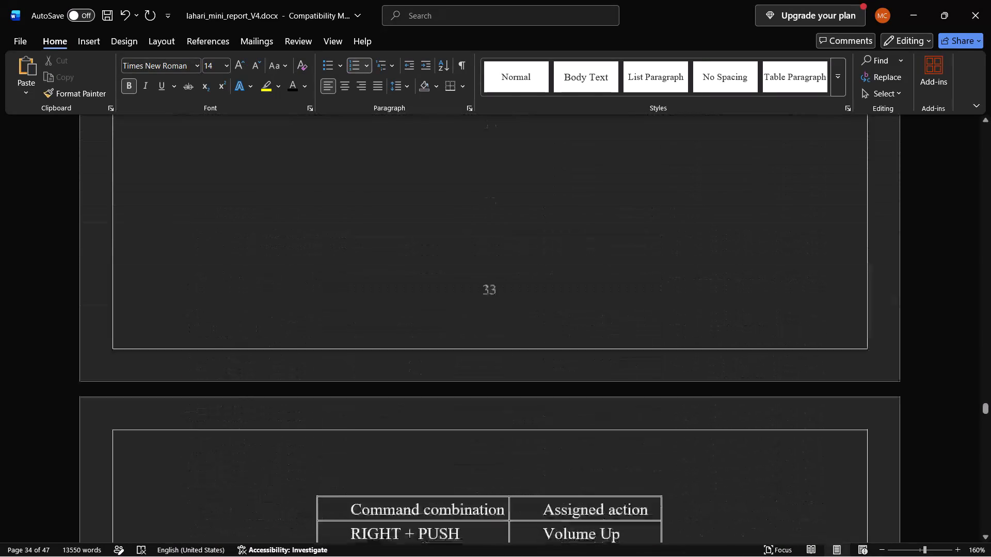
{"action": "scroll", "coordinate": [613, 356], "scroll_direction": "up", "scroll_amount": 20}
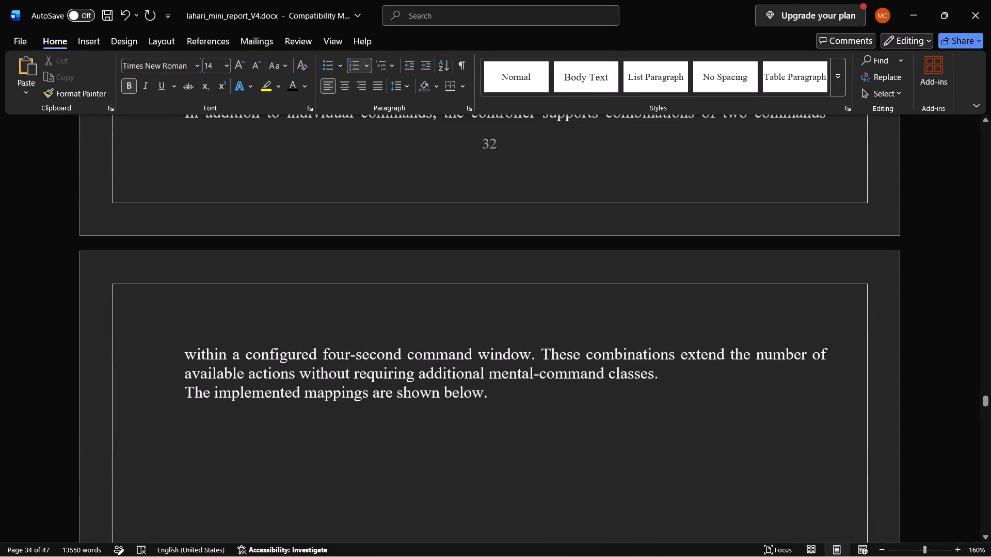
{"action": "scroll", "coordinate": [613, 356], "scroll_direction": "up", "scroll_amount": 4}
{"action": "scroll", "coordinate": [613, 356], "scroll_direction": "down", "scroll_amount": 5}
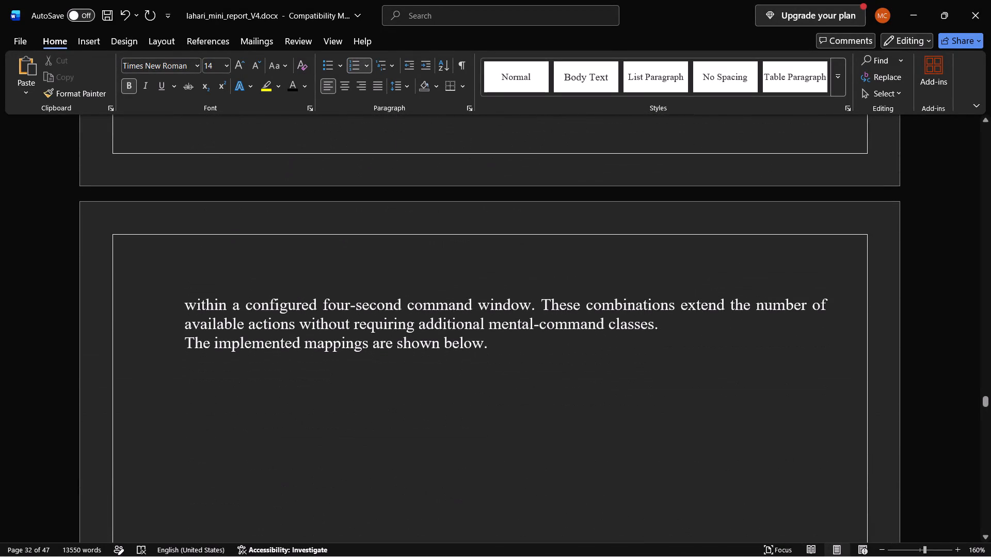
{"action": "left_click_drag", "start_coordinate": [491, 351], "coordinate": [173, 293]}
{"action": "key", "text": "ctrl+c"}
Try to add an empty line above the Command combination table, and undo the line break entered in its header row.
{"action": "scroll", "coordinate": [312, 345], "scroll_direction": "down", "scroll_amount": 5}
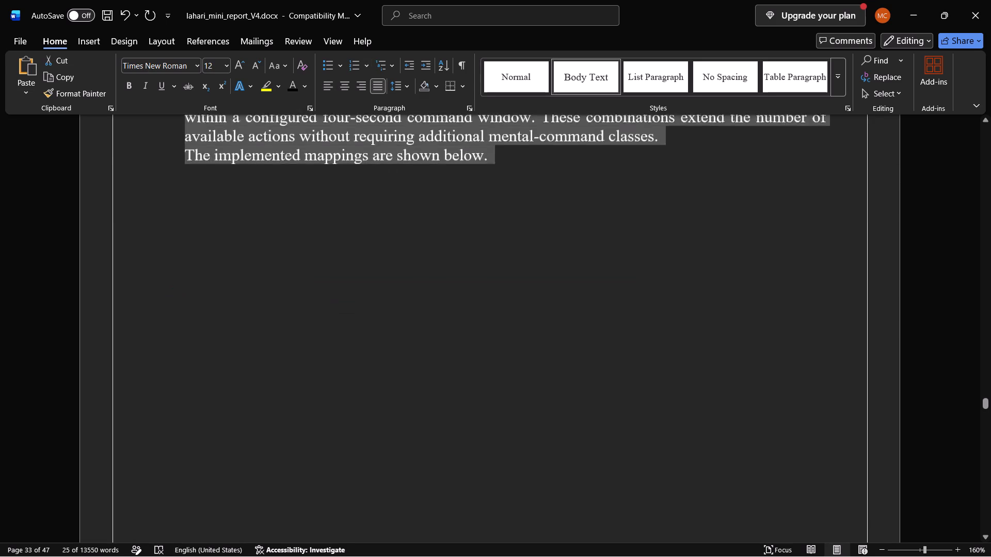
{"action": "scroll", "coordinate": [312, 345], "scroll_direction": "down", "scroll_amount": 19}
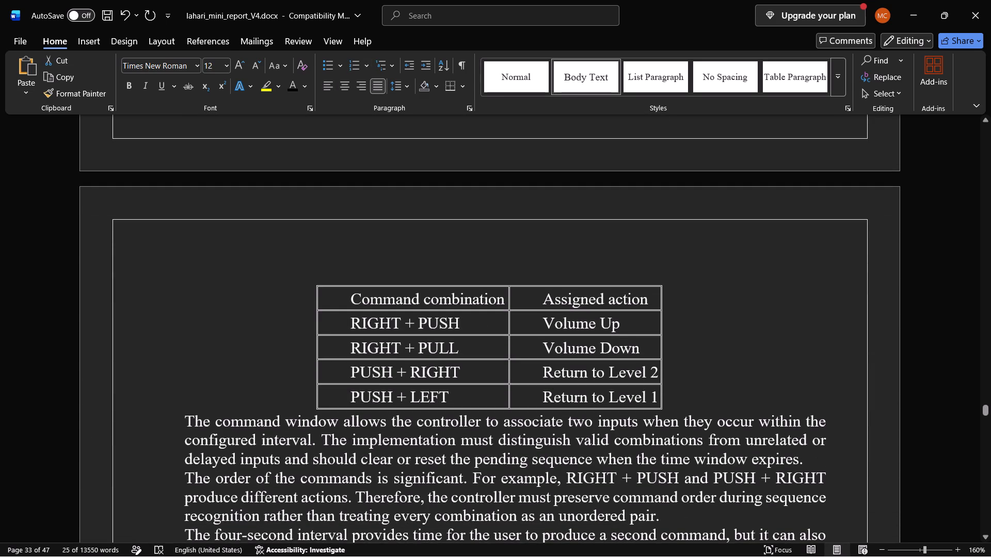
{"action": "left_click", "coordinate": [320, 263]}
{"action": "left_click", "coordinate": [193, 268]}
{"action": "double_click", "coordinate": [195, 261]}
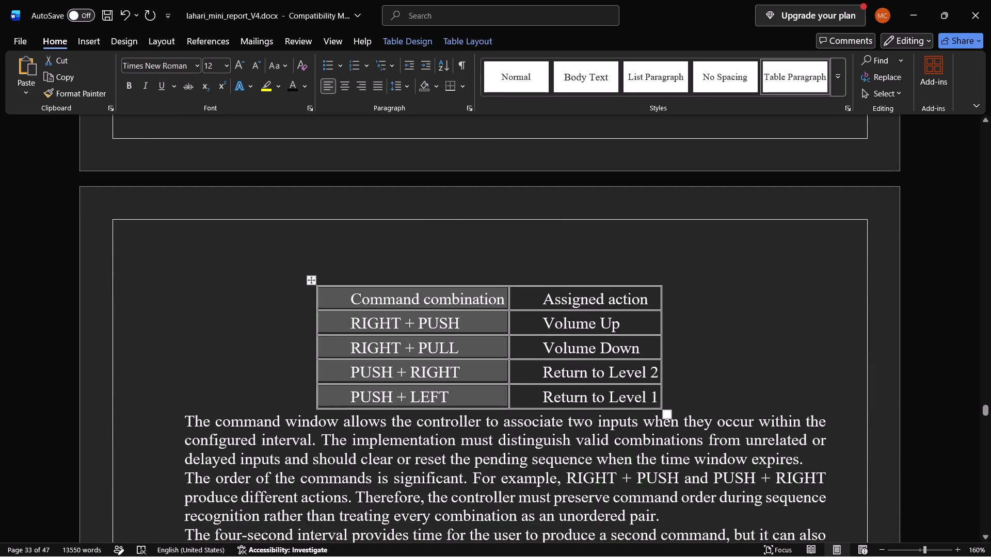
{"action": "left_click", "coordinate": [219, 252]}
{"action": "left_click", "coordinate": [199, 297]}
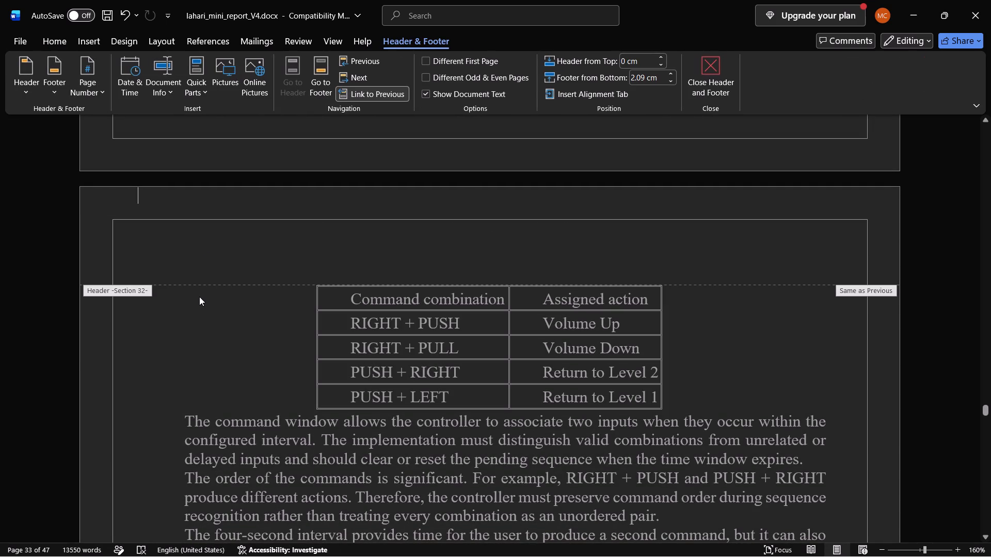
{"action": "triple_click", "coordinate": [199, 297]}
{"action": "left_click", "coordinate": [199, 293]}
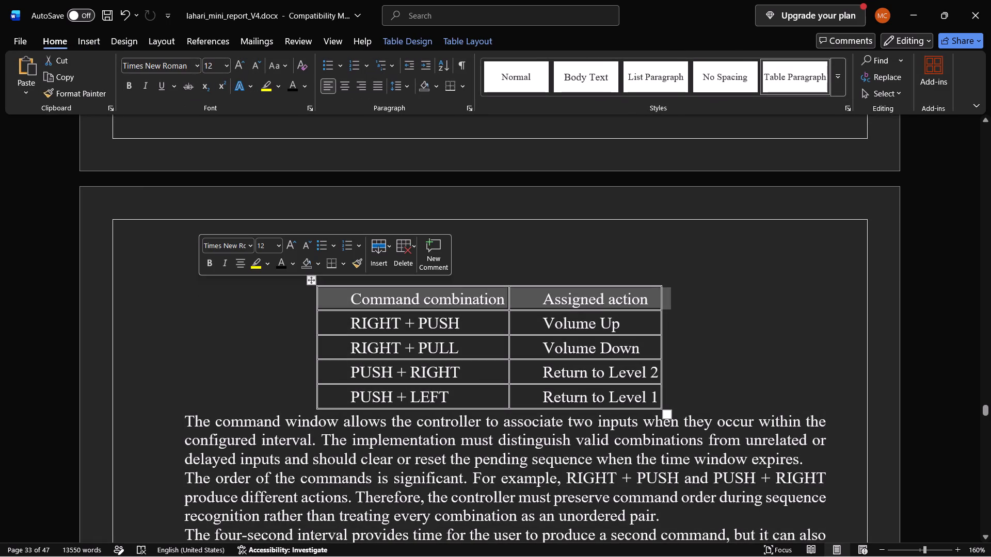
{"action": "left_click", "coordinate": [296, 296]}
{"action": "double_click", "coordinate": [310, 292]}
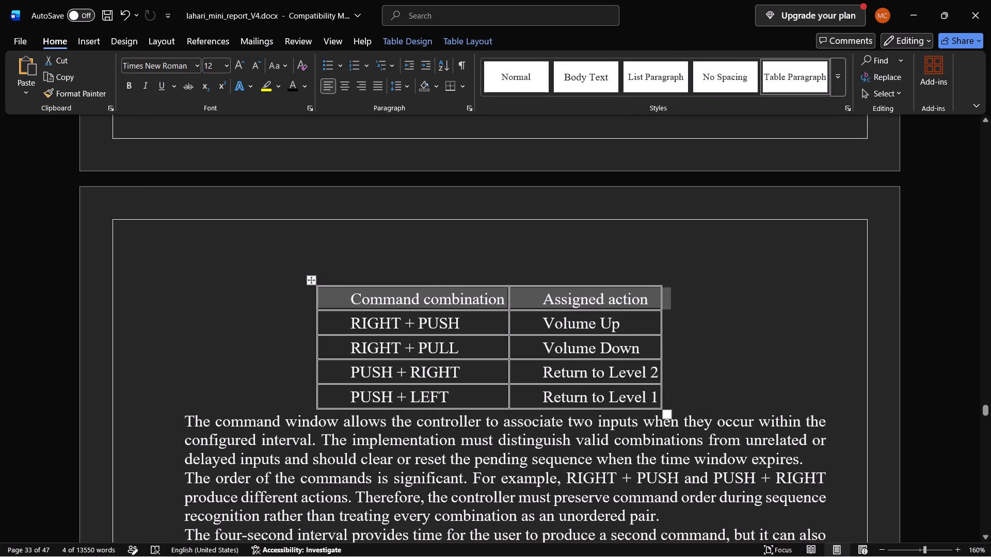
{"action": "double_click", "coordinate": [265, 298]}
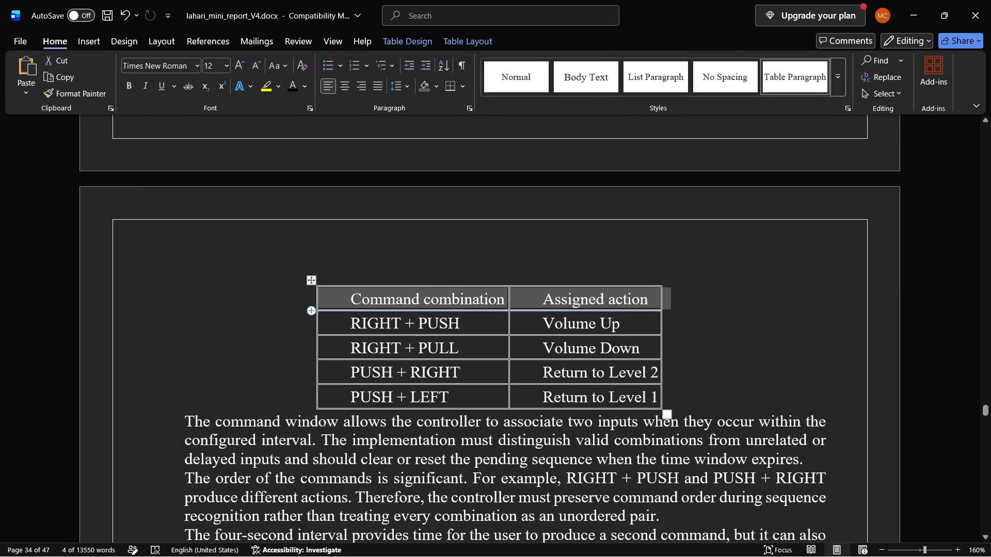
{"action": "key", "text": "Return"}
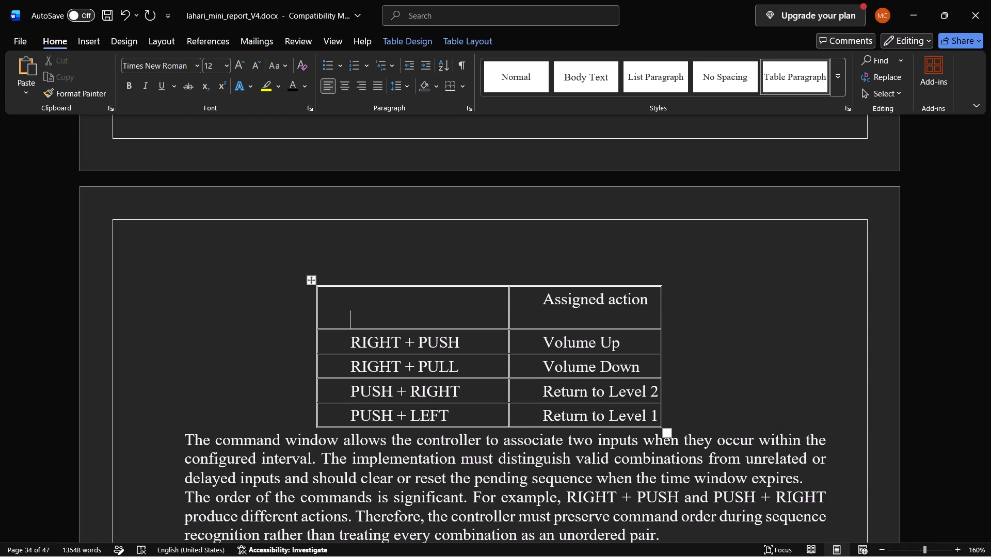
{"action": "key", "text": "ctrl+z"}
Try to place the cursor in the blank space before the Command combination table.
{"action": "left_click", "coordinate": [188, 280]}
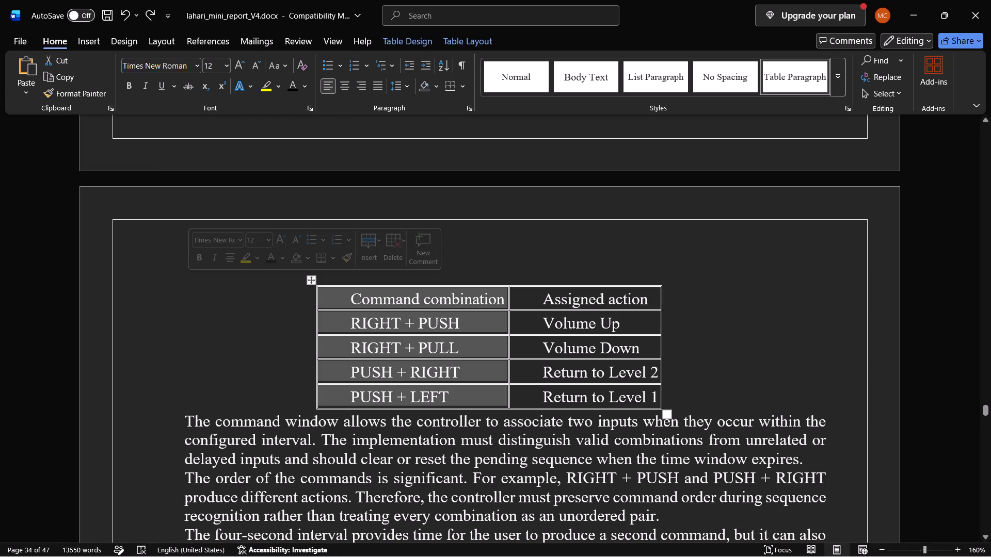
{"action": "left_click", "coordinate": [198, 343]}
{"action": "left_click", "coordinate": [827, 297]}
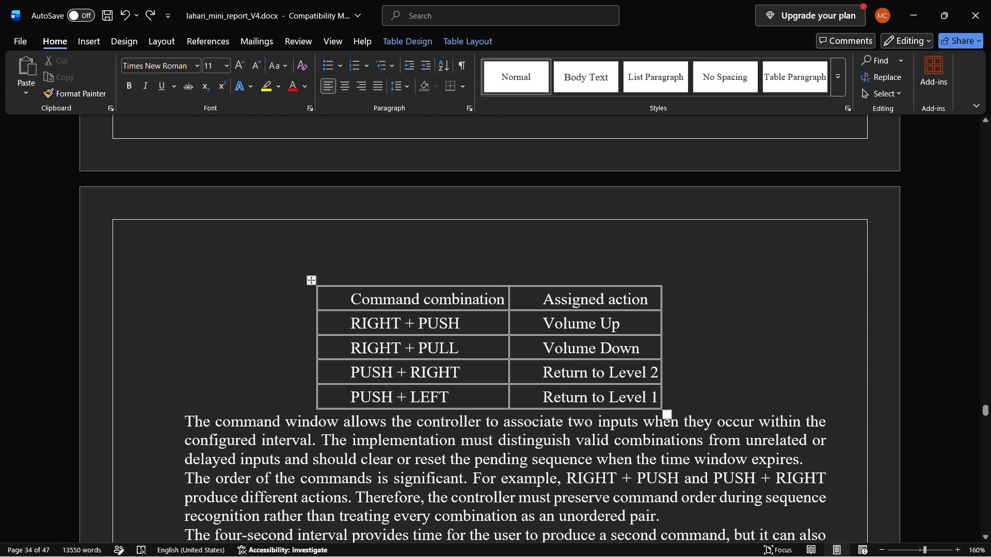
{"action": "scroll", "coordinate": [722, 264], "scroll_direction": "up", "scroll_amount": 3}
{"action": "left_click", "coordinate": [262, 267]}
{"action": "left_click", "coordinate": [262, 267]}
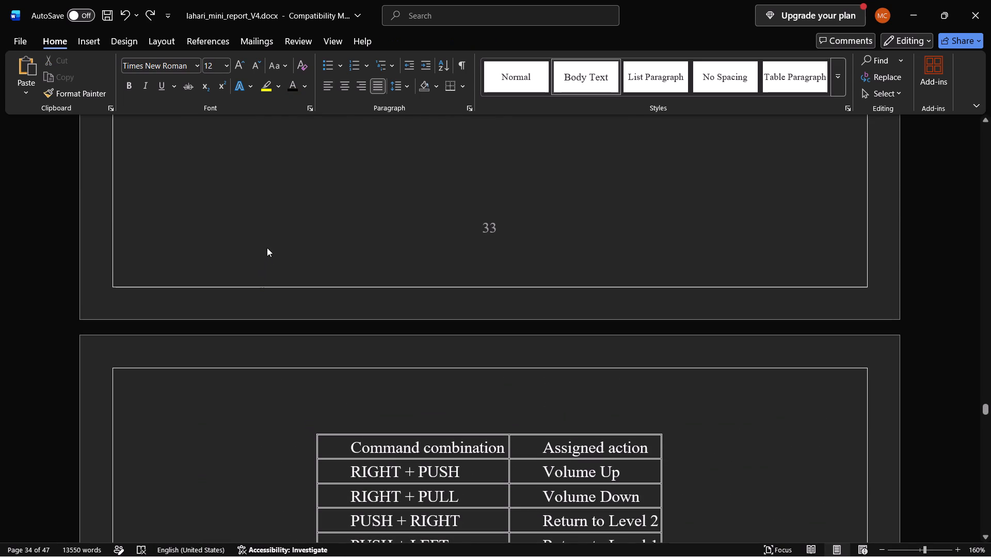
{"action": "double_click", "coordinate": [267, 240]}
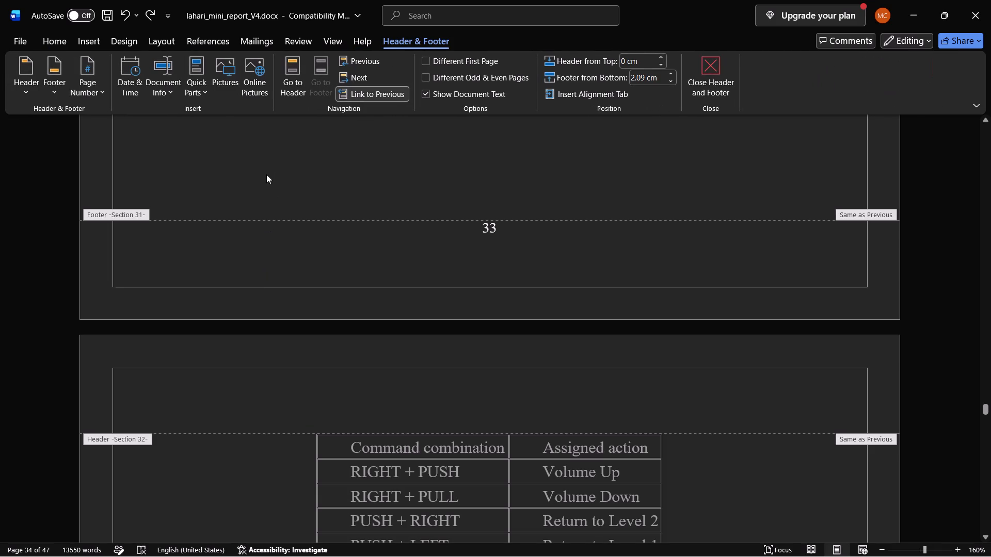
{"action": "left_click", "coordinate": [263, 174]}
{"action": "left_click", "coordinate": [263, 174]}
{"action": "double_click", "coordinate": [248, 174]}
Undo the removal of the blank line below the 7.2 Hierarchical FSM Controller and Command Router heading.
{"action": "scroll", "coordinate": [254, 194], "scroll_direction": "up", "scroll_amount": 2}
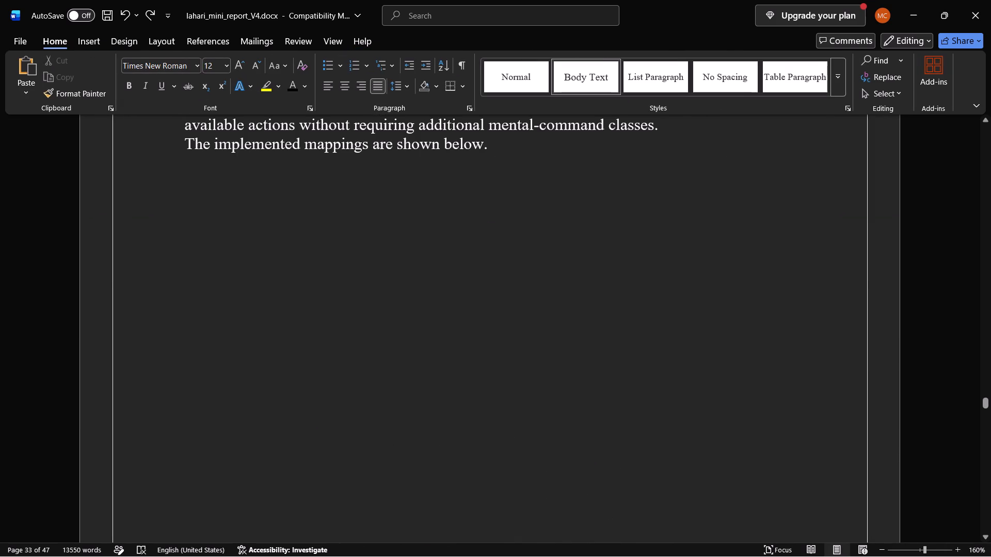
{"action": "scroll", "coordinate": [254, 194], "scroll_direction": "up", "scroll_amount": 3}
{"action": "key", "text": "ctrl+z"}
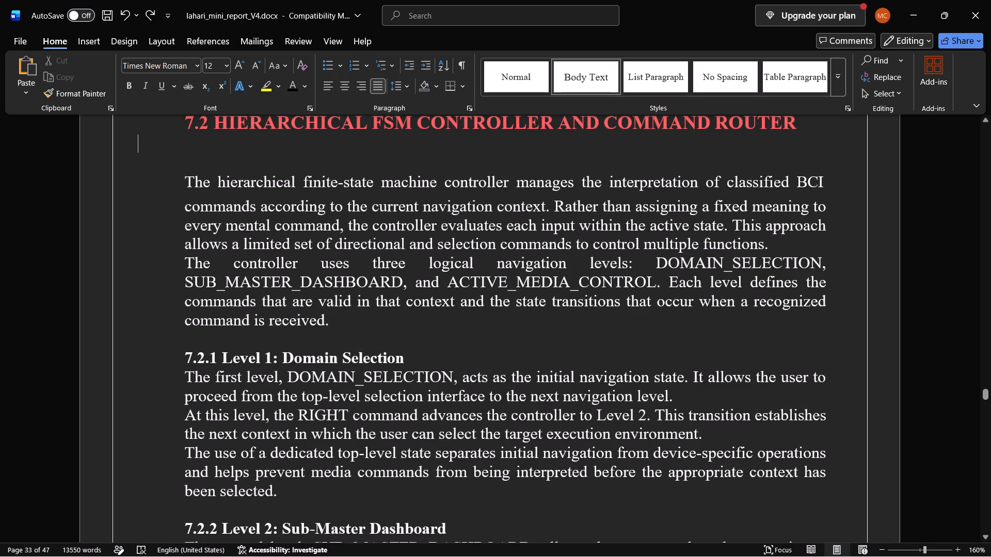
Add a blank line after the paragraph ending "browser-control module." to push the 7.2.4 Double-Command Recognition heading onto the next page.
{"action": "scroll", "coordinate": [254, 196], "scroll_direction": "down", "scroll_amount": 18}
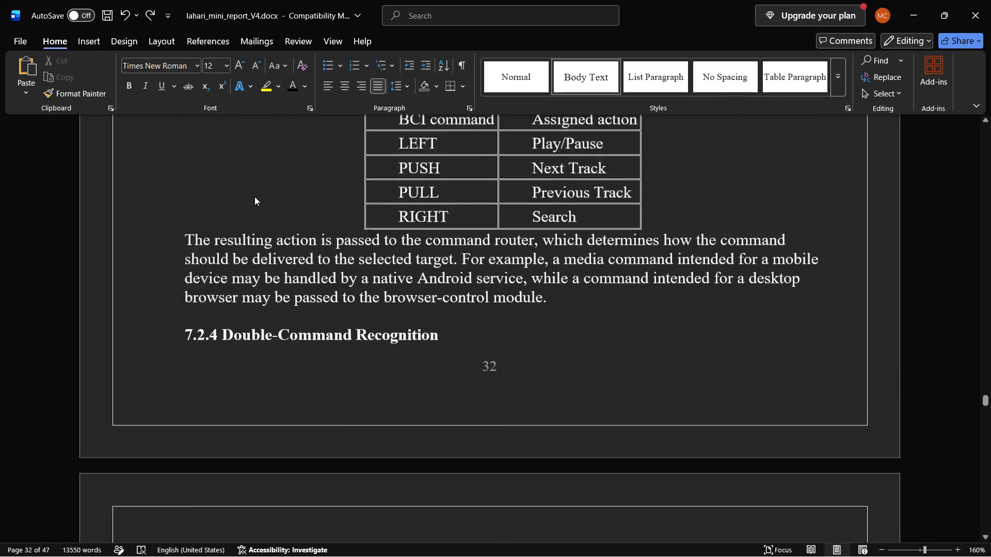
{"action": "scroll", "coordinate": [254, 196], "scroll_direction": "down", "scroll_amount": 13}
{"action": "scroll", "coordinate": [254, 196], "scroll_direction": "up", "scroll_amount": 17}
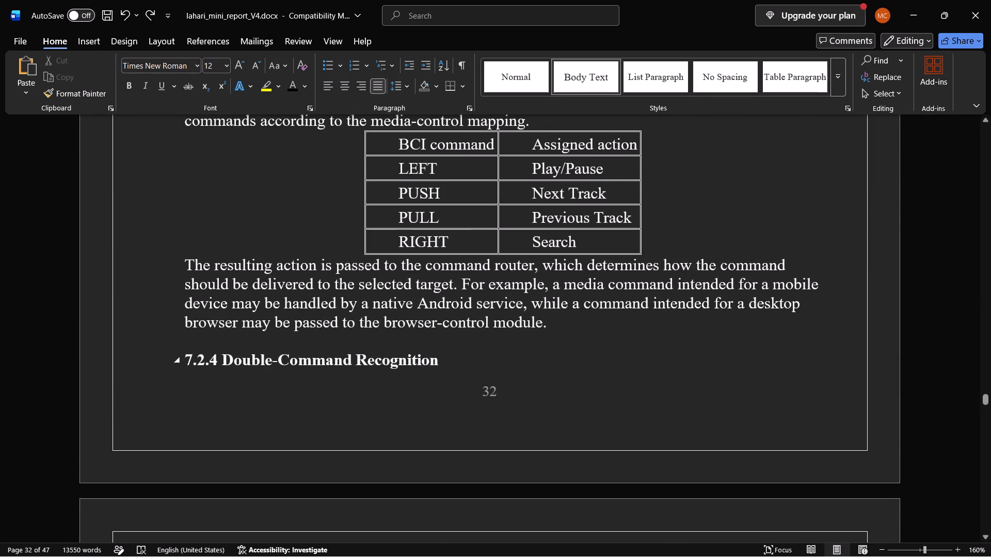
{"action": "left_click", "coordinate": [567, 332]}
{"action": "left_click", "coordinate": [552, 326]}
{"action": "key", "text": "Return"}
Copy the whole Command combination table and paste it on a new line below "The implemented mappings are shown below.".
{"action": "scroll", "coordinate": [554, 326], "scroll_direction": "down", "scroll_amount": 13}
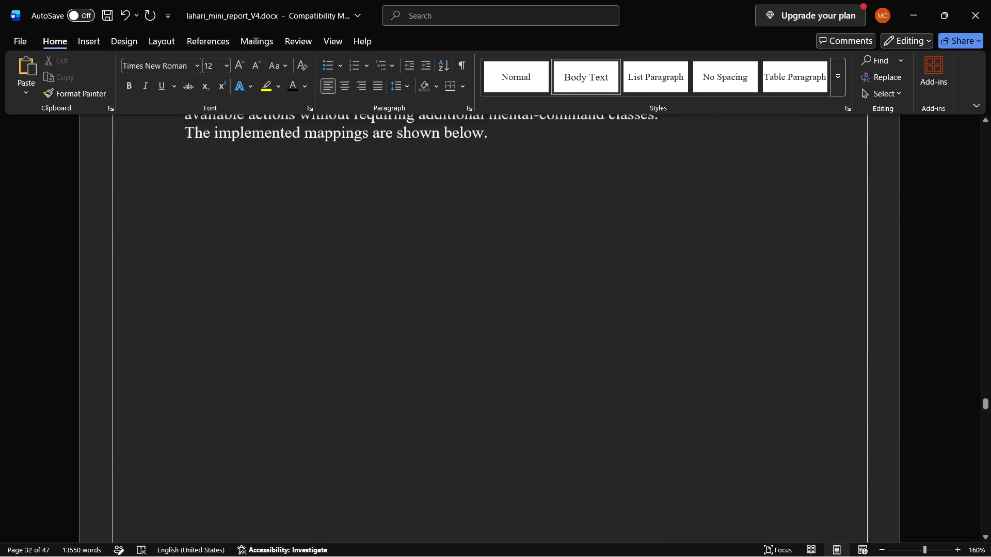
{"action": "scroll", "coordinate": [554, 326], "scroll_direction": "down", "scroll_amount": 13}
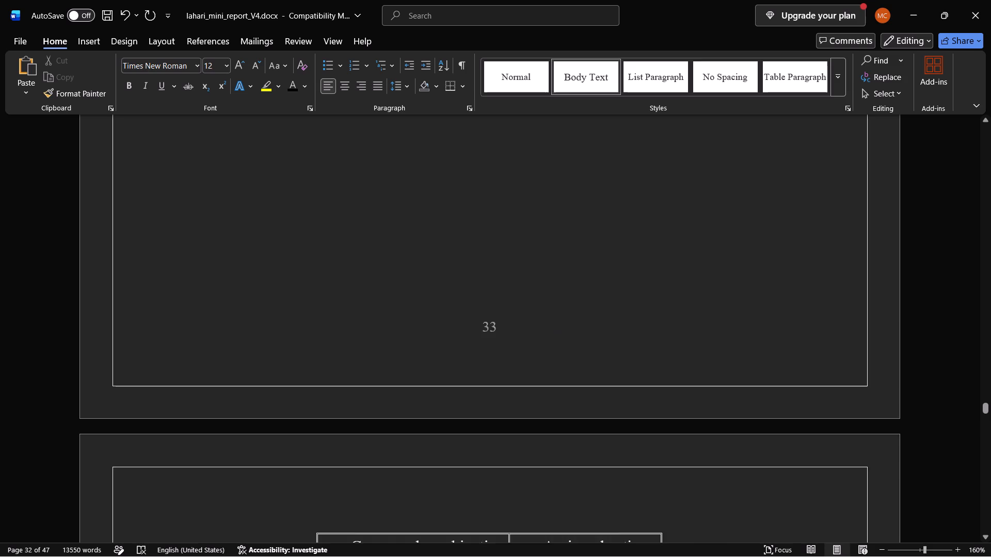
{"action": "scroll", "coordinate": [554, 326], "scroll_direction": "down", "scroll_amount": 6}
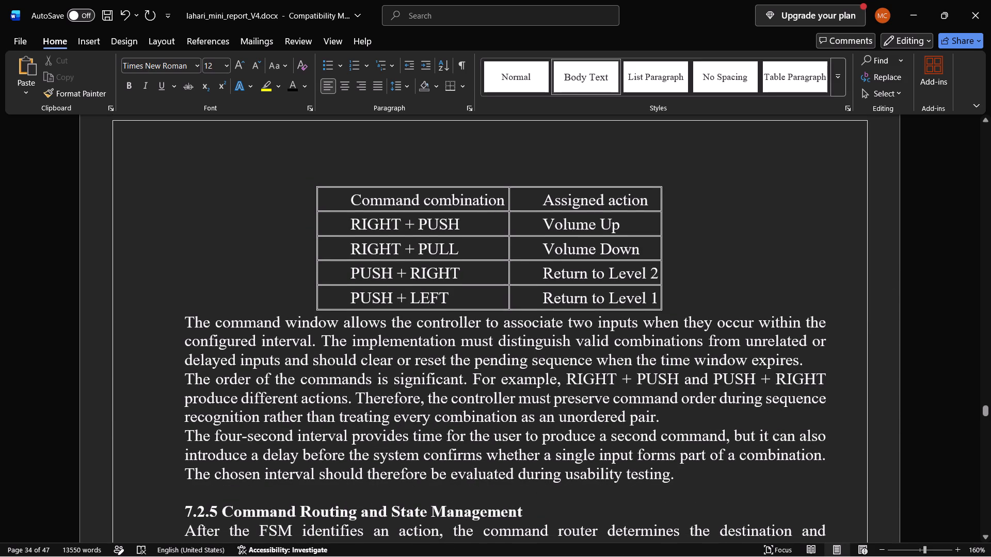
{"action": "left_click", "coordinate": [313, 184]}
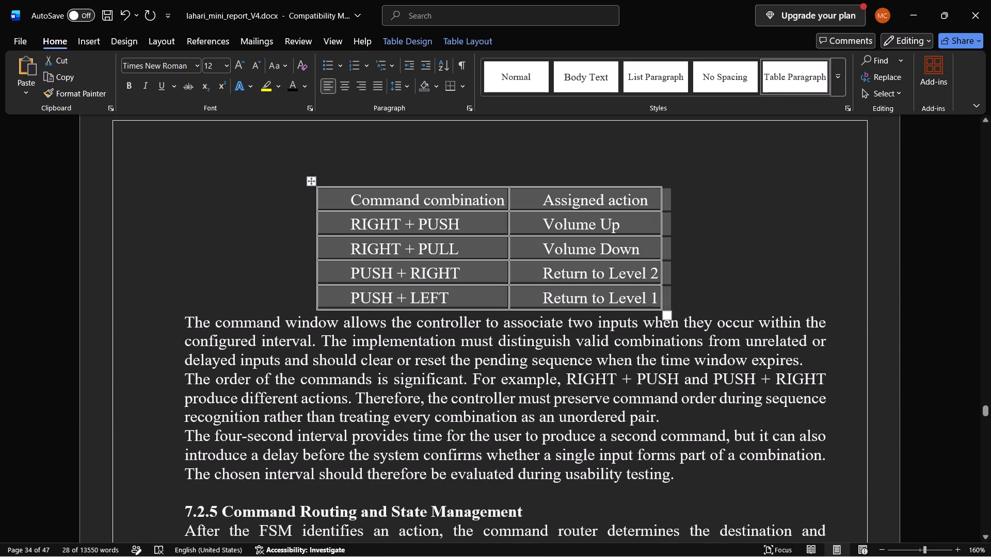
{"action": "key", "text": "ctrl+c"}
{"action": "scroll", "coordinate": [307, 198], "scroll_direction": "up", "scroll_amount": 13}
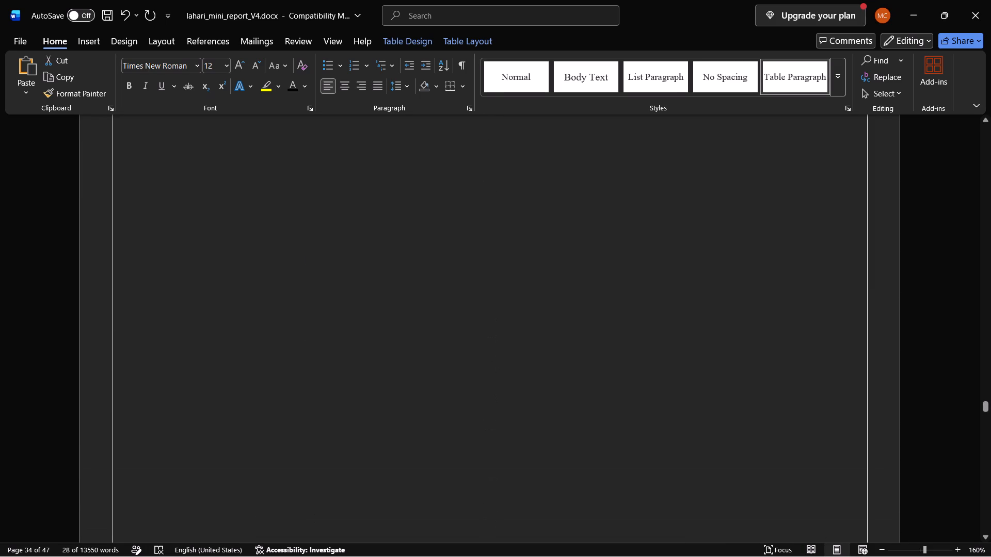
{"action": "scroll", "coordinate": [309, 202], "scroll_direction": "up", "scroll_amount": 11}
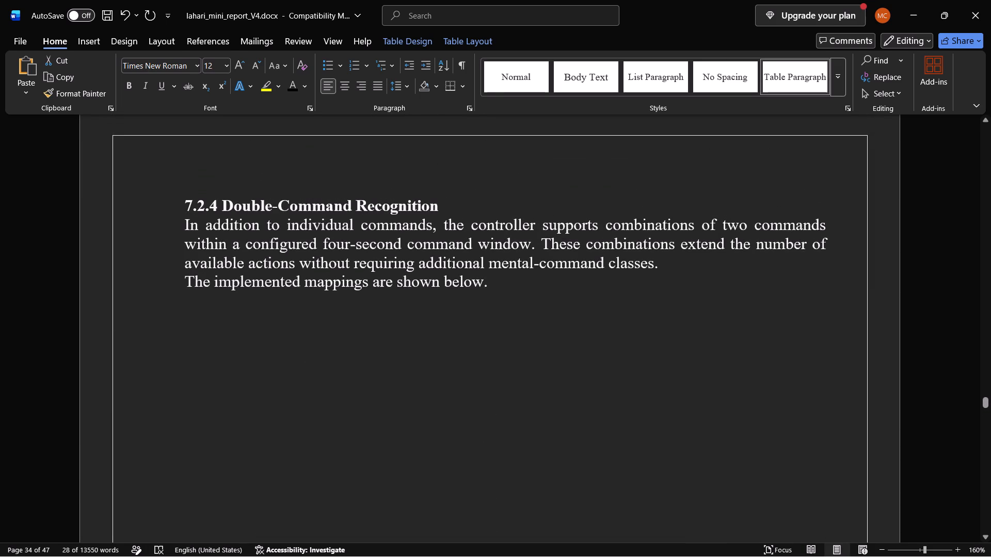
{"action": "left_click", "coordinate": [503, 288]}
{"action": "key", "text": "Return"}
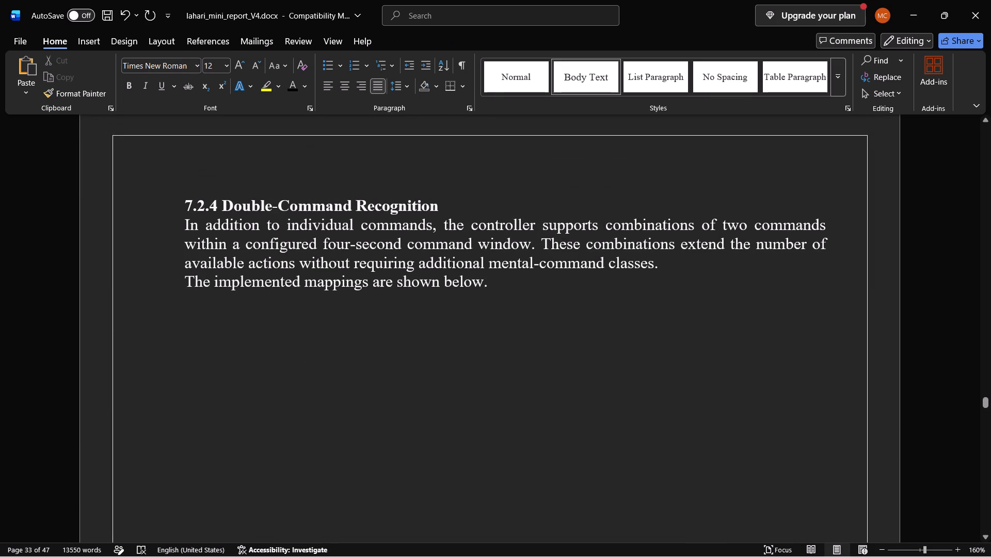
{"action": "key", "text": "ctrl+v"}
Check the page layout from the pasted combination table through sections 7.3 and 7.3.1 to the canonical action message text.
{"action": "scroll", "coordinate": [854, 219], "scroll_direction": "down", "scroll_amount": 7}
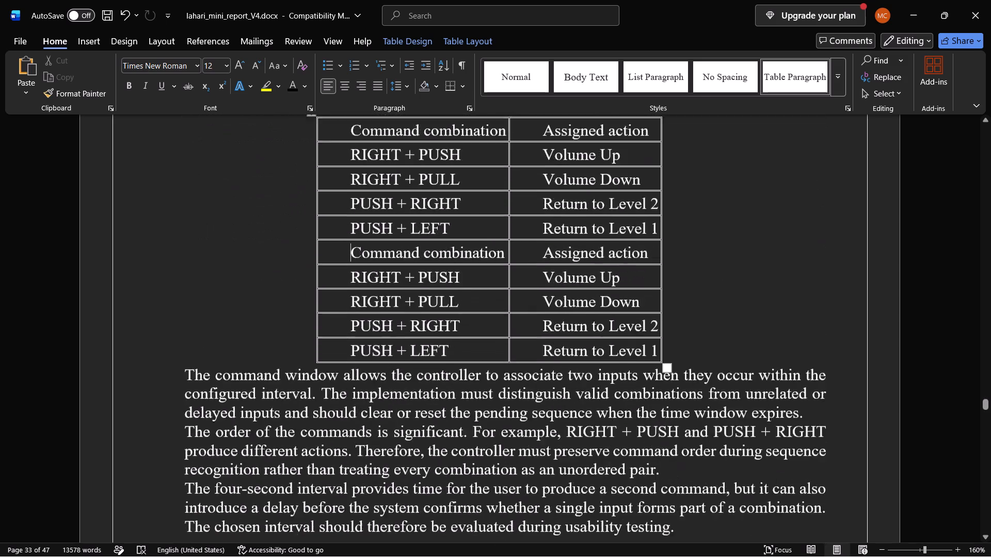
{"action": "scroll", "coordinate": [855, 191], "scroll_direction": "down", "scroll_amount": 10}
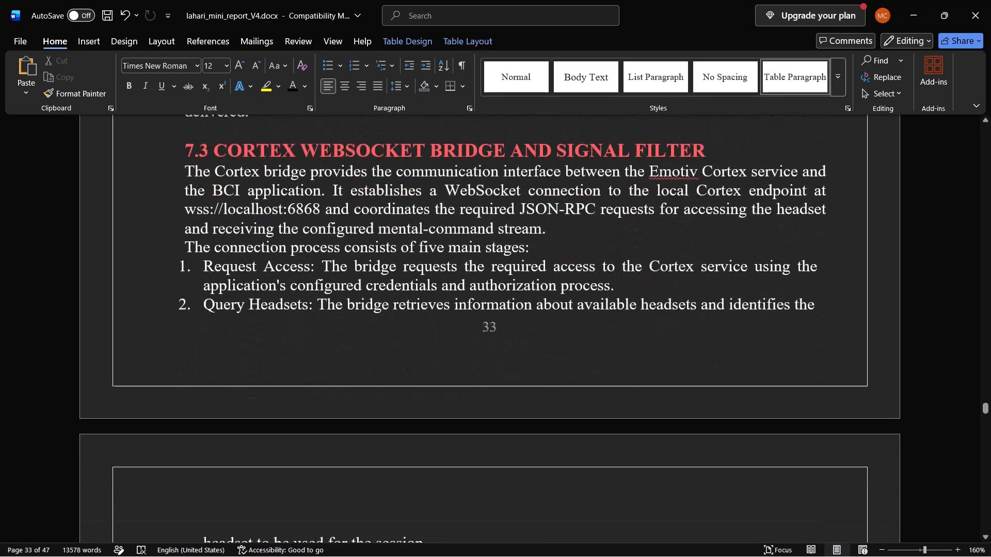
{"action": "scroll", "coordinate": [855, 191], "scroll_direction": "down", "scroll_amount": 15}
{"action": "scroll", "coordinate": [855, 191], "scroll_direction": "down", "scroll_amount": 10}
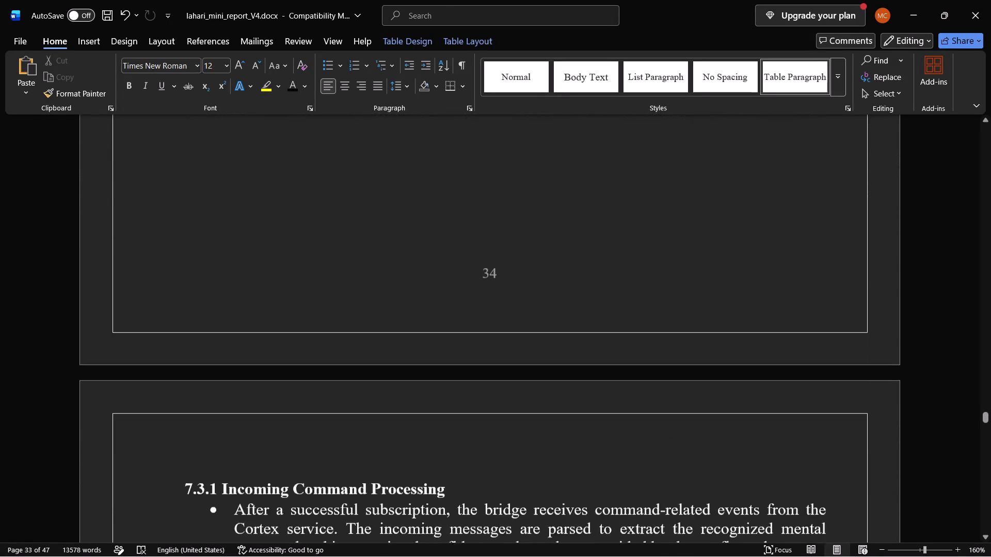
{"action": "scroll", "coordinate": [855, 191], "scroll_direction": "down", "scroll_amount": 14}
{"action": "scroll", "coordinate": [855, 191], "scroll_direction": "down", "scroll_amount": 10}
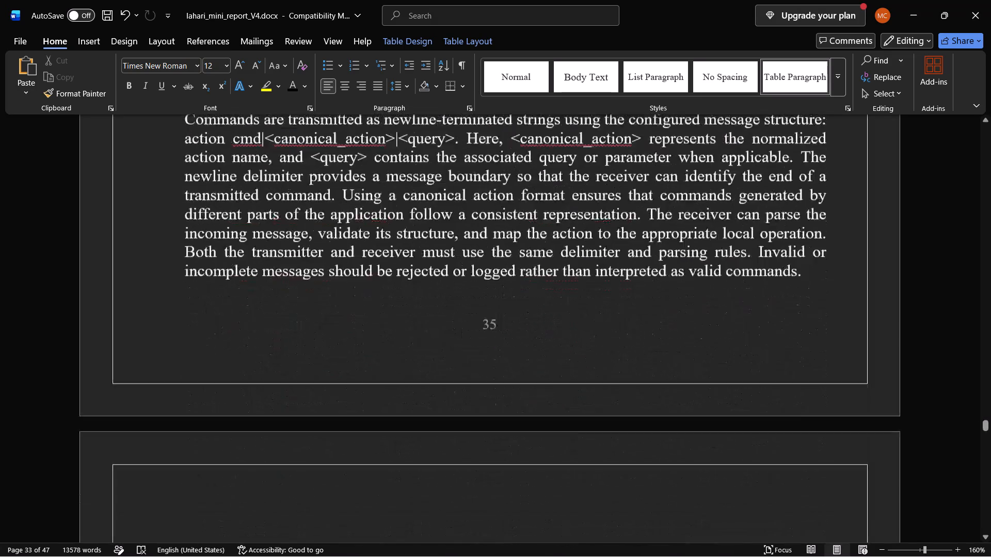
{"action": "scroll", "coordinate": [855, 191], "scroll_direction": "up", "scroll_amount": 20}
{"action": "scroll", "coordinate": [855, 191], "scroll_direction": "up", "scroll_amount": 7}
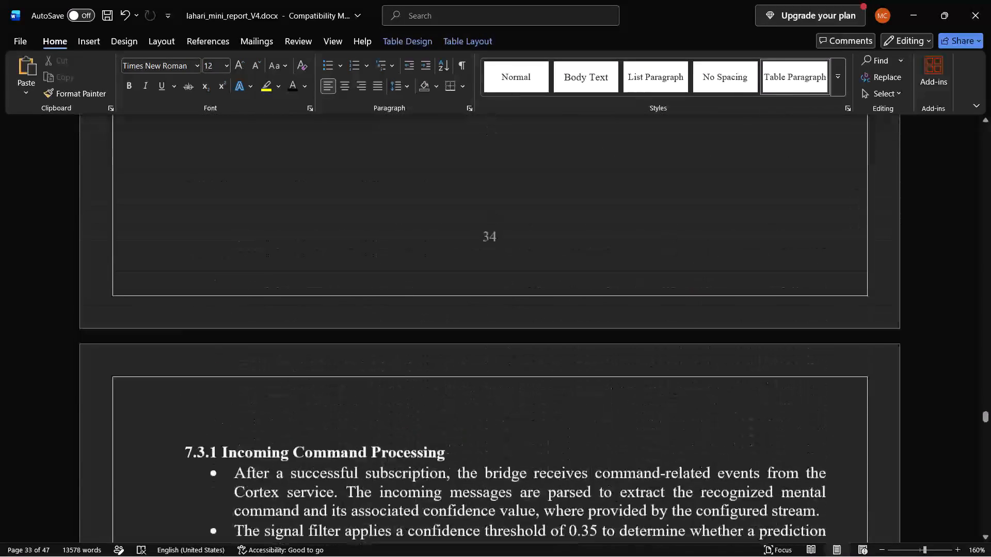
{"action": "scroll", "coordinate": [855, 191], "scroll_direction": "up", "scroll_amount": 16}
{"action": "scroll", "coordinate": [855, 191], "scroll_direction": "up", "scroll_amount": 11}
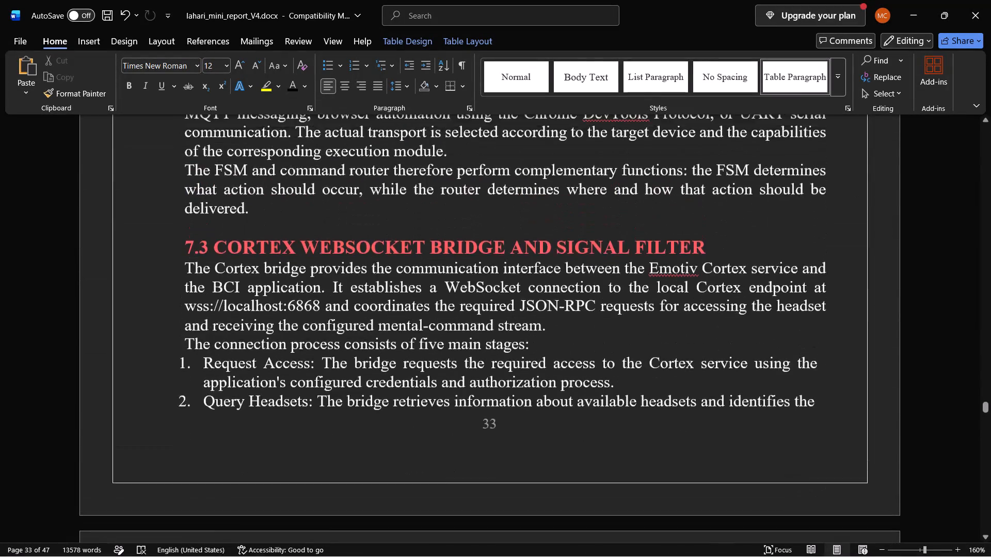
Undo the pasting of the Command combination table and the new line added below "The implemented mappings are shown below.".
{"action": "scroll", "coordinate": [855, 191], "scroll_direction": "up", "scroll_amount": 18}
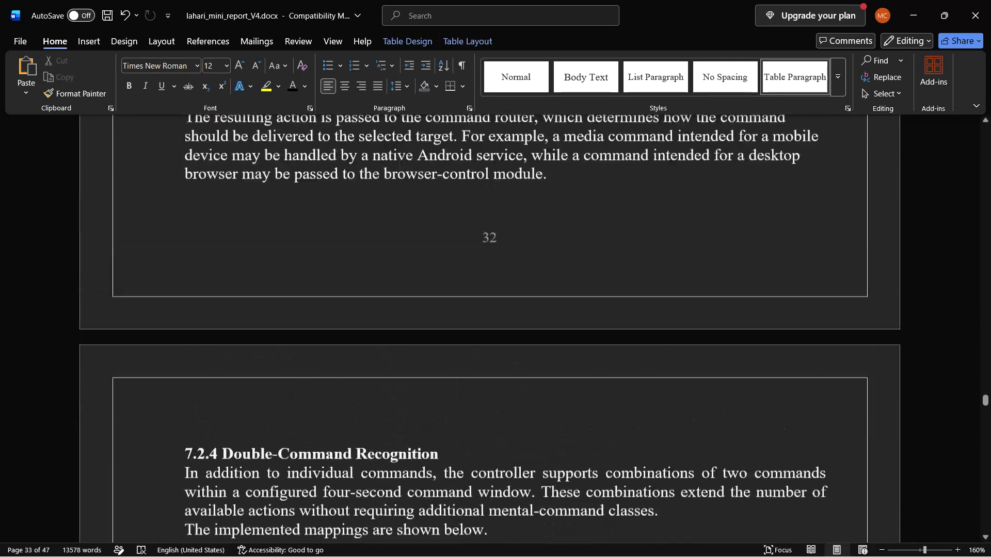
{"action": "scroll", "coordinate": [855, 191], "scroll_direction": "up", "scroll_amount": 6}
{"action": "scroll", "coordinate": [855, 191], "scroll_direction": "down", "scroll_amount": 4}
{"action": "key", "text": "ctrl+z"}
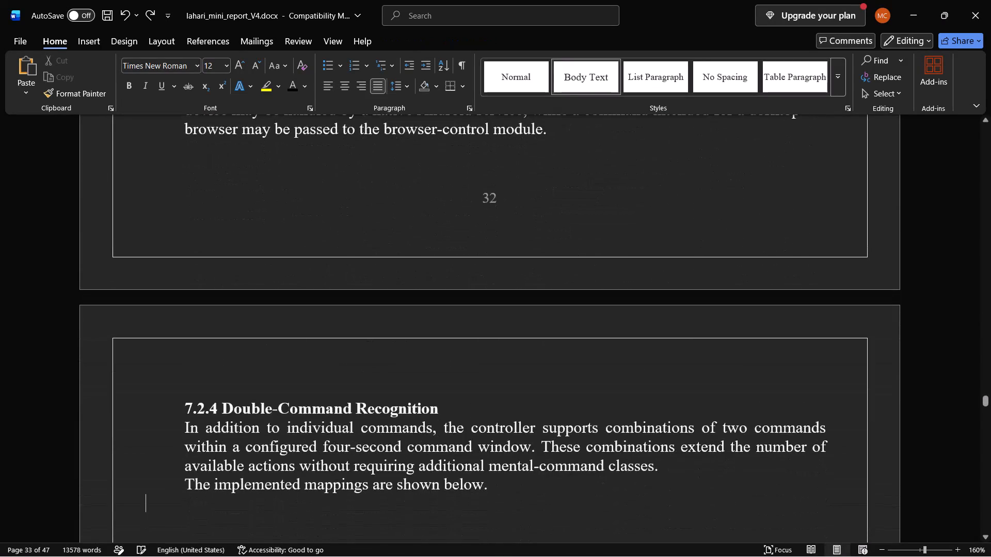
{"action": "scroll", "coordinate": [855, 191], "scroll_direction": "down", "scroll_amount": 5}
{"action": "key", "text": "ctrl+z"}
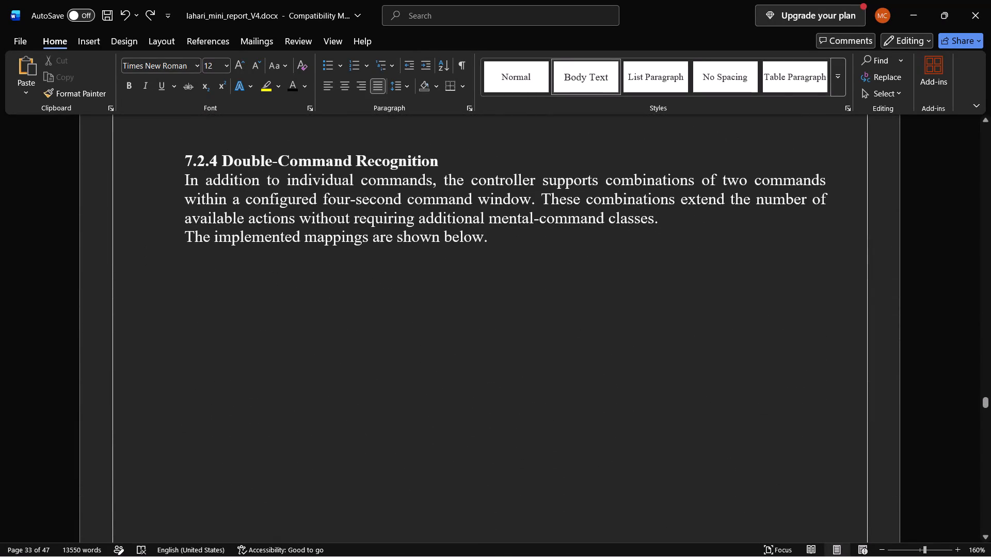
Paste the Command combination table again directly after the sentence "The implemented mappings are shown below." in section 7.2.4.
{"action": "scroll", "coordinate": [855, 191], "scroll_direction": "down", "scroll_amount": 19}
{"action": "scroll", "coordinate": [855, 191], "scroll_direction": "down", "scroll_amount": 5}
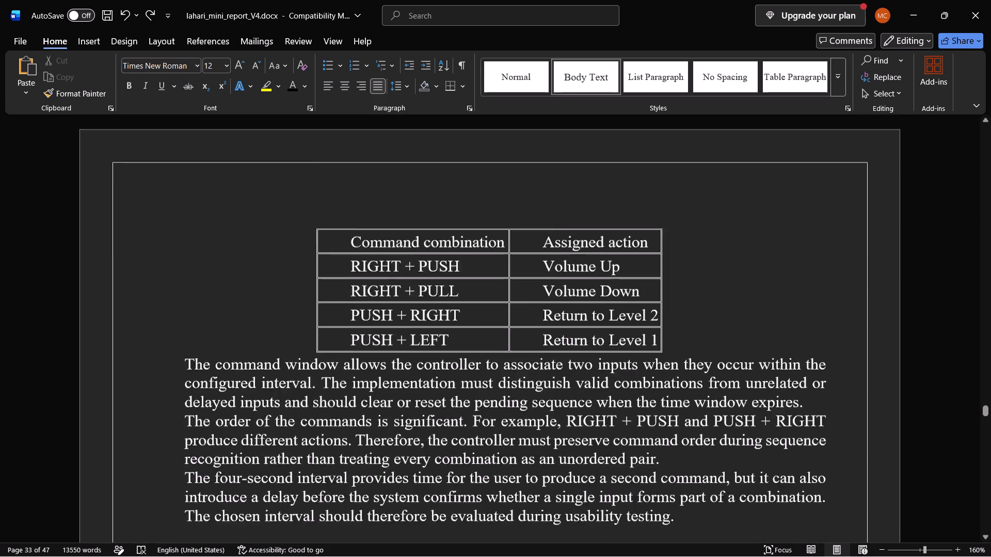
{"action": "scroll", "coordinate": [855, 191], "scroll_direction": "down", "scroll_amount": 6}
{"action": "scroll", "coordinate": [855, 191], "scroll_direction": "up", "scroll_amount": 4}
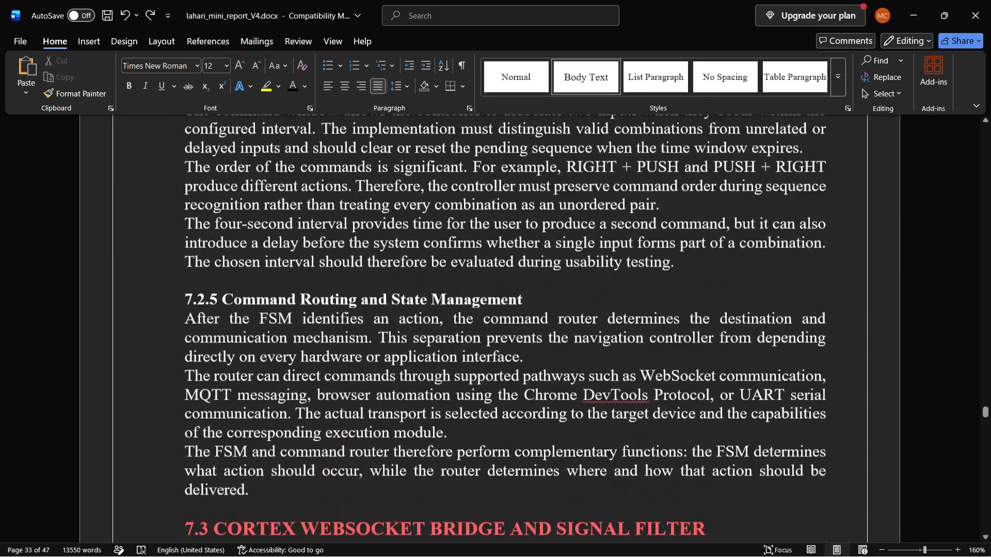
{"action": "scroll", "coordinate": [855, 191], "scroll_direction": "up", "scroll_amount": 20}
{"action": "scroll", "coordinate": [855, 191], "scroll_direction": "up", "scroll_amount": 10}
{"action": "scroll", "coordinate": [852, 254], "scroll_direction": "down", "scroll_amount": 2}
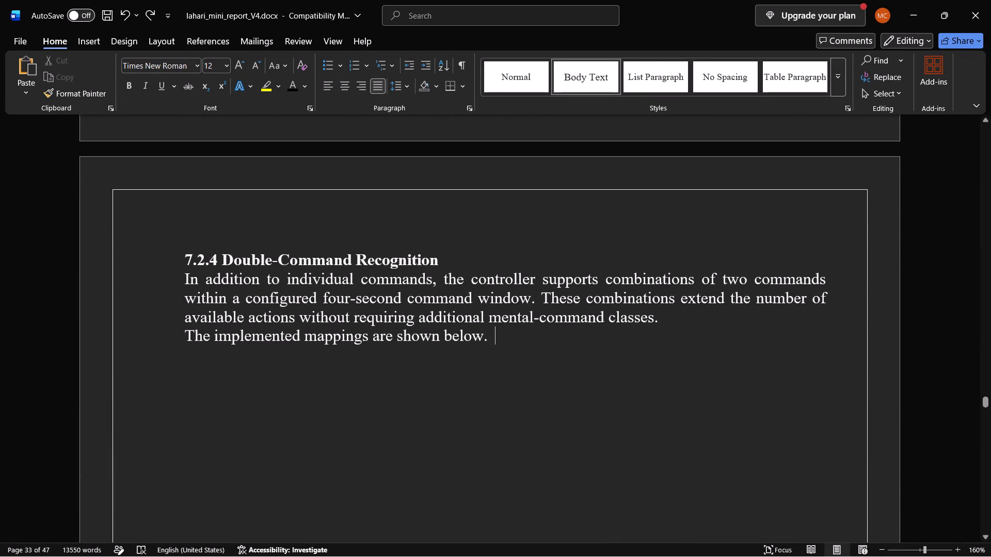
{"action": "left_click", "coordinate": [593, 338]}
{"action": "left_click", "coordinate": [593, 335]}
{"action": "key", "text": "ctrl+v"}
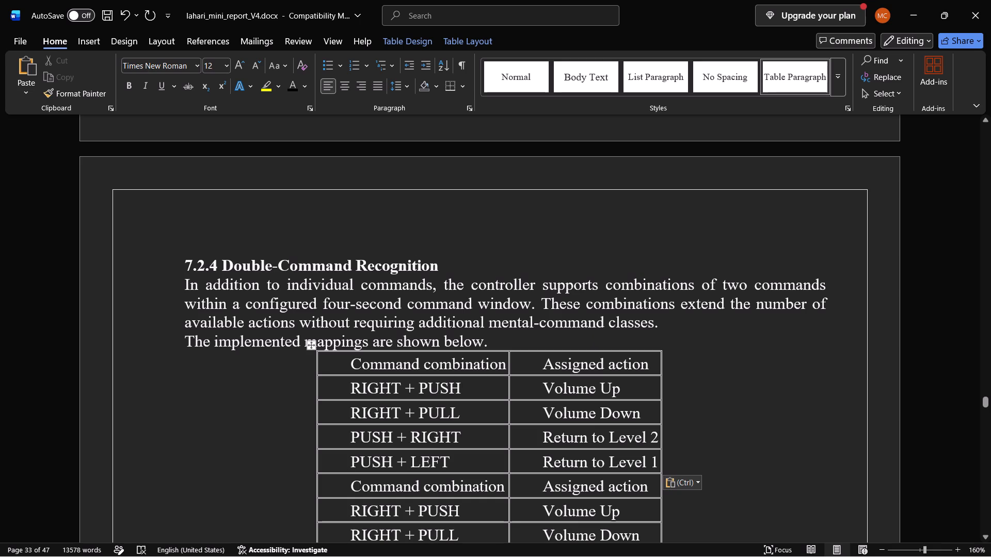
Insert a blank line between "The implemented mappings are shown below." and the Command combination table.
{"action": "left_click", "coordinate": [697, 367]}
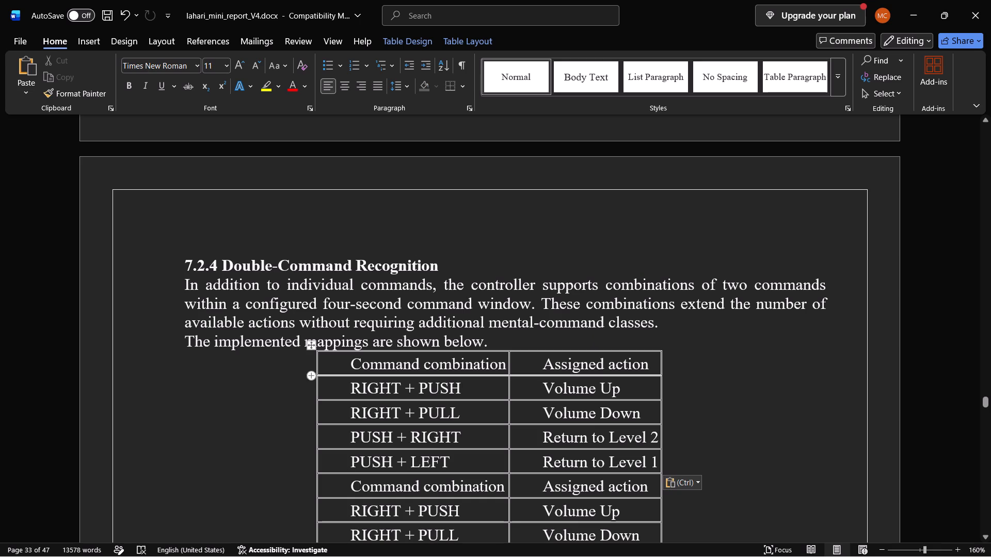
{"action": "left_click", "coordinate": [247, 402]}
{"action": "scroll", "coordinate": [306, 407], "scroll_direction": "down", "scroll_amount": 4}
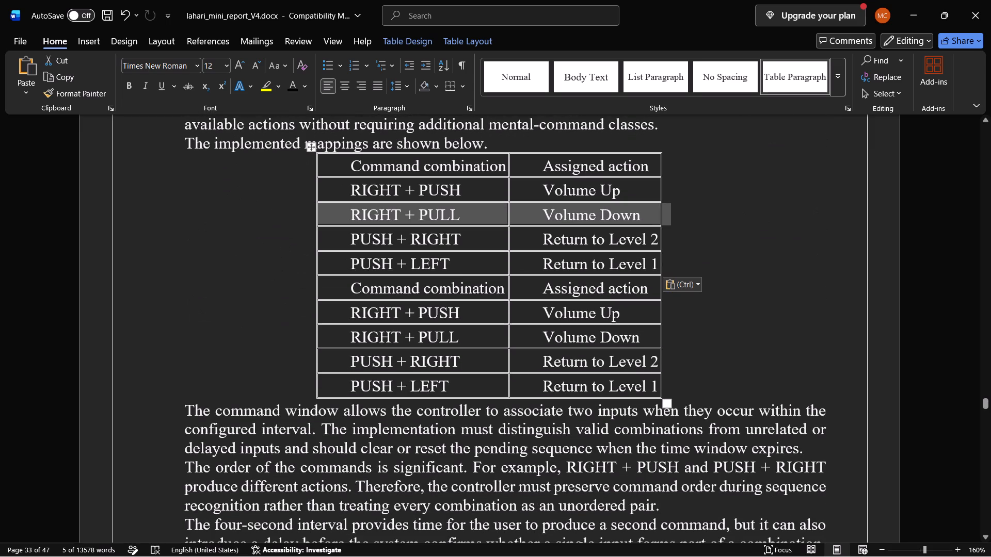
{"action": "left_click", "coordinate": [173, 402]}
{"action": "scroll", "coordinate": [173, 403], "scroll_direction": "up", "scroll_amount": 4}
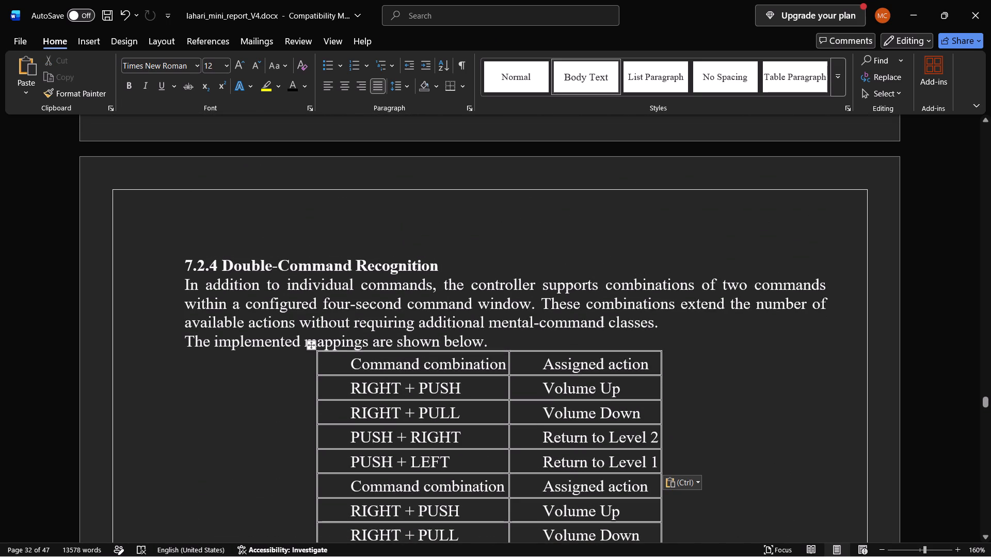
{"action": "left_click", "coordinate": [492, 348]}
{"action": "key", "text": "Return"}
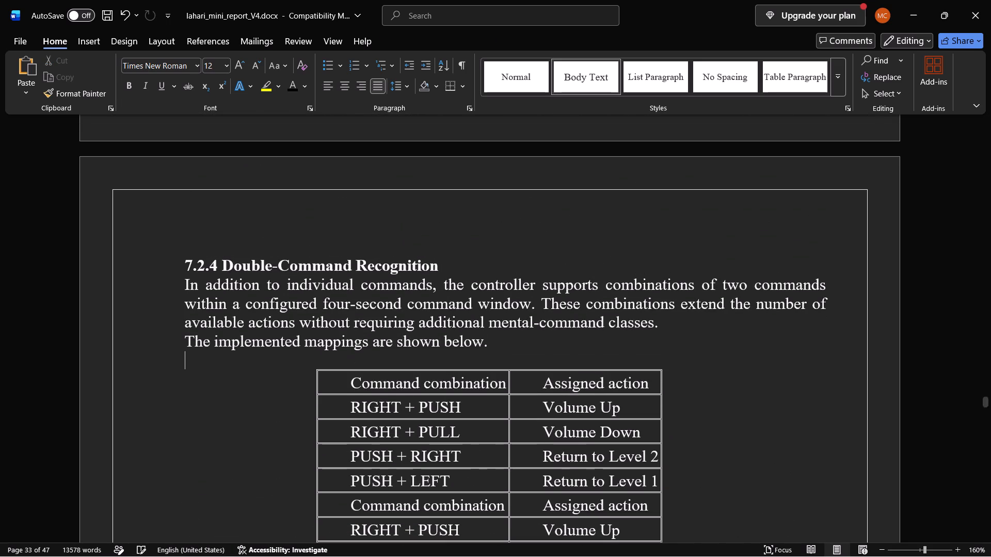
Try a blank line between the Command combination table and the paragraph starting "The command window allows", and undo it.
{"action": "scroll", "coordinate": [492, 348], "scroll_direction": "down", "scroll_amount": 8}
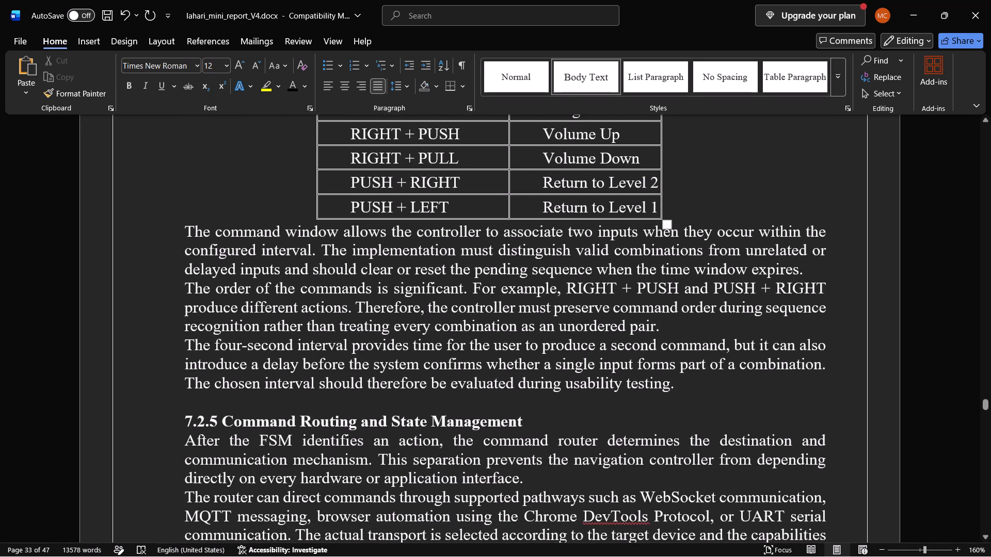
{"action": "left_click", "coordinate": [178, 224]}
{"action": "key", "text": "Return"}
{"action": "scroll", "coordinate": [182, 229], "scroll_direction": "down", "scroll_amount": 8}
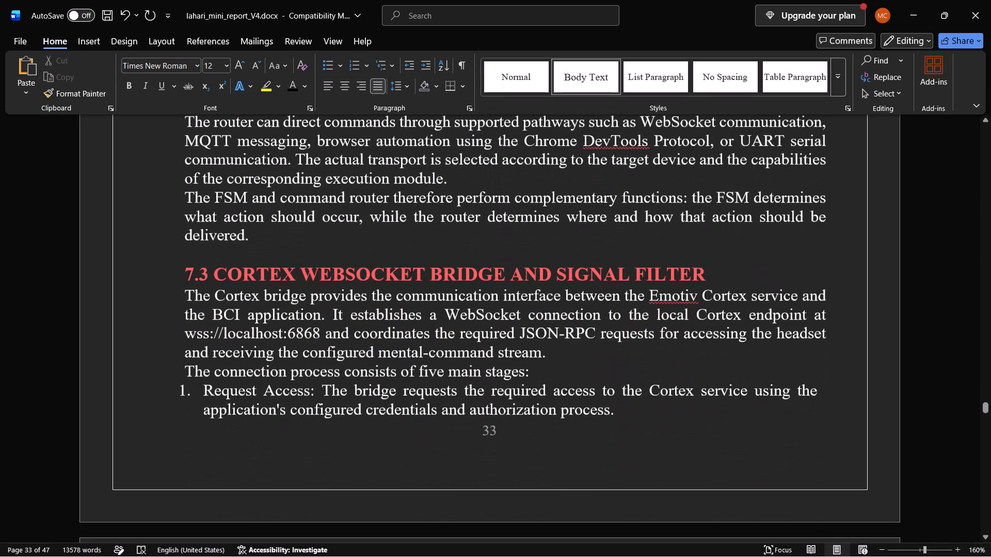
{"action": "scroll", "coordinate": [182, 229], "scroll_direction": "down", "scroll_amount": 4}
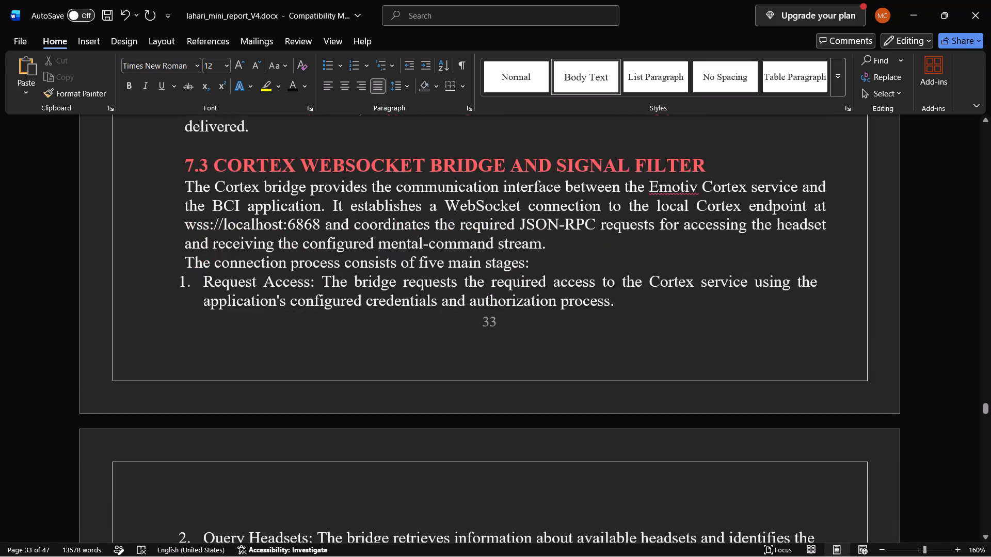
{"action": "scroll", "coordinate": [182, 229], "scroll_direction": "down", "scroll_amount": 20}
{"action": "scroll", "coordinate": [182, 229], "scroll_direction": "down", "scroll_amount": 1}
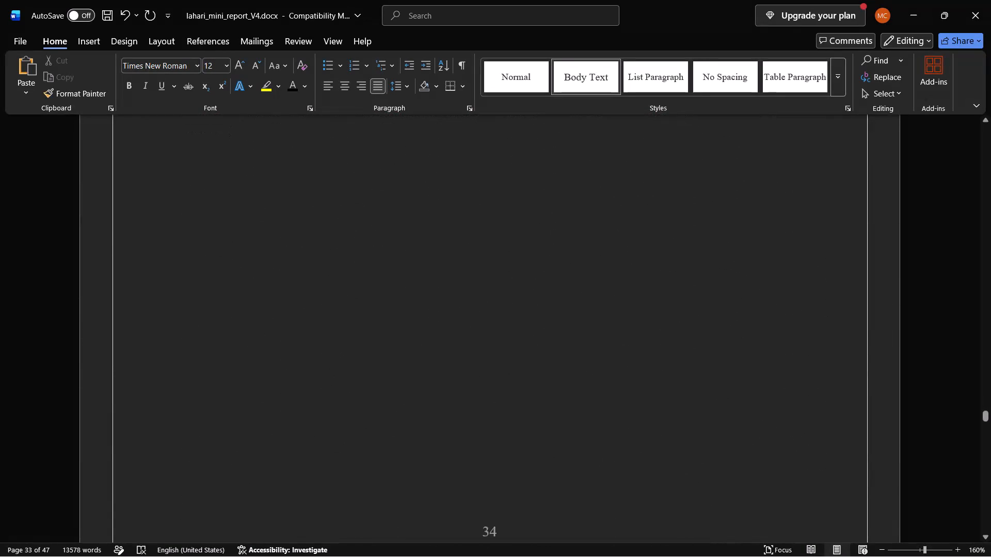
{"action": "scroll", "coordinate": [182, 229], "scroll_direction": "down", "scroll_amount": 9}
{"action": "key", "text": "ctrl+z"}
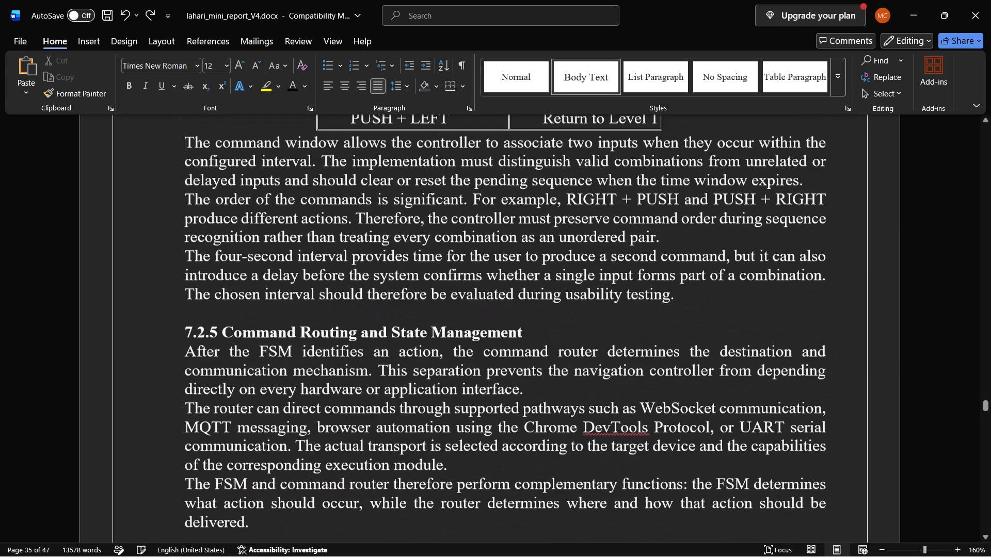
Check the page layout from section 7.2.4 through the 7.3 connection stages to the 7.3.1 Incoming Command Processing heading.
{"action": "scroll", "coordinate": [182, 229], "scroll_direction": "up", "scroll_amount": 10}
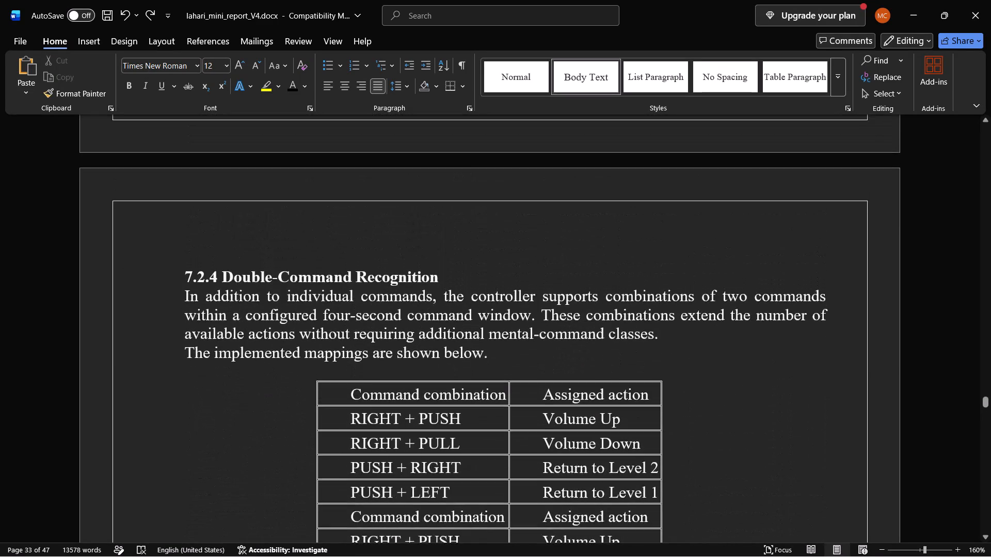
{"action": "scroll", "coordinate": [182, 229], "scroll_direction": "up", "scroll_amount": 5}
{"action": "scroll", "coordinate": [182, 229], "scroll_direction": "down", "scroll_amount": 15}
{"action": "scroll", "coordinate": [182, 229], "scroll_direction": "down", "scroll_amount": 7}
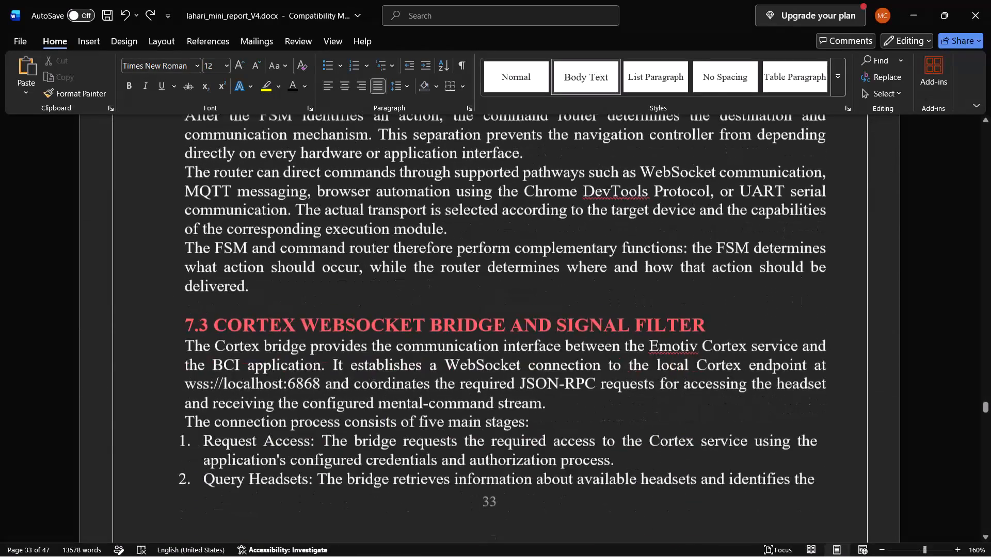
{"action": "scroll", "coordinate": [182, 229], "scroll_direction": "down", "scroll_amount": 14}
{"action": "scroll", "coordinate": [182, 229], "scroll_direction": "down", "scroll_amount": 10}
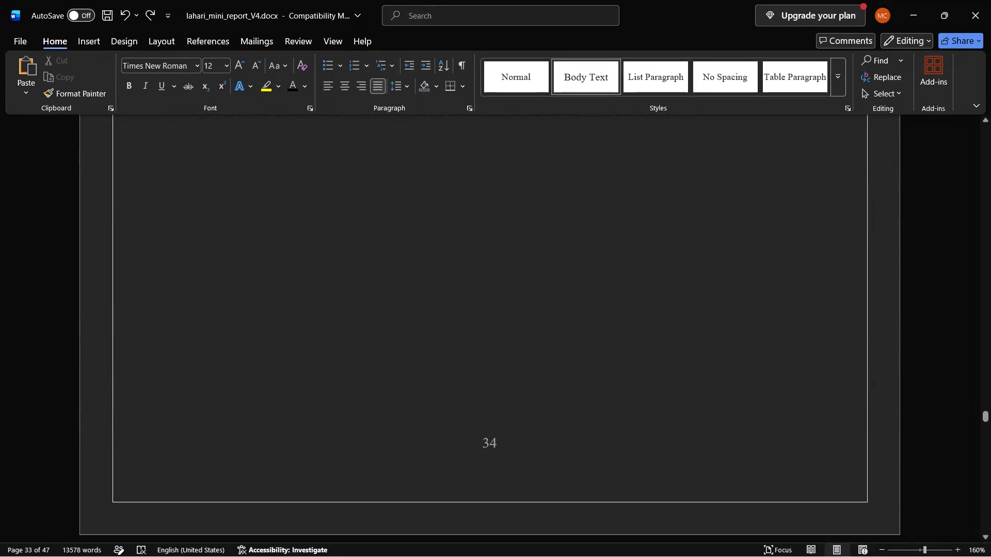
{"action": "scroll", "coordinate": [182, 229], "scroll_direction": "down", "scroll_amount": 8}
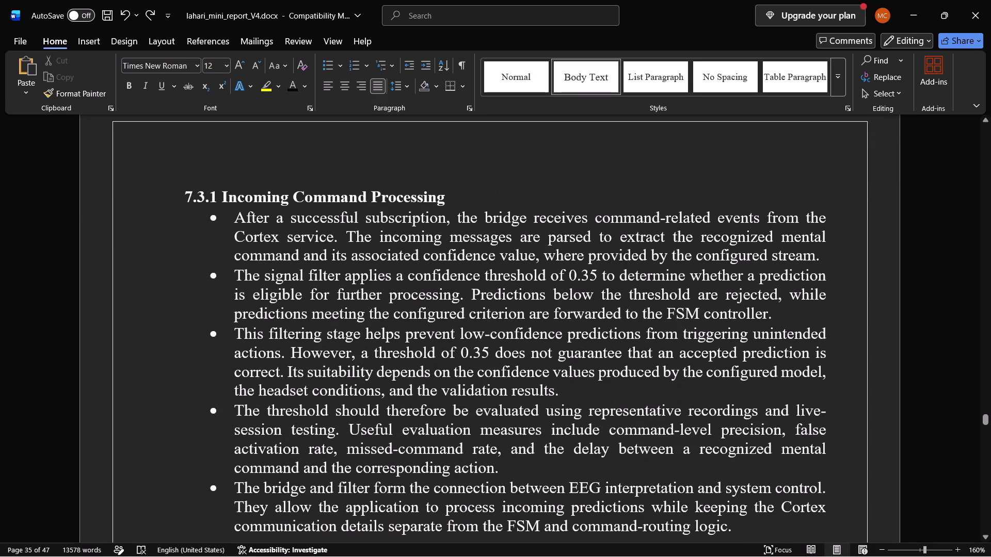
{"action": "left_click", "coordinate": [183, 192]}
{"action": "left_click", "coordinate": [183, 192]}
{"action": "scroll", "coordinate": [219, 186], "scroll_direction": "up", "scroll_amount": 6}
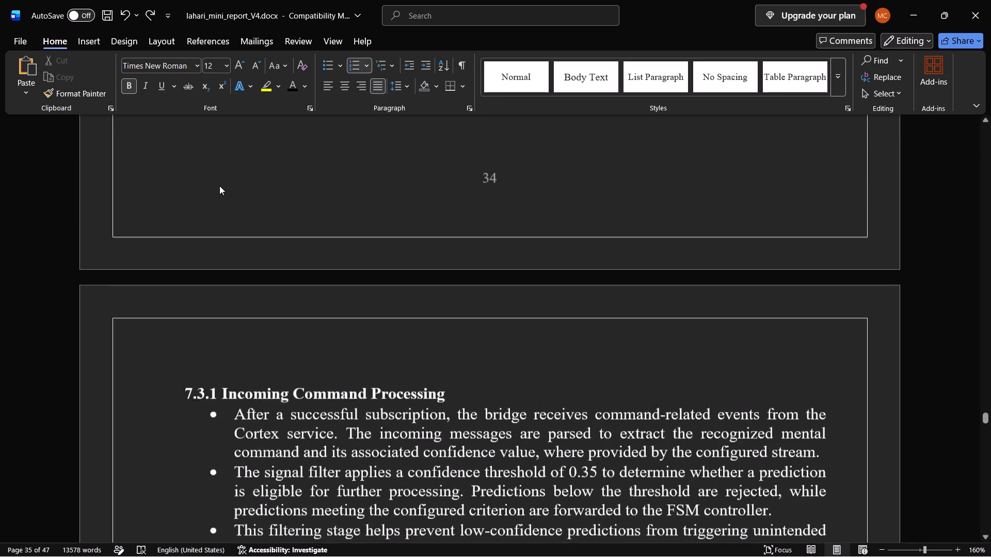
{"action": "scroll", "coordinate": [219, 186], "scroll_direction": "up", "scroll_amount": 17}
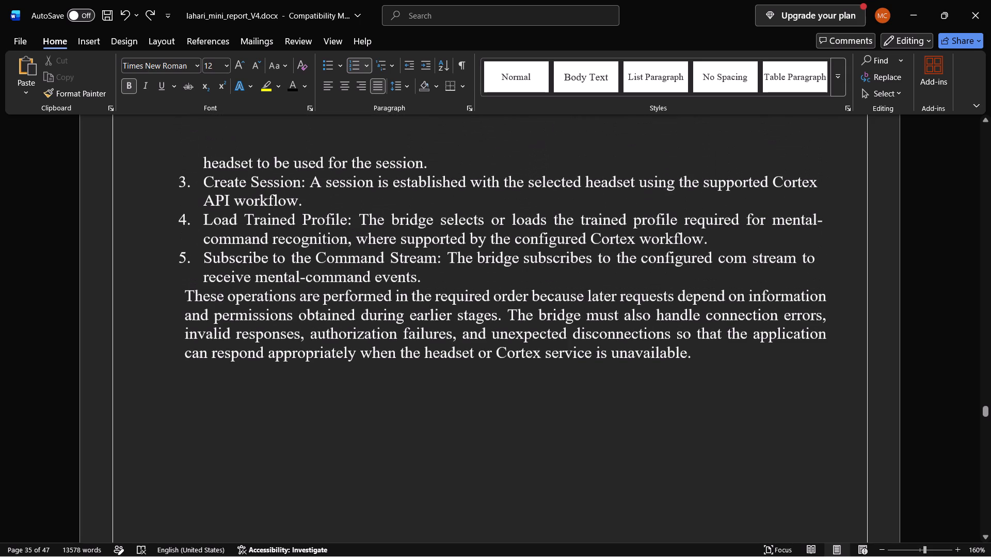
{"action": "scroll", "coordinate": [219, 186], "scroll_direction": "up", "scroll_amount": 4}
{"action": "scroll", "coordinate": [219, 186], "scroll_direction": "down", "scroll_amount": 15}
{"action": "scroll", "coordinate": [219, 186], "scroll_direction": "up", "scroll_amount": 5}
{"action": "scroll", "coordinate": [219, 186], "scroll_direction": "down", "scroll_amount": 14}
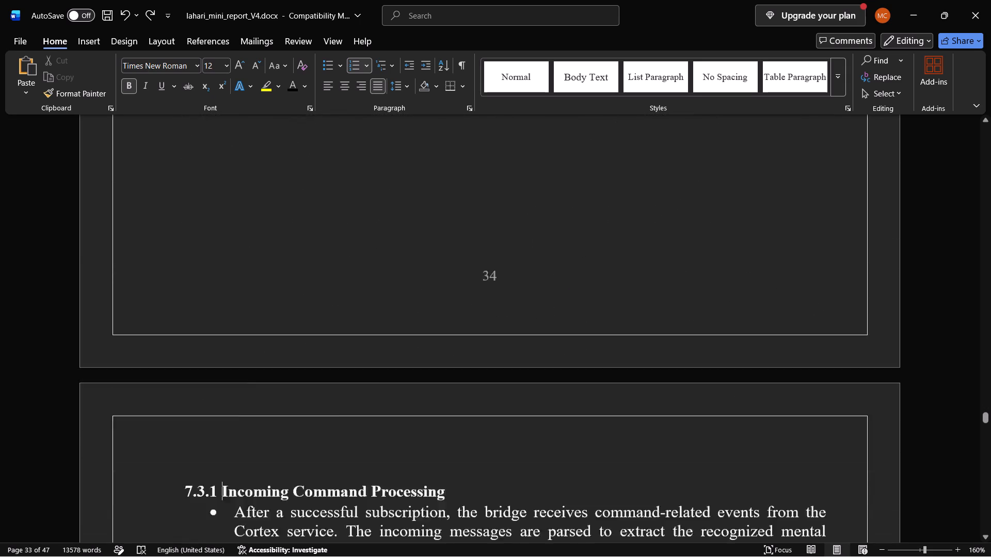
Review the page layout from section 7.3.1 past the UART communication figure and section 7.5 to the 7.7 PostgreSQL section.
{"action": "scroll", "coordinate": [219, 186], "scroll_direction": "down", "scroll_amount": 20}
{"action": "scroll", "coordinate": [219, 186], "scroll_direction": "down", "scroll_amount": 12}
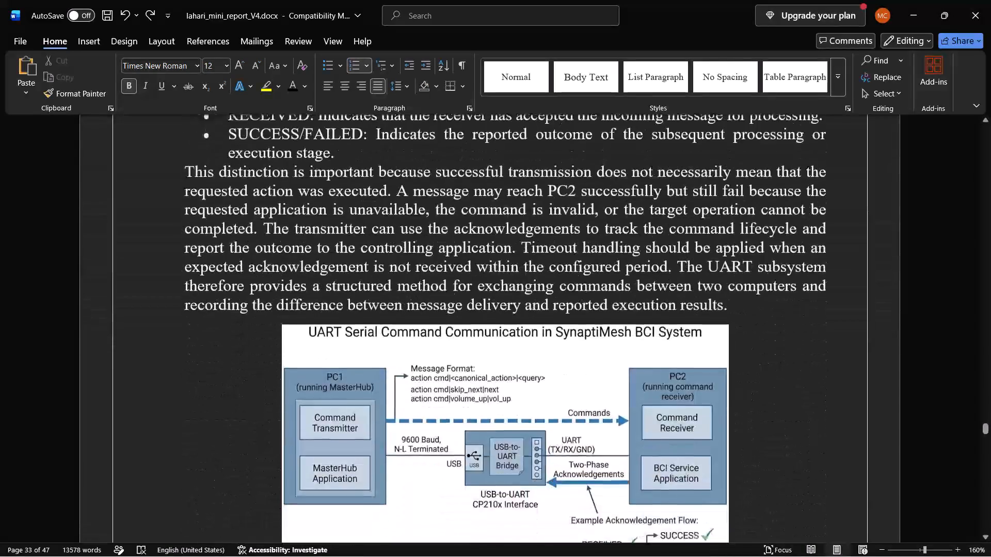
{"action": "scroll", "coordinate": [219, 186], "scroll_direction": "down", "scroll_amount": 13}
{"action": "scroll", "coordinate": [219, 186], "scroll_direction": "down", "scroll_amount": 8}
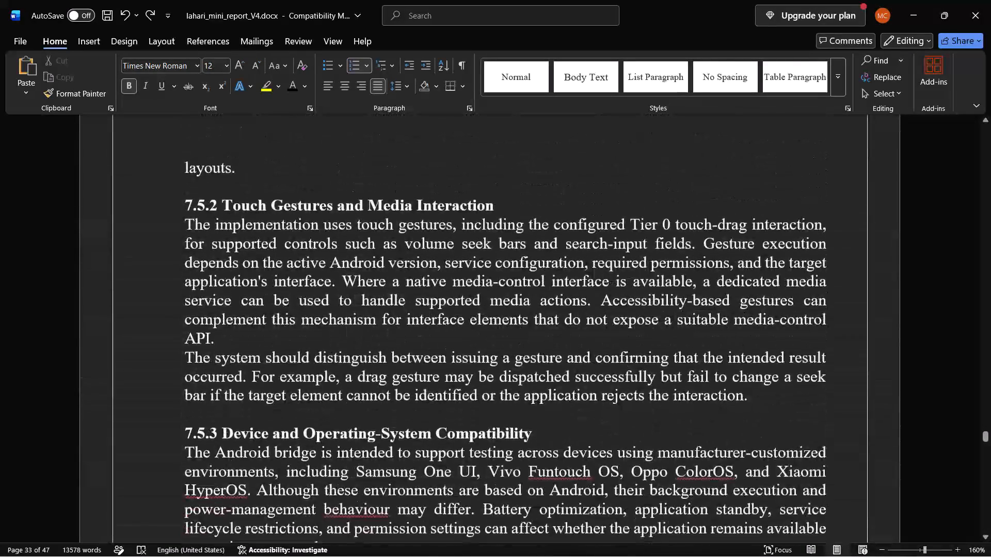
{"action": "scroll", "coordinate": [219, 186], "scroll_direction": "down", "scroll_amount": 19}
{"action": "scroll", "coordinate": [219, 186], "scroll_direction": "down", "scroll_amount": 5}
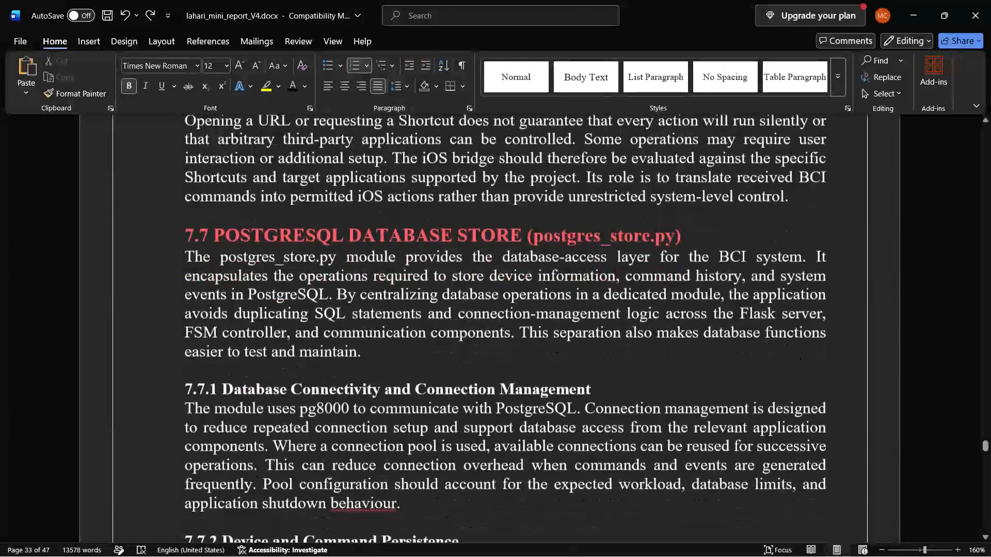
Examine the placement of the OUTPUT heading, the MasterHub dashboard screenshot and its Figure 7.3 caption.
{"action": "scroll", "coordinate": [219, 186], "scroll_direction": "down", "scroll_amount": 20}
{"action": "scroll", "coordinate": [219, 186], "scroll_direction": "down", "scroll_amount": 6}
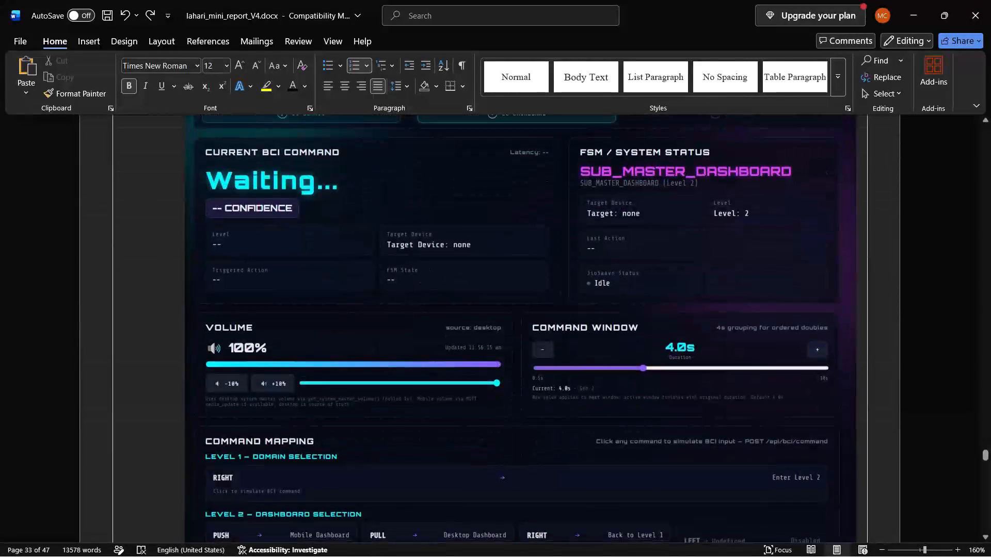
{"action": "scroll", "coordinate": [219, 186], "scroll_direction": "up", "scroll_amount": 5}
{"action": "scroll", "coordinate": [219, 186], "scroll_direction": "down", "scroll_amount": 2}
{"action": "scroll", "coordinate": [219, 186], "scroll_direction": "up", "scroll_amount": 1}
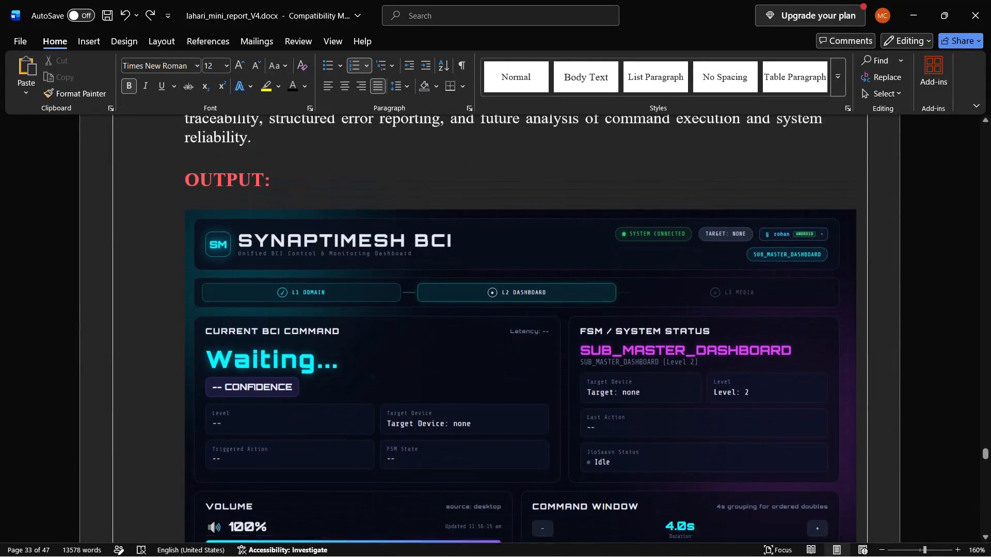
{"action": "scroll", "coordinate": [219, 186], "scroll_direction": "down", "scroll_amount": 3}
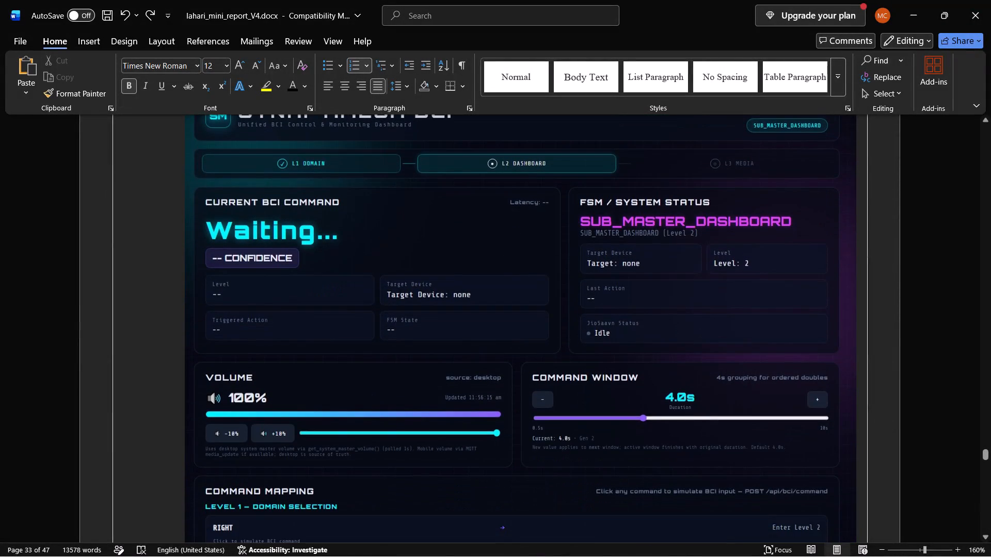
{"action": "scroll", "coordinate": [219, 186], "scroll_direction": "down", "scroll_amount": 9}
{"action": "scroll", "coordinate": [219, 186], "scroll_direction": "up", "scroll_amount": 4}
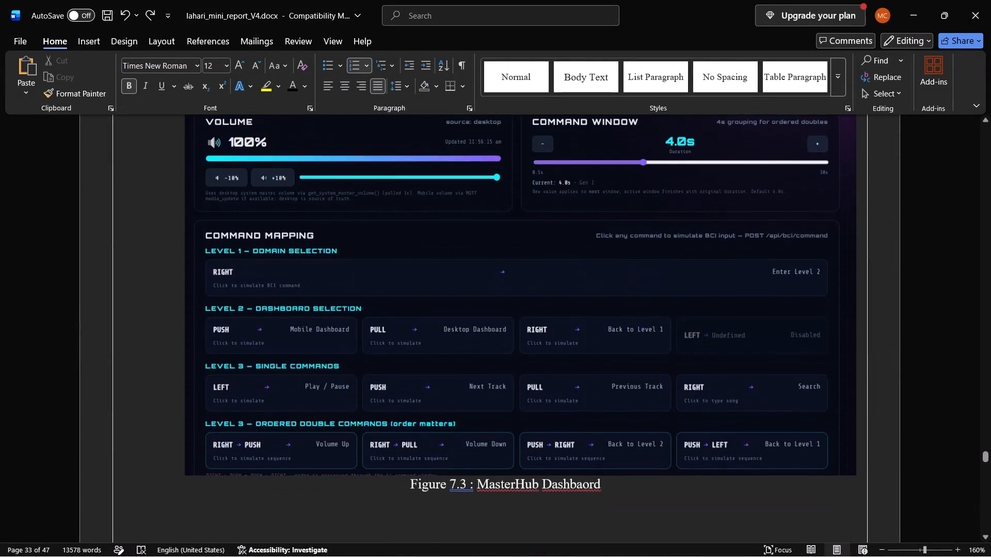
{"action": "scroll", "coordinate": [219, 186], "scroll_direction": "up", "scroll_amount": 9}
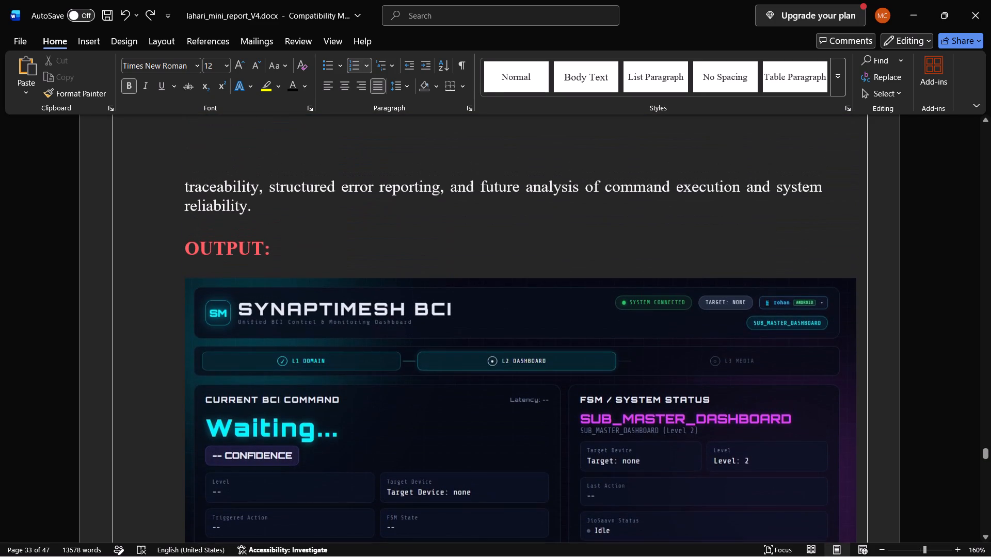
{"action": "scroll", "coordinate": [219, 186], "scroll_direction": "down", "scroll_amount": 4}
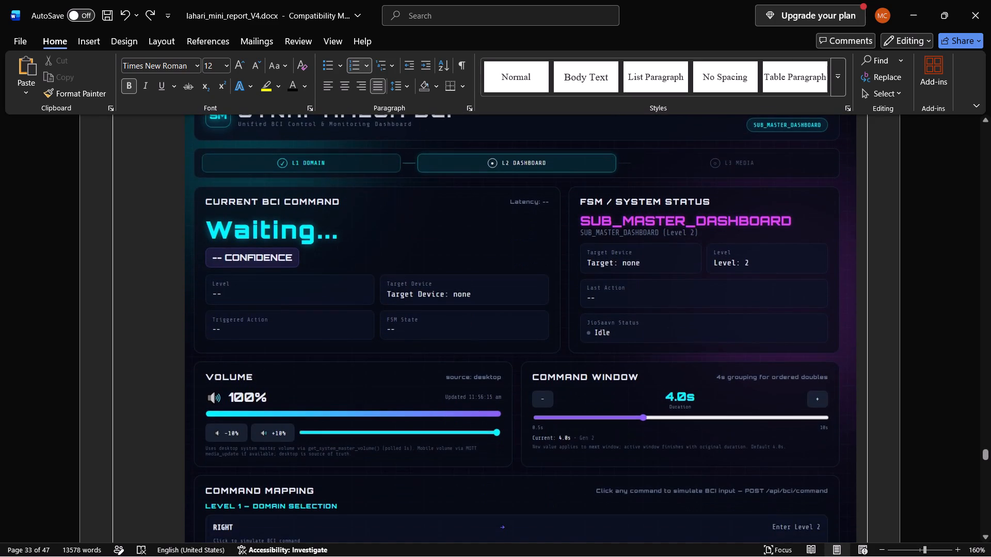
{"action": "scroll", "coordinate": [219, 186], "scroll_direction": "down", "scroll_amount": 6}
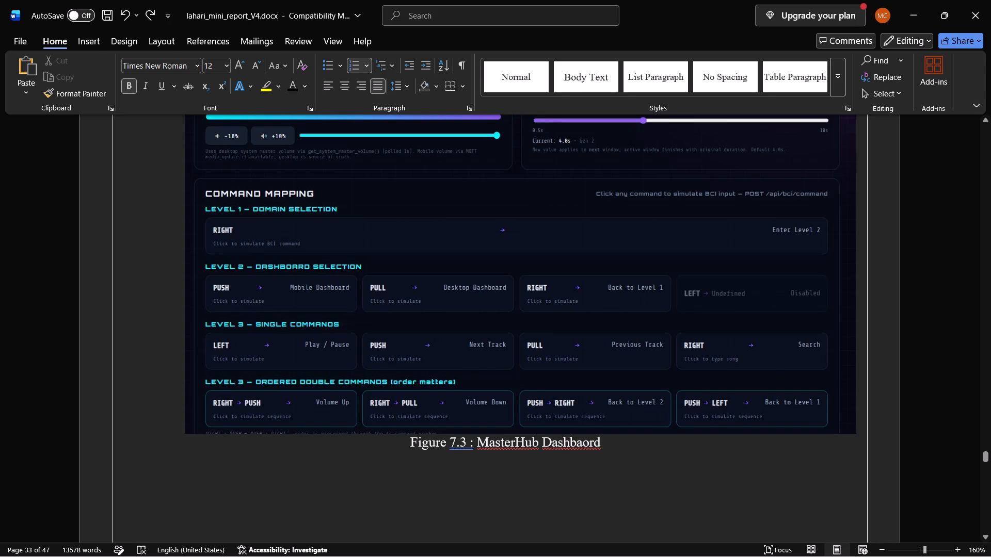
Examine the placement of the MasterHub dashboard screenshot, Figure 7.4 and the mobile app screenshots through to the chapter 8 heading.
{"action": "scroll", "coordinate": [219, 186], "scroll_direction": "up", "scroll_amount": 7}
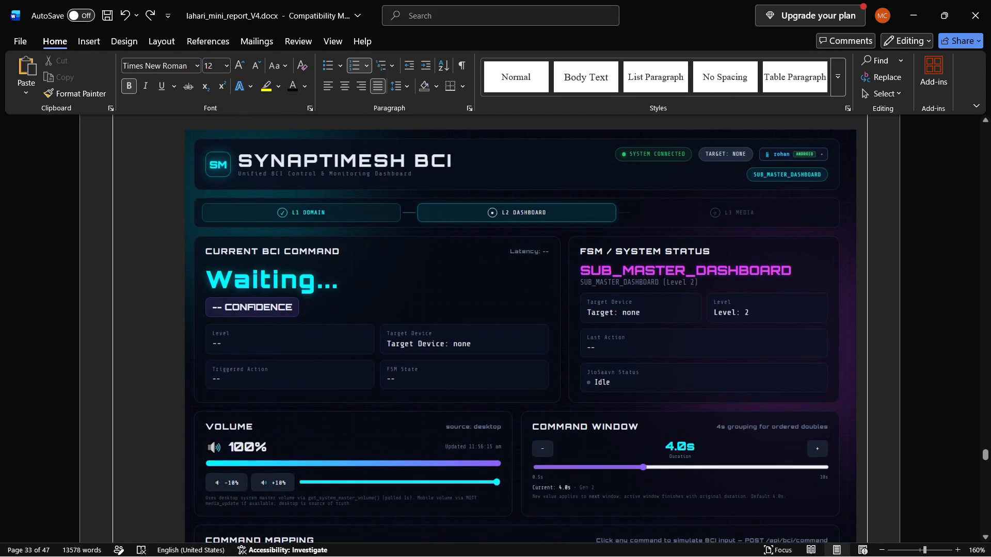
{"action": "scroll", "coordinate": [219, 186], "scroll_direction": "down", "scroll_amount": 3}
{"action": "right_click", "coordinate": [219, 186]}
{"action": "scroll", "coordinate": [219, 186], "scroll_direction": "down", "scroll_amount": 5}
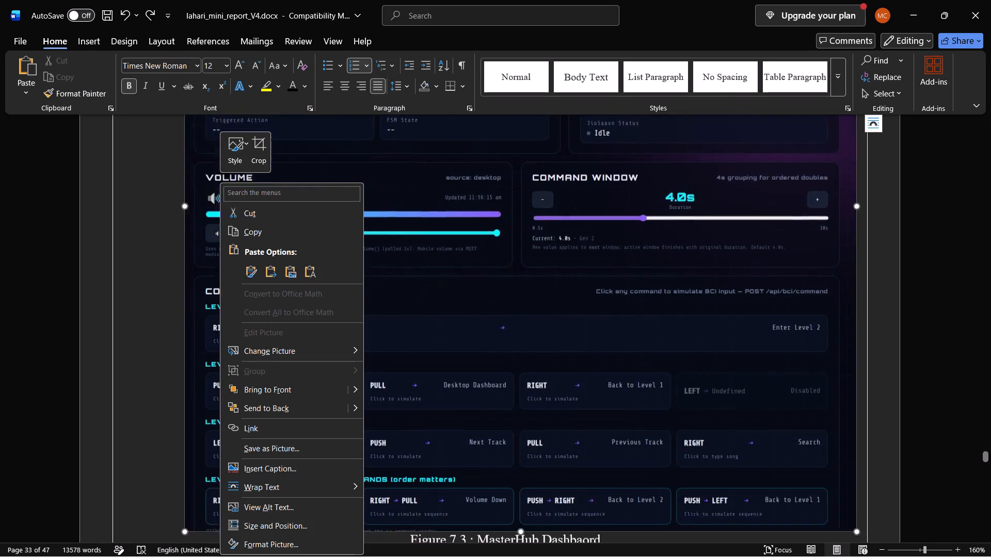
{"action": "left_click", "coordinate": [146, 273]}
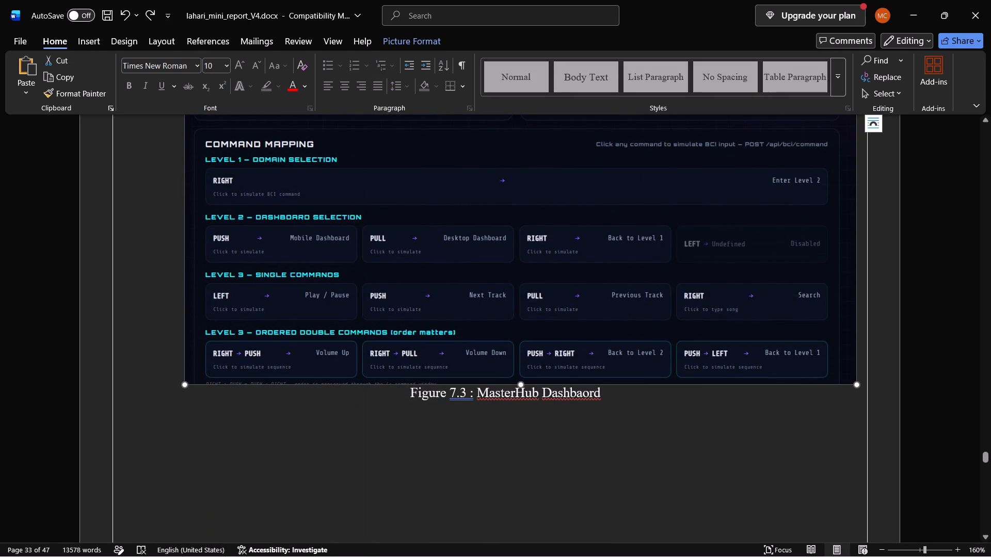
{"action": "scroll", "coordinate": [145, 274], "scroll_direction": "down", "scroll_amount": 13}
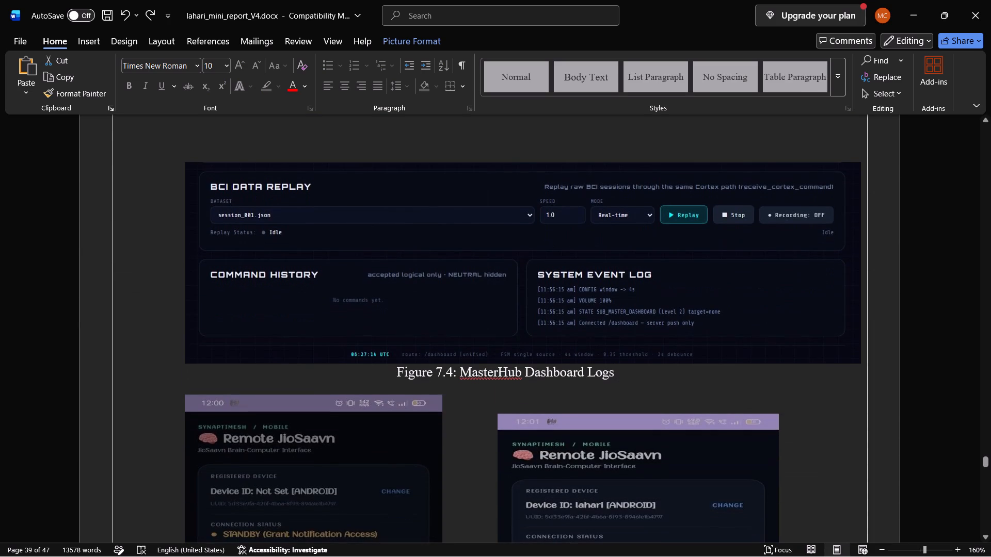
{"action": "scroll", "coordinate": [148, 267], "scroll_direction": "down", "scroll_amount": 6}
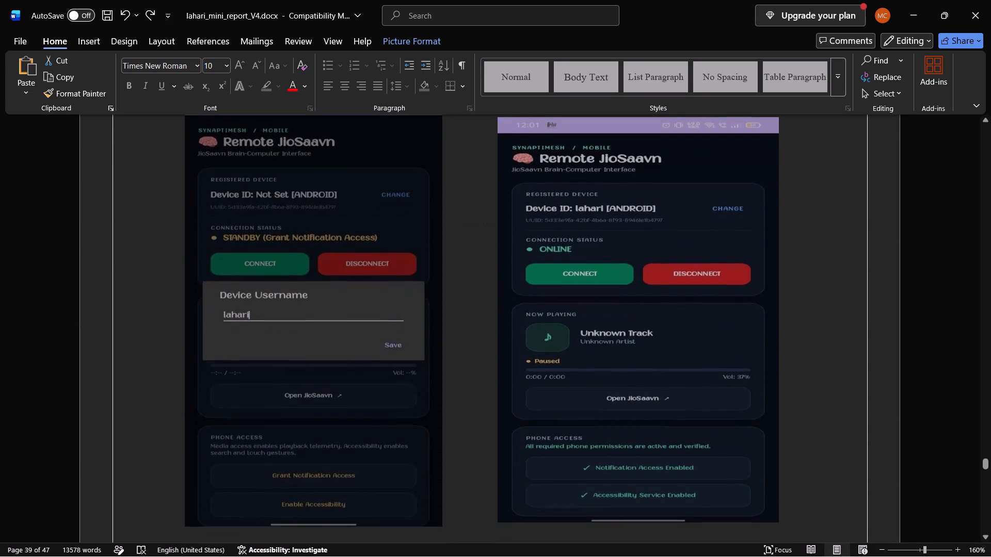
{"action": "scroll", "coordinate": [148, 267], "scroll_direction": "up", "scroll_amount": 3}
{"action": "scroll", "coordinate": [148, 267], "scroll_direction": "down", "scroll_amount": 2}
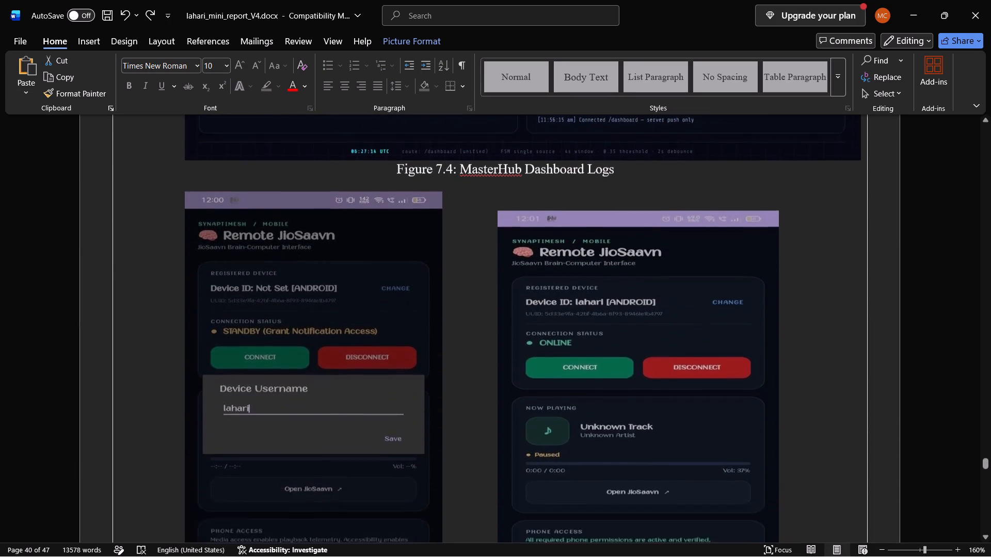
{"action": "scroll", "coordinate": [148, 267], "scroll_direction": "down", "scroll_amount": 5}
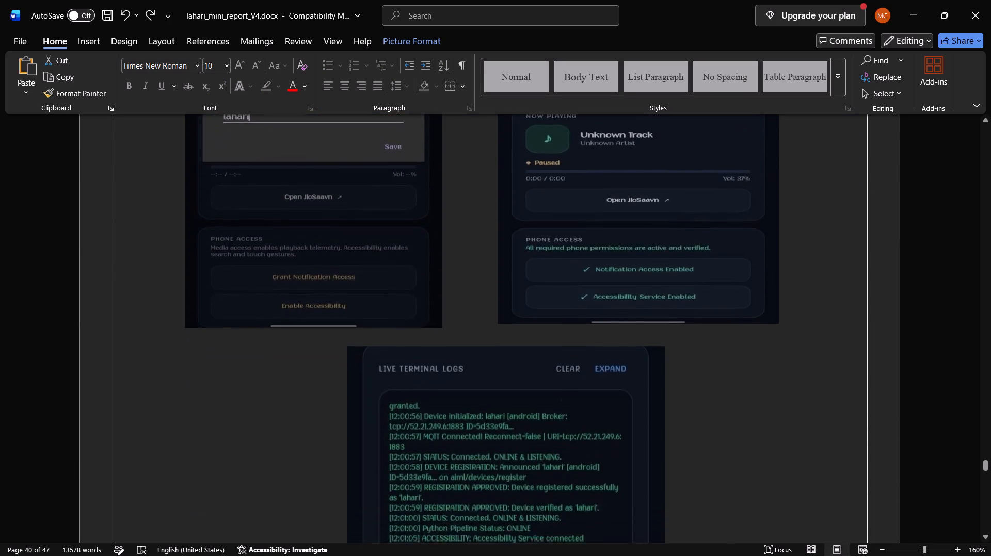
{"action": "scroll", "coordinate": [148, 267], "scroll_direction": "down", "scroll_amount": 14}
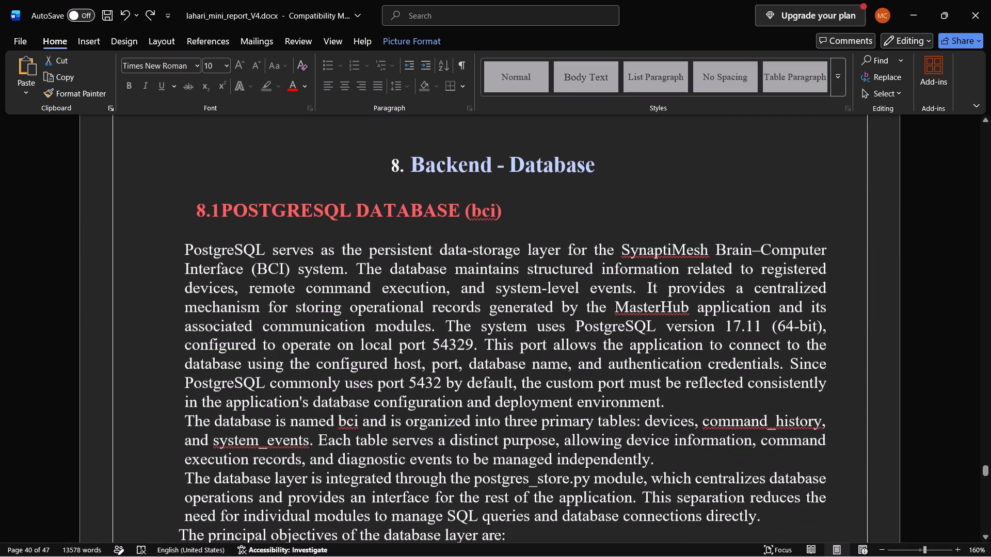
Change the font colour of the chapter 8 heading "Backend - Database" to black.
{"action": "left_click_drag", "start_coordinate": [621, 164], "coordinate": [454, 178]}
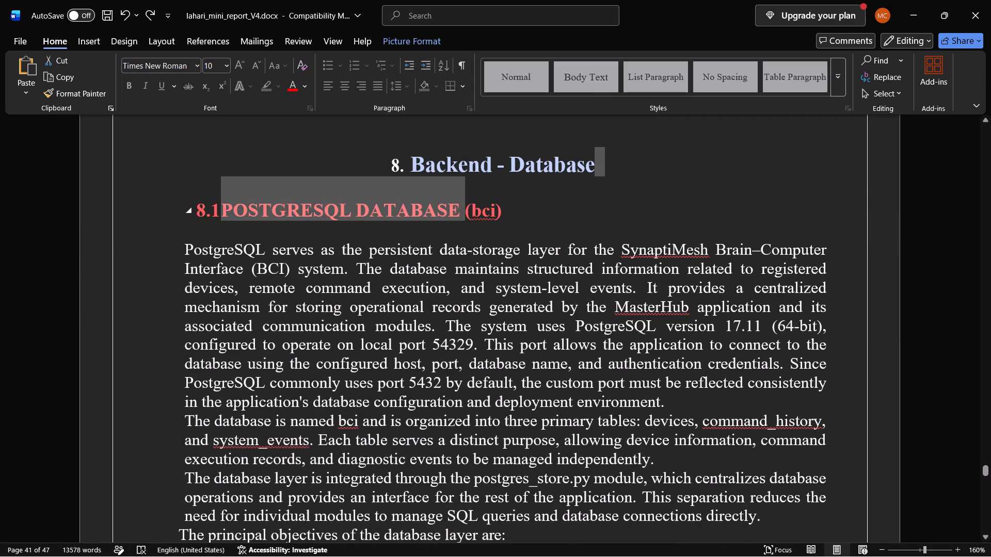
{"action": "left_click_drag", "start_coordinate": [454, 178], "coordinate": [436, 166]}
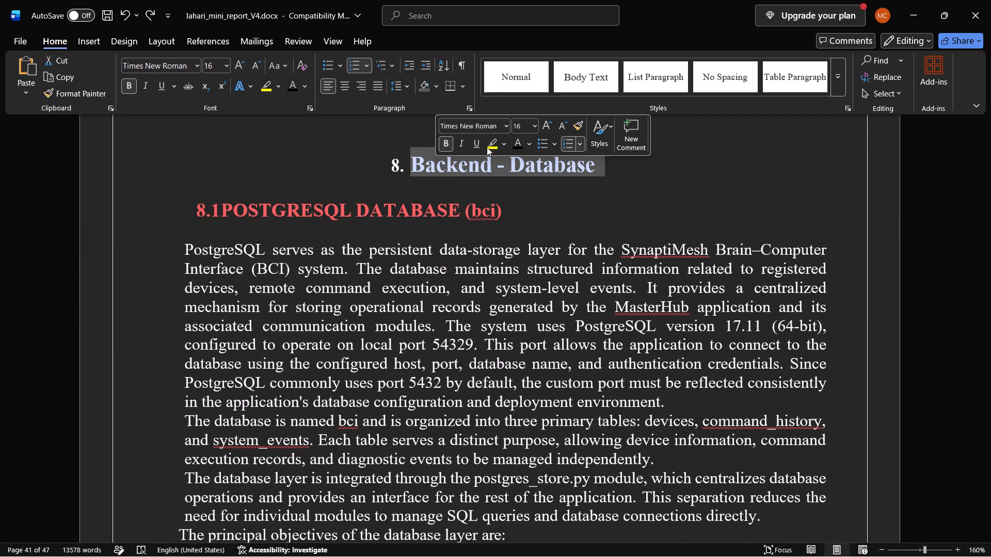
{"action": "left_click", "coordinate": [519, 145]}
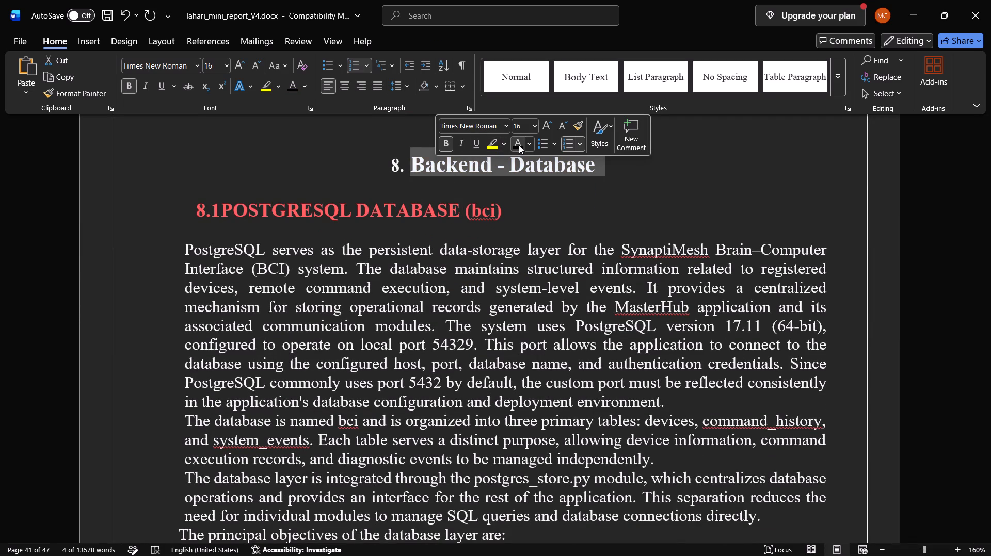
{"action": "left_click", "coordinate": [517, 201]}
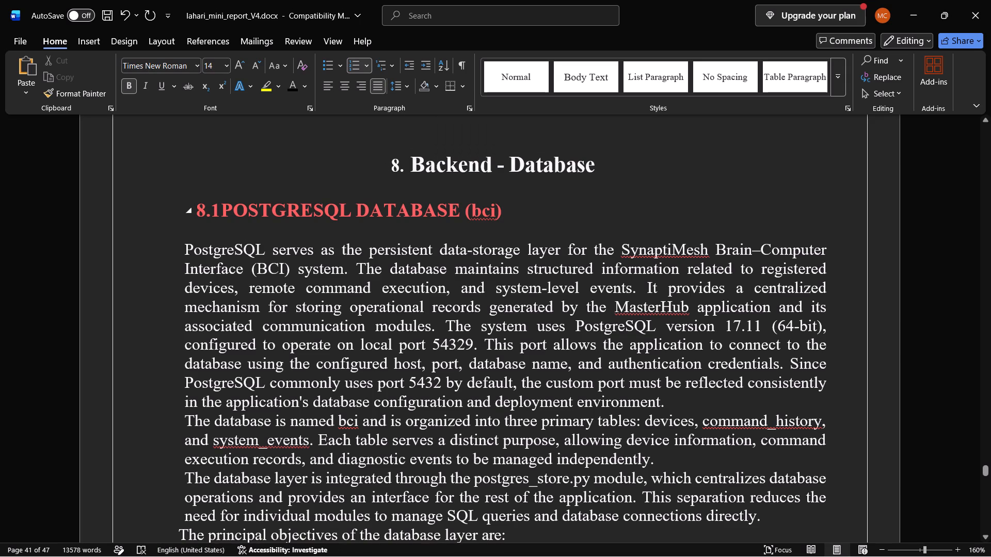
Review the chapter 8 layout from section 8.1 past the Figure 8 database screenshot and field tables to the 8.4 SYSTEM_EVENTS TABLE heading.
{"action": "scroll", "coordinate": [517, 201], "scroll_direction": "down", "scroll_amount": 9}
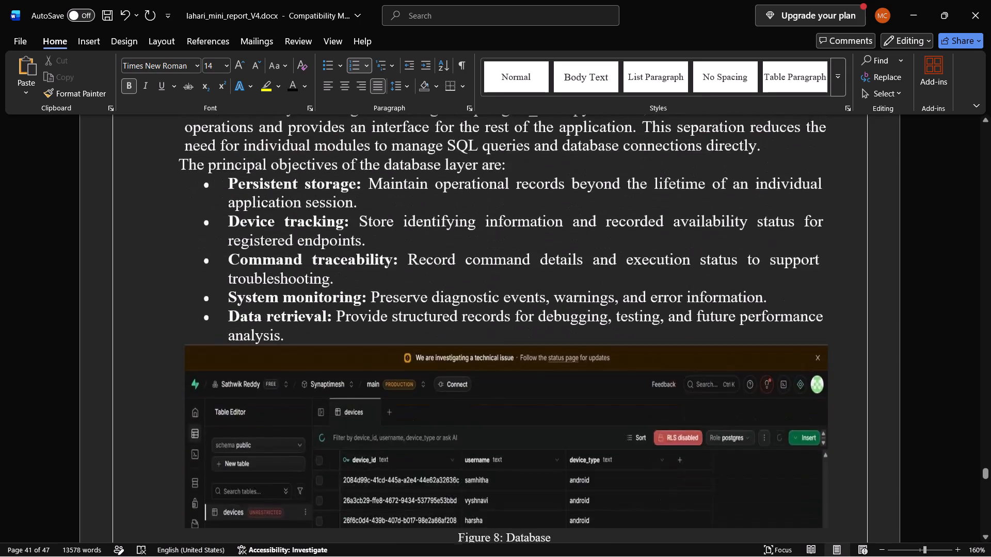
{"action": "scroll", "coordinate": [517, 201], "scroll_direction": "down", "scroll_amount": 3}
{"action": "scroll", "coordinate": [517, 201], "scroll_direction": "up", "scroll_amount": 4}
{"action": "scroll", "coordinate": [517, 201], "scroll_direction": "down", "scroll_amount": 2}
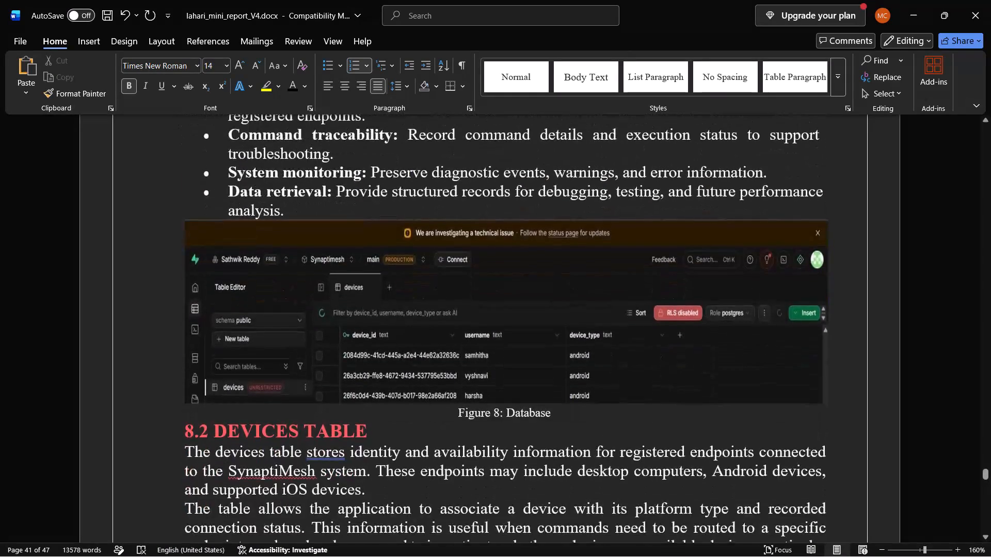
{"action": "scroll", "coordinate": [517, 201], "scroll_direction": "down", "scroll_amount": 17}
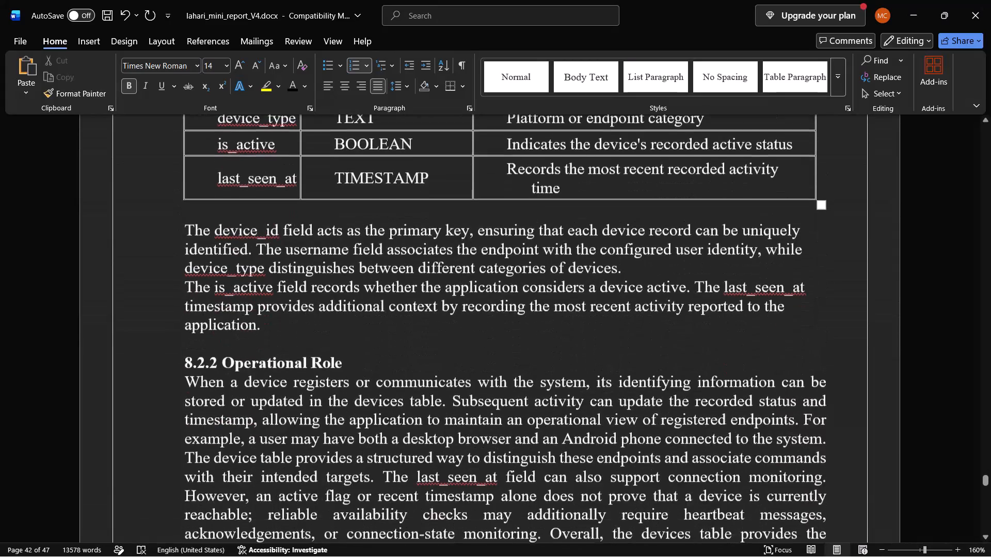
{"action": "scroll", "coordinate": [517, 201], "scroll_direction": "down", "scroll_amount": 18}
{"action": "scroll", "coordinate": [517, 201], "scroll_direction": "down", "scroll_amount": 4}
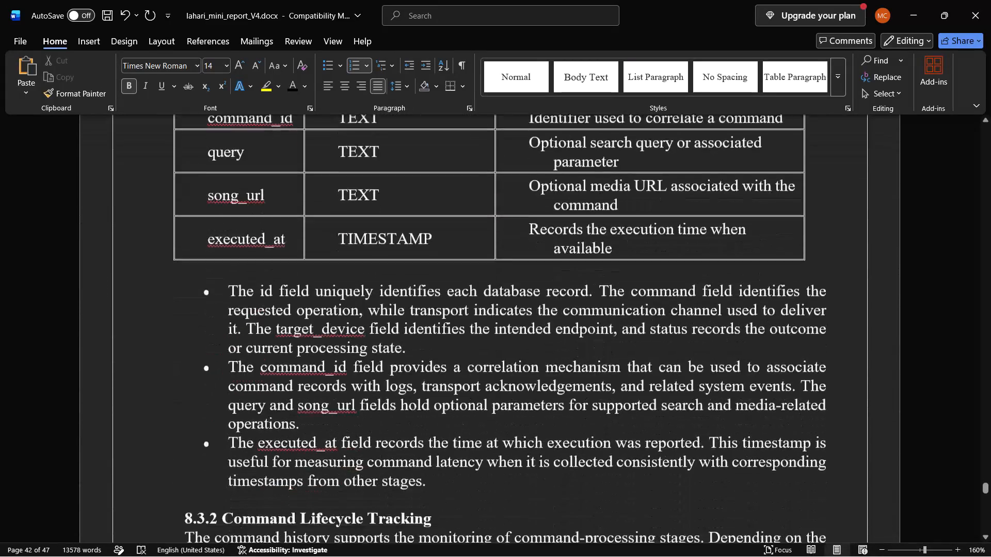
{"action": "scroll", "coordinate": [517, 201], "scroll_direction": "down", "scroll_amount": 16}
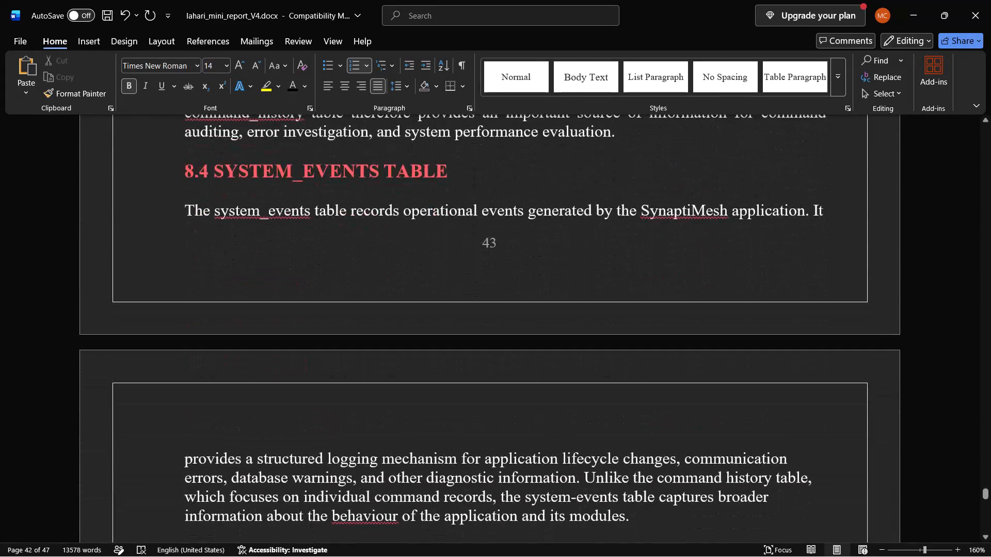
Insert three line breaks after the 8.3.3 paragraph to push the 8.4 SYSTEM_EVENTS TABLE heading onto the following page.
{"action": "scroll", "coordinate": [517, 201], "scroll_direction": "up", "scroll_amount": 4}
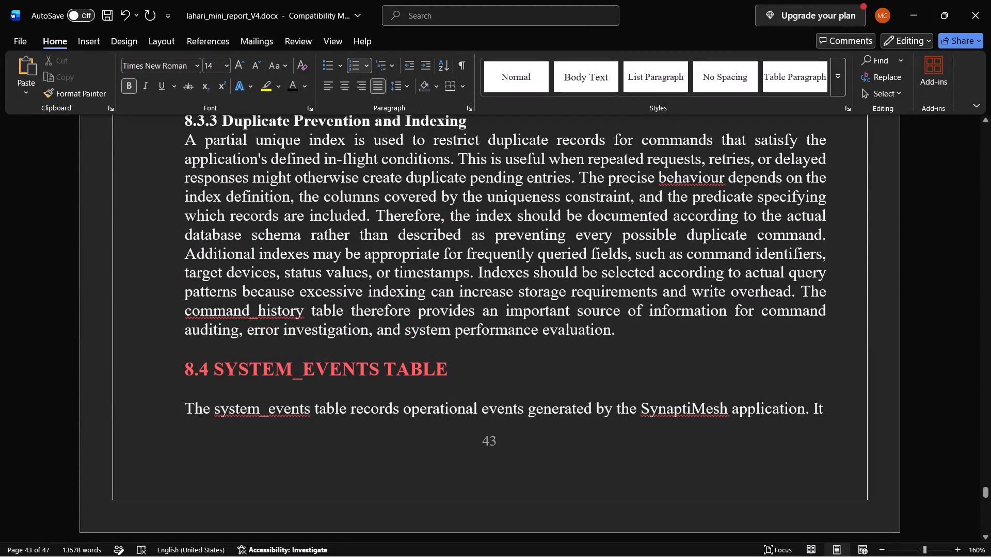
{"action": "left_click", "coordinate": [628, 346]}
{"action": "left_click", "coordinate": [628, 337]}
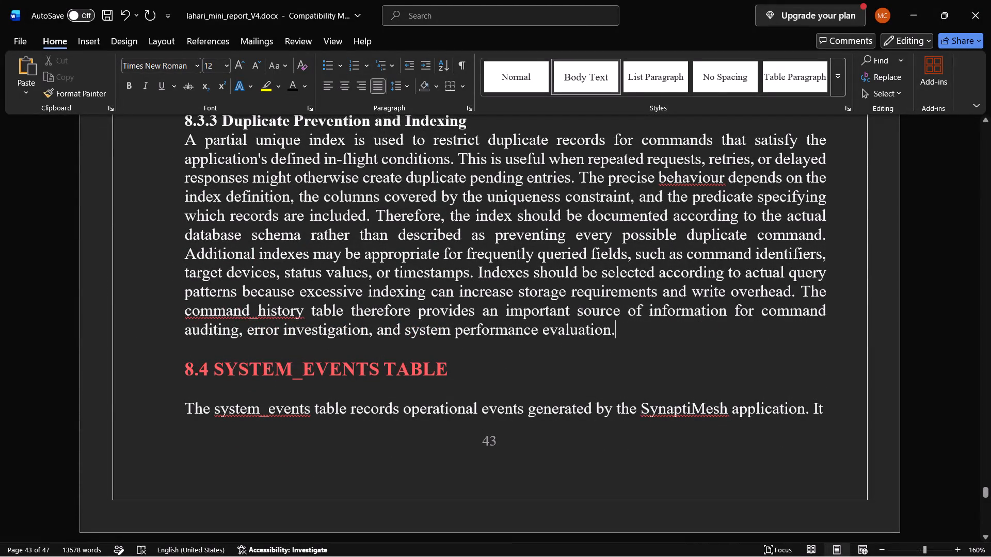
{"action": "key", "text": "Return"}
{"action": "key", "text": "Return"}
{"action": "key", "text": "Return"}
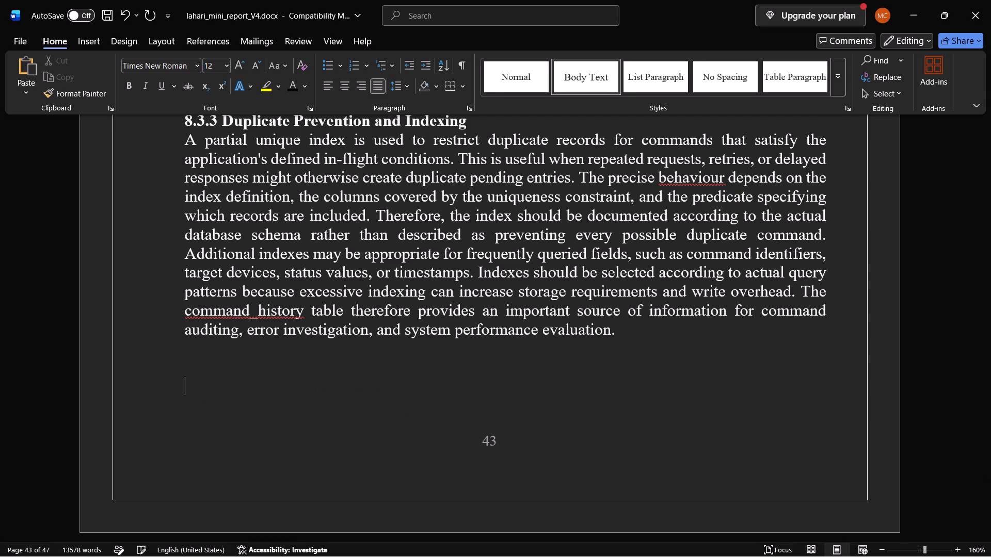
Check the page layout from section 8.4 through the end of chapter 8 to the CONCLUSION page.
{"action": "scroll", "coordinate": [744, 334], "scroll_direction": "down", "scroll_amount": 19}
{"action": "scroll", "coordinate": [744, 334], "scroll_direction": "down", "scroll_amount": 2}
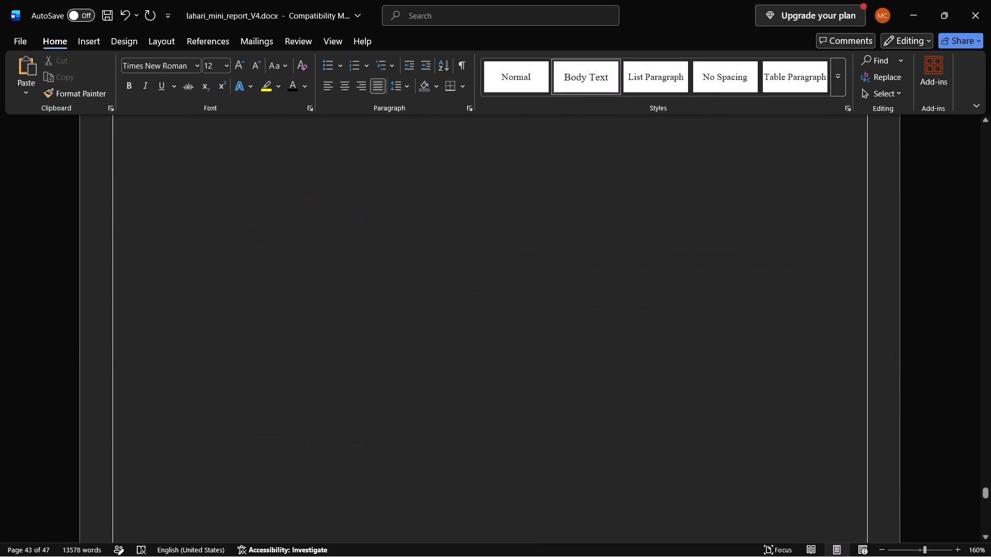
{"action": "scroll", "coordinate": [744, 334], "scroll_direction": "down", "scroll_amount": 20}
{"action": "scroll", "coordinate": [744, 334], "scroll_direction": "down", "scroll_amount": 12}
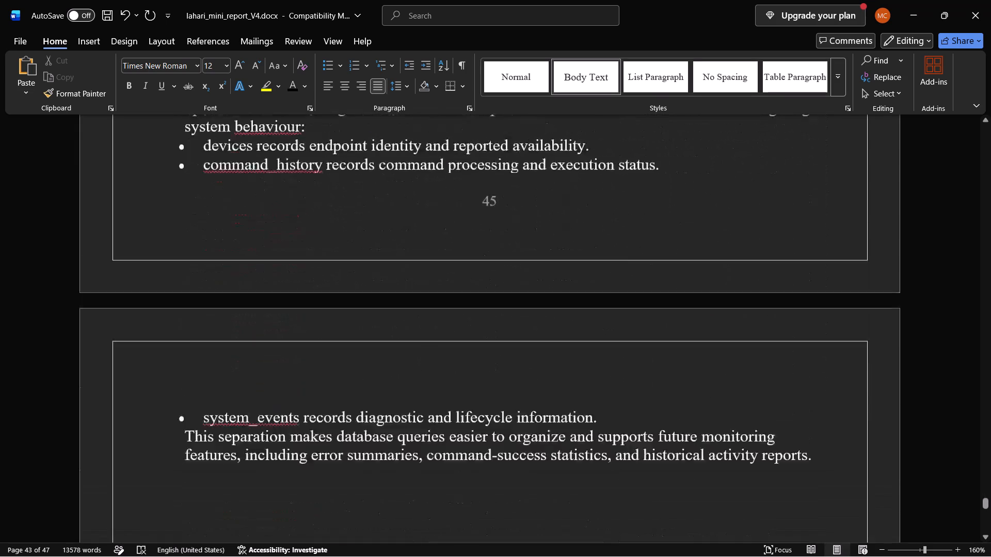
{"action": "scroll", "coordinate": [744, 334], "scroll_direction": "down", "scroll_amount": 11}
{"action": "scroll", "coordinate": [744, 334], "scroll_direction": "down", "scroll_amount": 14}
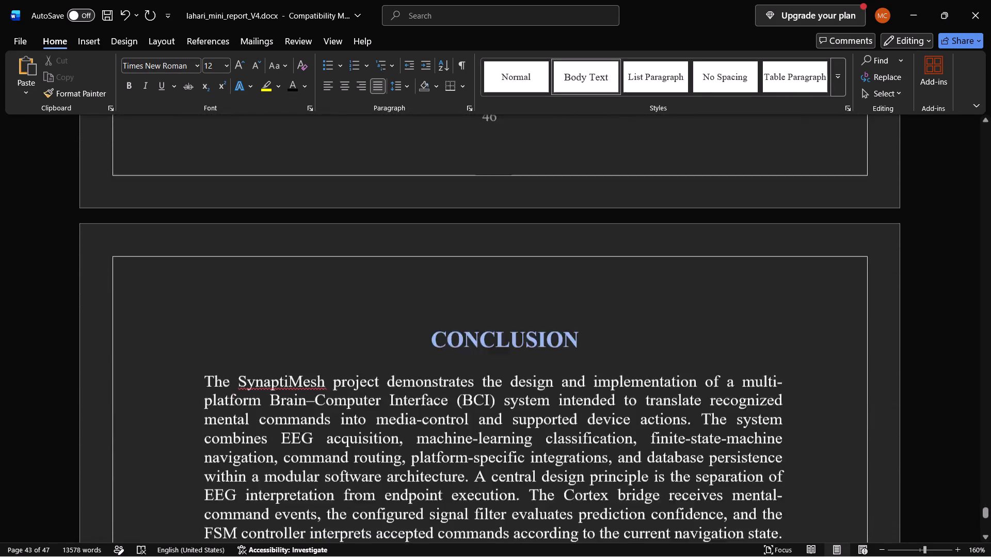
{"action": "scroll", "coordinate": [744, 334], "scroll_direction": "down", "scroll_amount": 6}
{"action": "scroll", "coordinate": [744, 334], "scroll_direction": "up", "scroll_amount": 7}
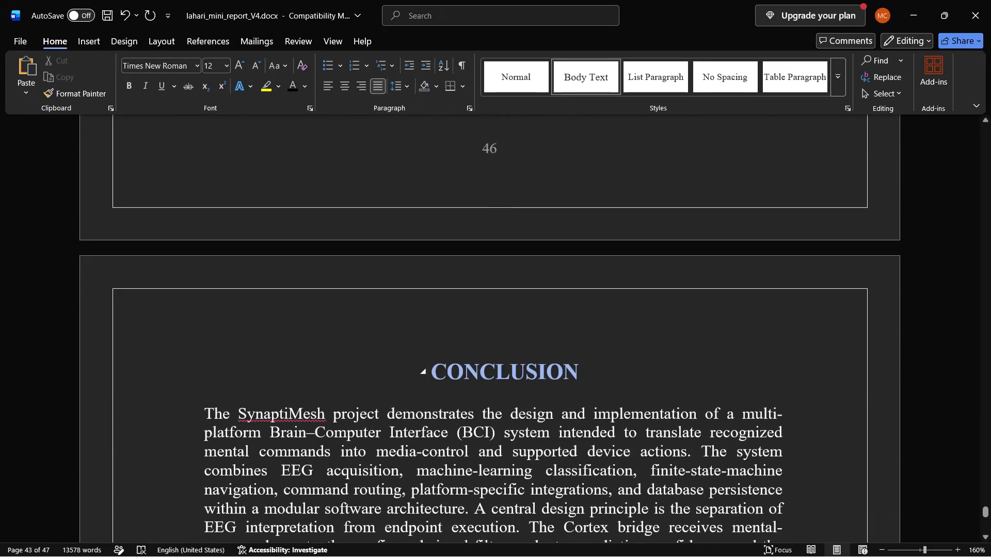
Change the font colour of the CONCLUSION heading to black.
{"action": "left_click_drag", "start_coordinate": [652, 390], "coordinate": [397, 370]}
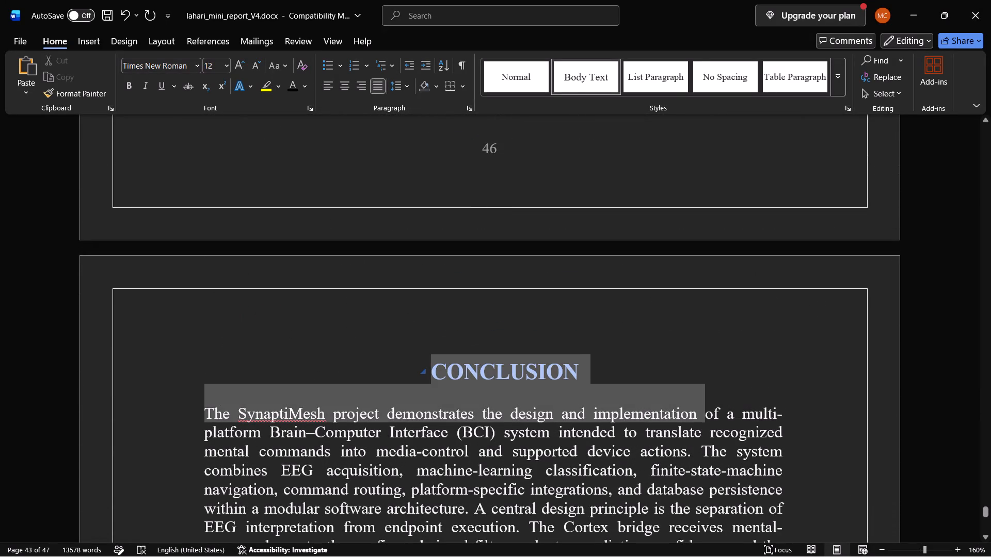
{"action": "left_click_drag", "start_coordinate": [397, 370], "coordinate": [397, 364]}
{"action": "left_click", "coordinate": [598, 358]}
{"action": "left_click_drag", "start_coordinate": [597, 357], "coordinate": [396, 367]}
{"action": "left_click", "coordinate": [472, 343]}
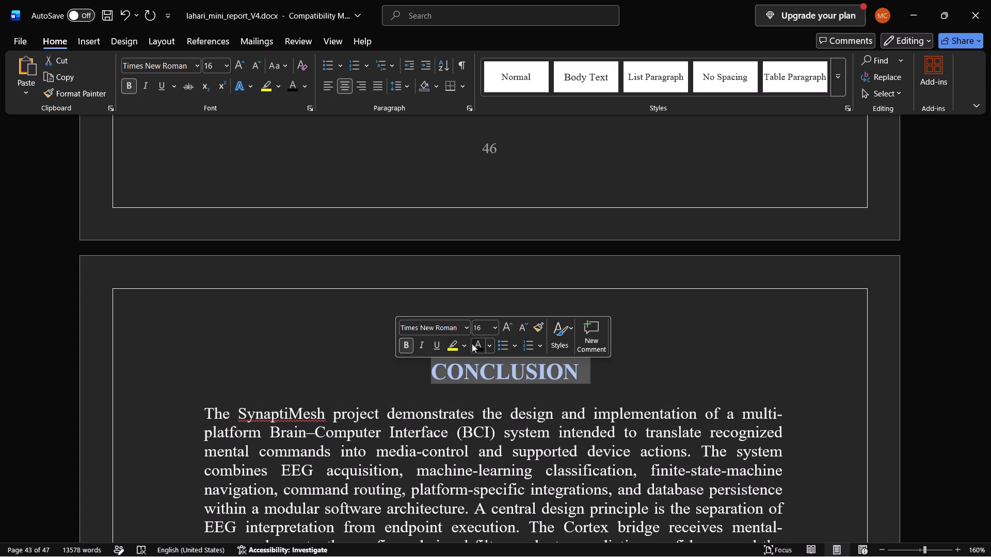
{"action": "left_click", "coordinate": [617, 369]}
Change the font colour of the REFERENCES heading to black.
{"action": "scroll", "coordinate": [617, 369], "scroll_direction": "up", "scroll_amount": 4}
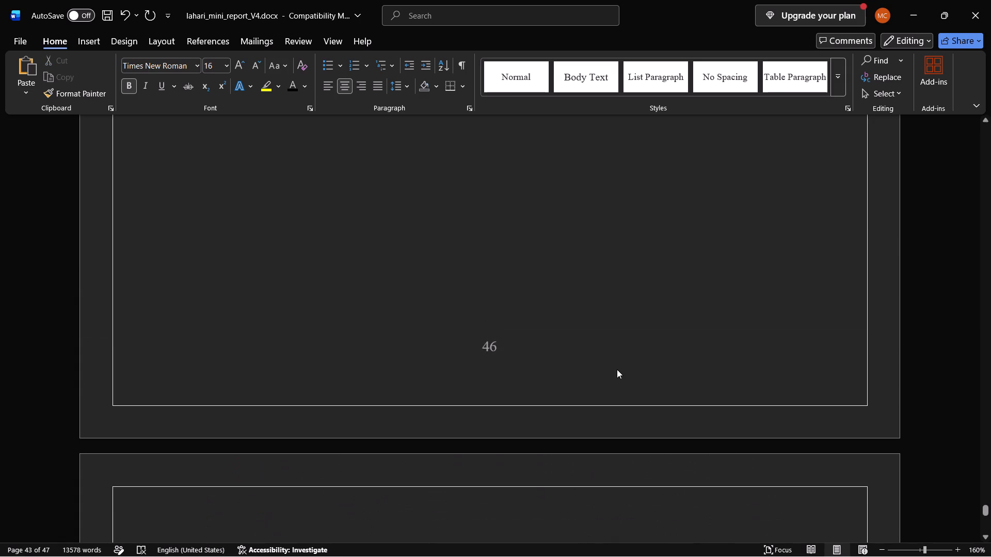
{"action": "scroll", "coordinate": [617, 369], "scroll_direction": "down", "scroll_amount": 16}
{"action": "scroll", "coordinate": [617, 369], "scroll_direction": "down", "scroll_amount": 6}
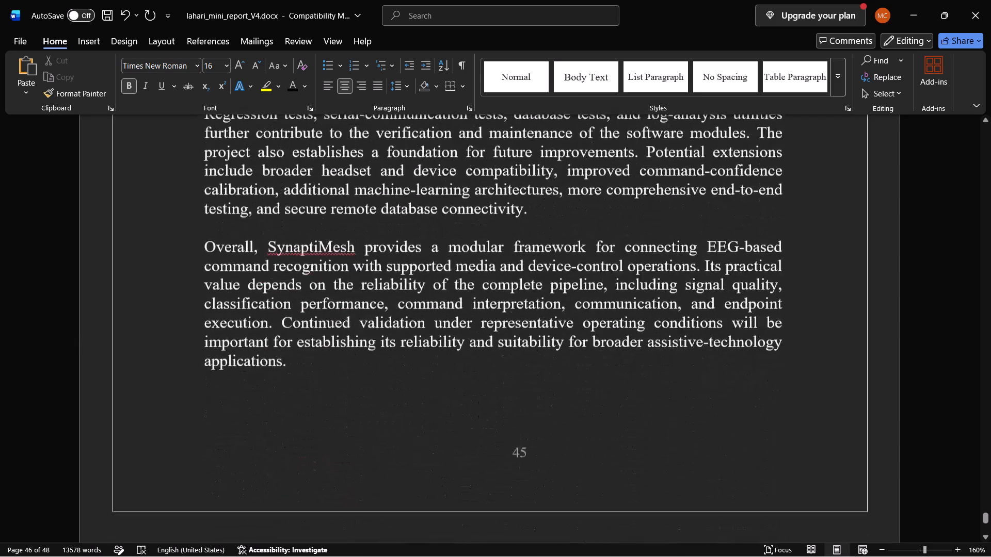
{"action": "scroll", "coordinate": [617, 369], "scroll_direction": "down", "scroll_amount": 9}
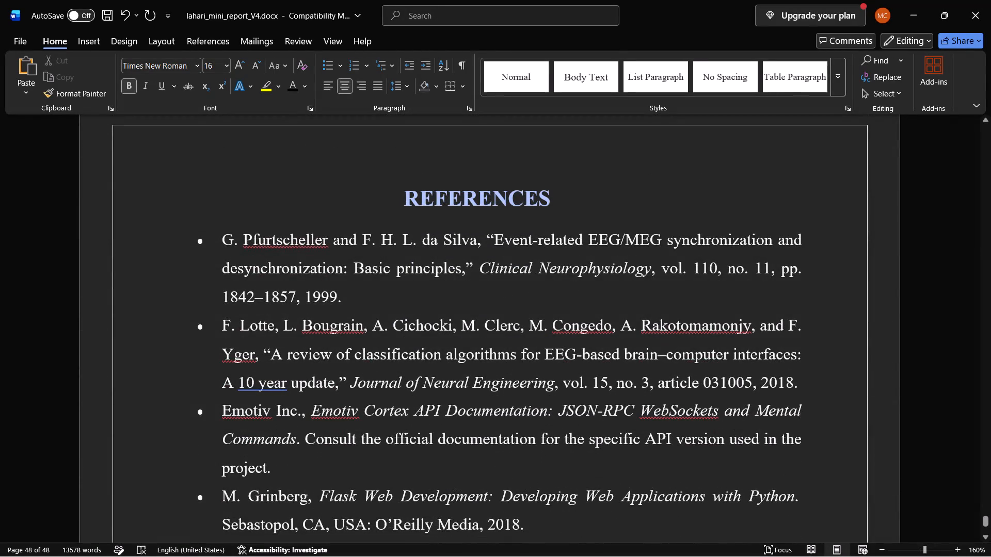
{"action": "left_click_drag", "start_coordinate": [584, 196], "coordinate": [396, 208]}
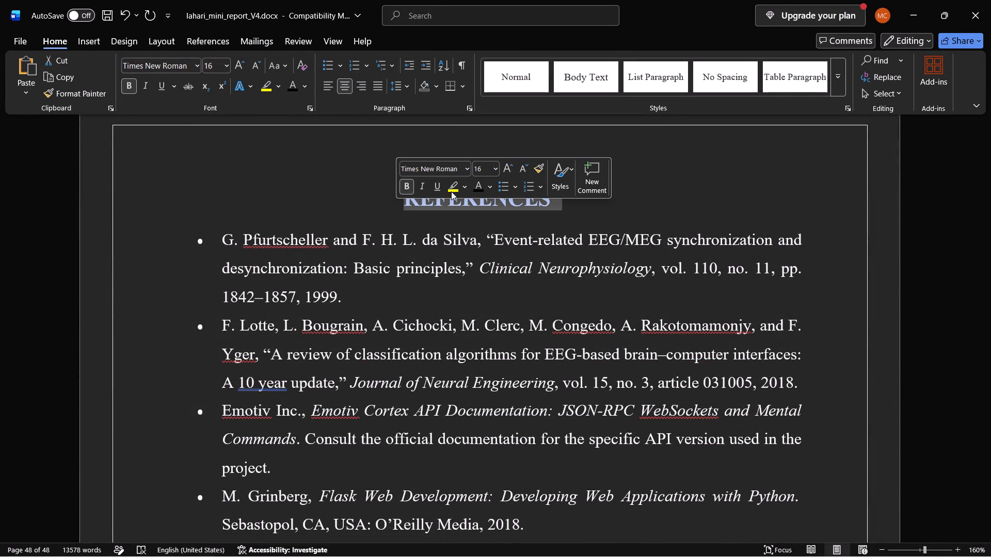
{"action": "left_click", "coordinate": [474, 191]}
{"action": "left_click", "coordinate": [486, 238]}
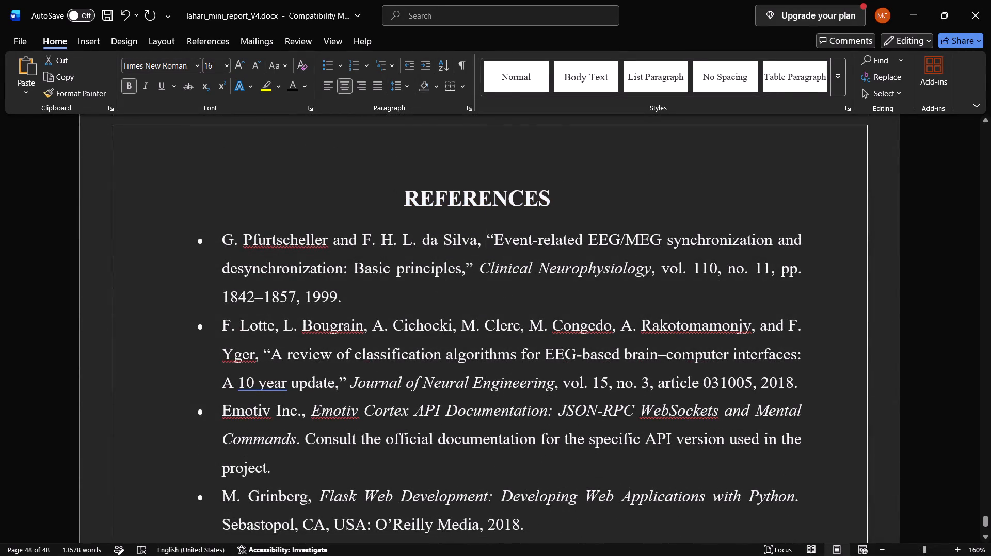
{"action": "scroll", "coordinate": [486, 238], "scroll_direction": "down", "scroll_amount": 14}
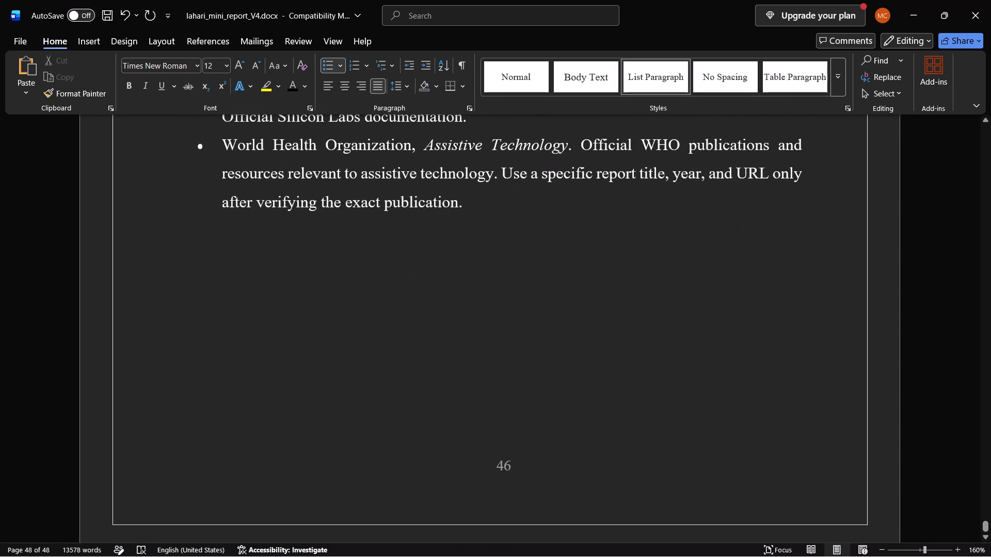
{"action": "scroll", "coordinate": [486, 238], "scroll_direction": "down", "scroll_amount": 10}
{"action": "scroll", "coordinate": [486, 238], "scroll_direction": "up", "scroll_amount": 9}
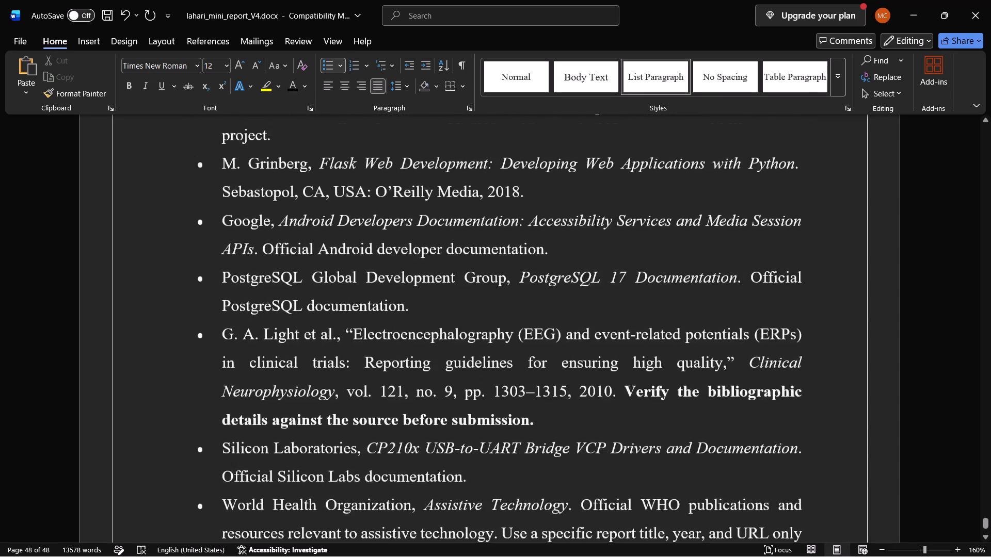
{"action": "scroll", "coordinate": [486, 238], "scroll_direction": "up", "scroll_amount": 4}
{"action": "scroll", "coordinate": [440, 240], "scroll_direction": "up", "scroll_amount": 4}
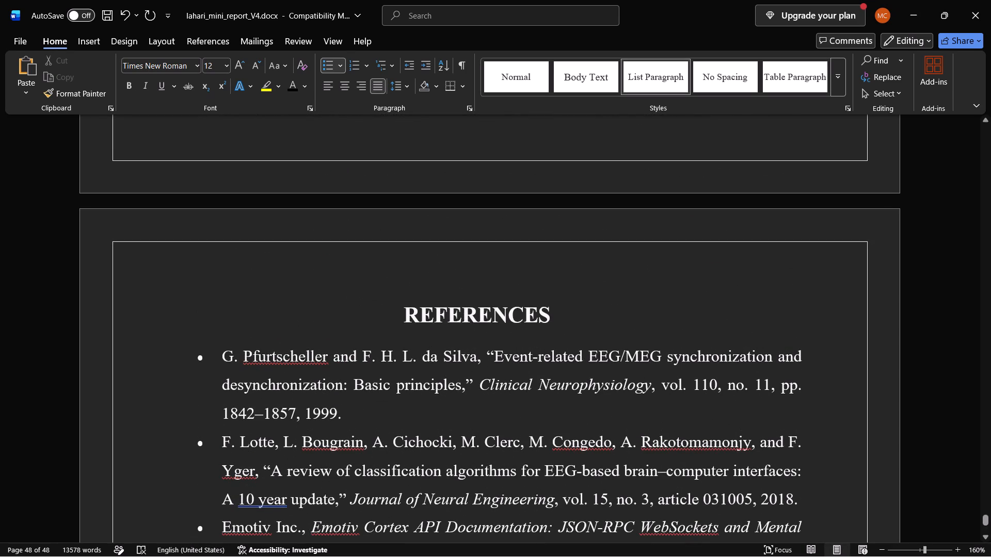
{"action": "left_click_drag", "start_coordinate": [219, 354], "coordinate": [331, 556]}
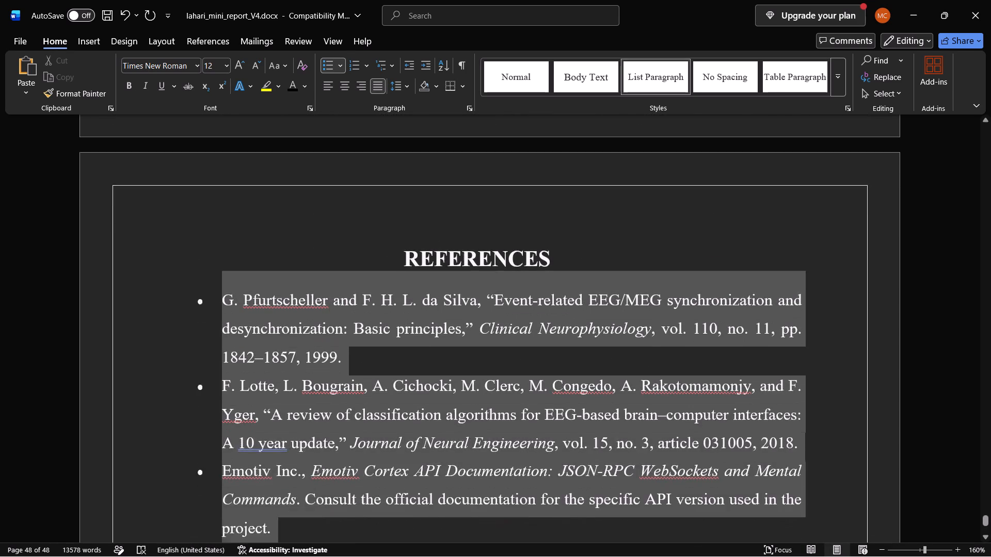
{"action": "left_click_drag", "start_coordinate": [331, 556], "coordinate": [355, 525]}
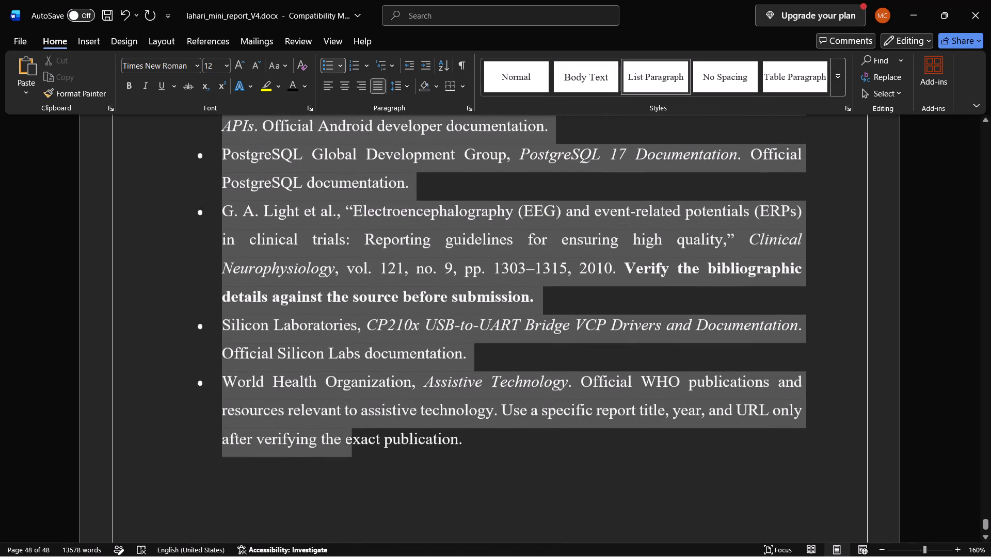
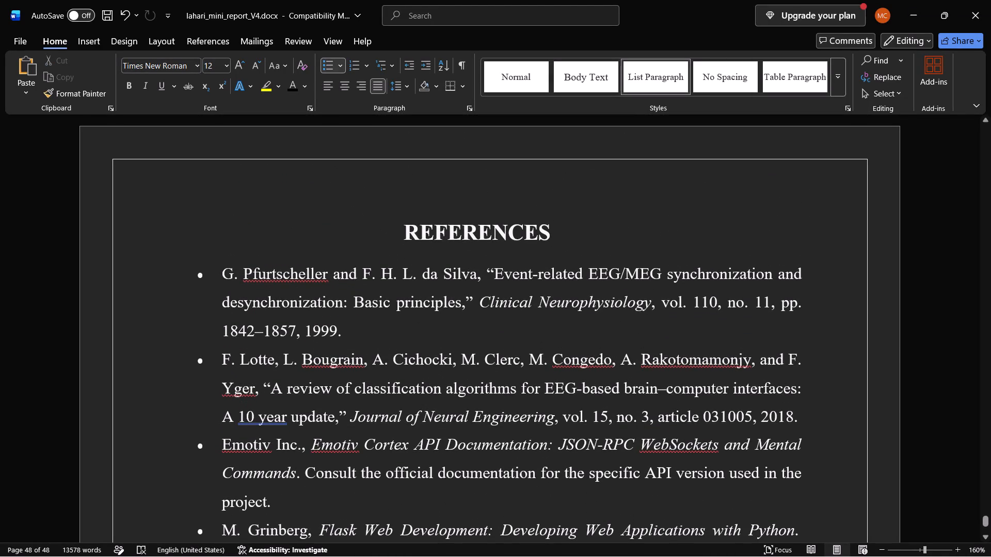
{"action": "left_click_drag", "start_coordinate": [213, 267], "coordinate": [331, 556]}
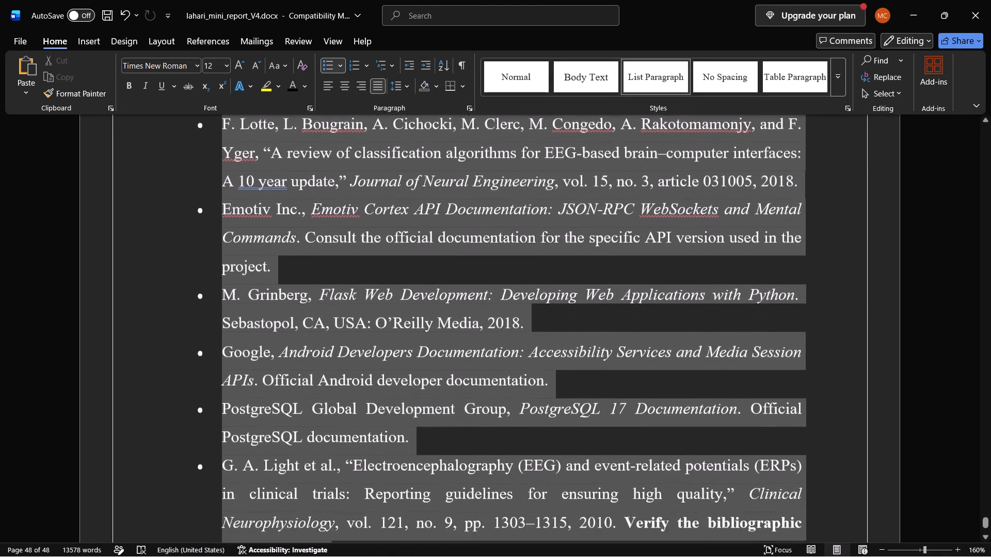
{"action": "left_click_drag", "start_coordinate": [331, 556], "coordinate": [496, 489]}
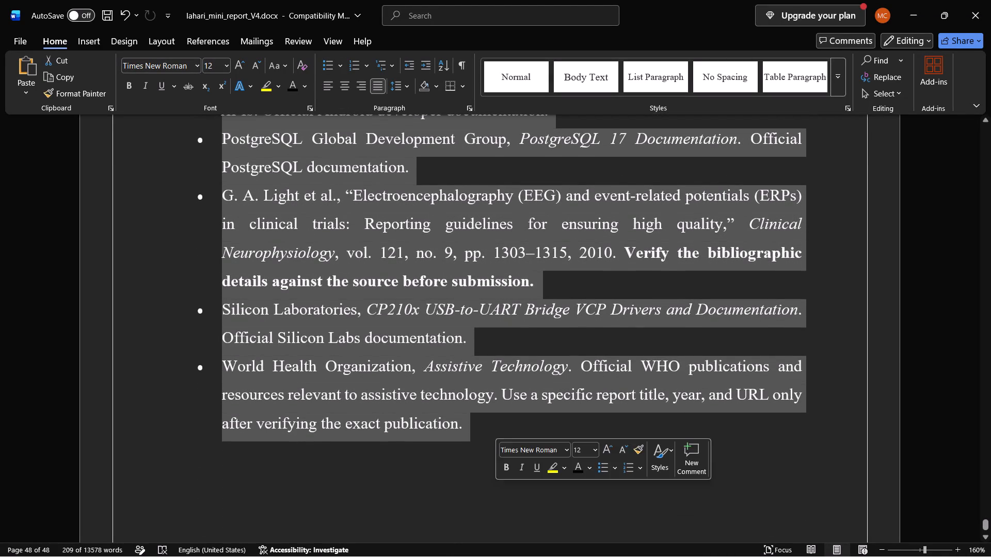
{"action": "key", "text": "BackSpace"}
{"action": "scroll", "coordinate": [497, 487], "scroll_direction": "up", "scroll_amount": 1}
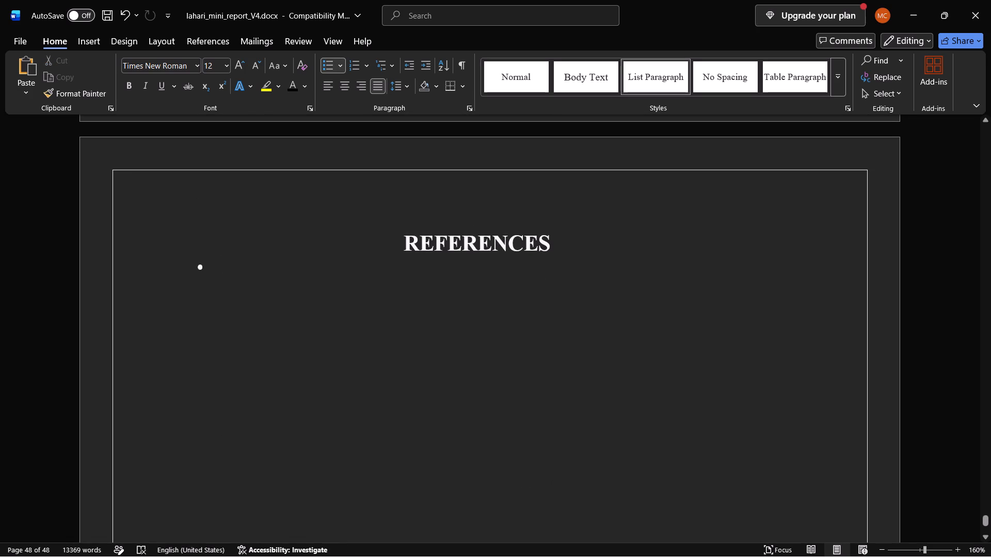
{"action": "key", "text": "BackSpace"}
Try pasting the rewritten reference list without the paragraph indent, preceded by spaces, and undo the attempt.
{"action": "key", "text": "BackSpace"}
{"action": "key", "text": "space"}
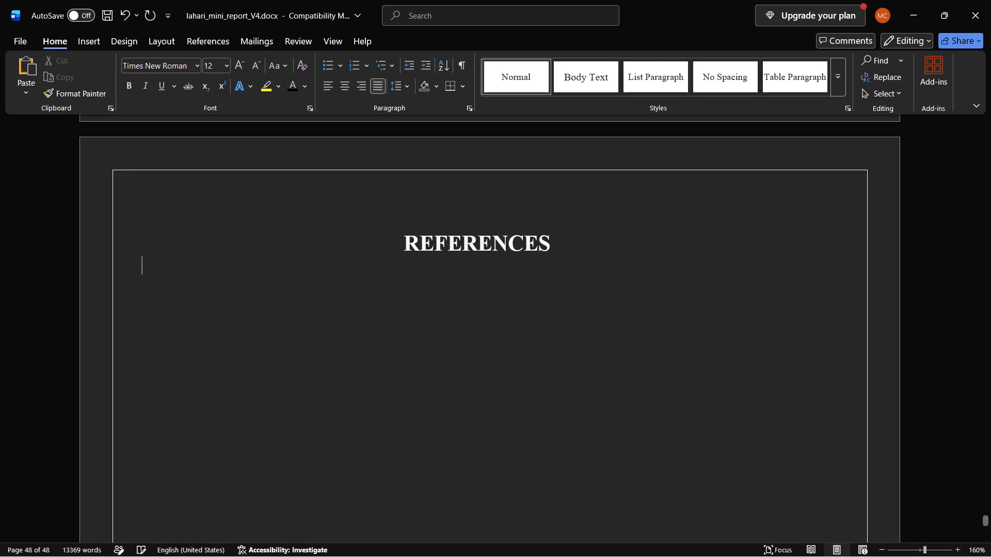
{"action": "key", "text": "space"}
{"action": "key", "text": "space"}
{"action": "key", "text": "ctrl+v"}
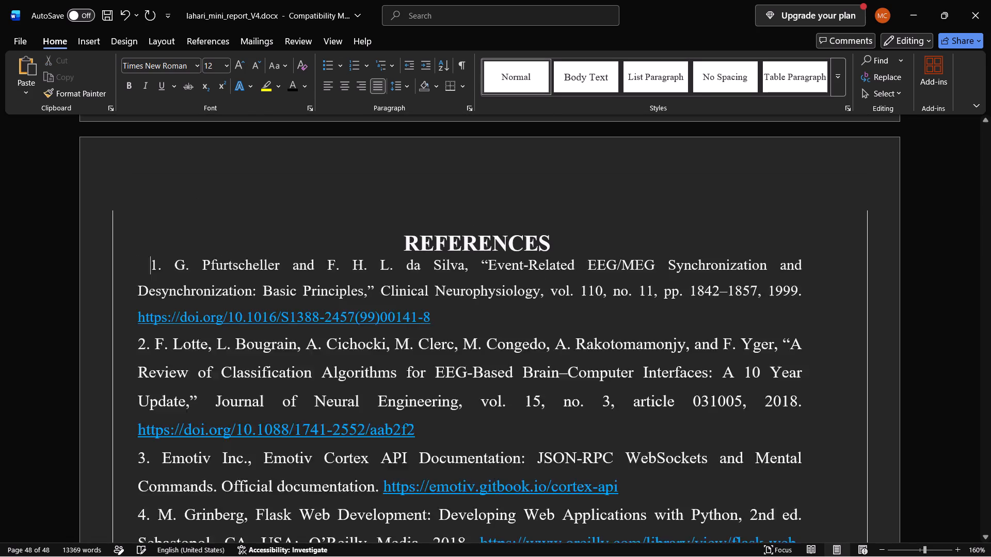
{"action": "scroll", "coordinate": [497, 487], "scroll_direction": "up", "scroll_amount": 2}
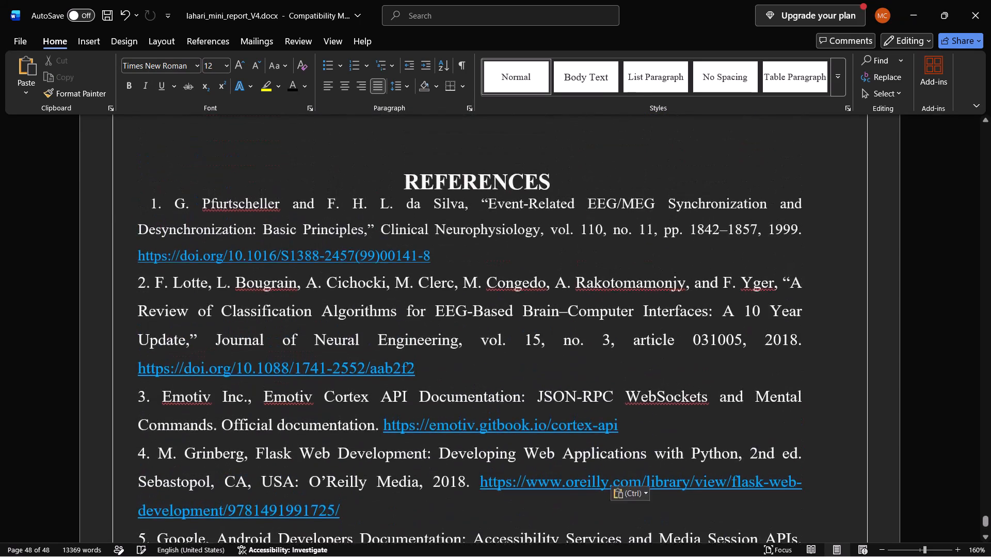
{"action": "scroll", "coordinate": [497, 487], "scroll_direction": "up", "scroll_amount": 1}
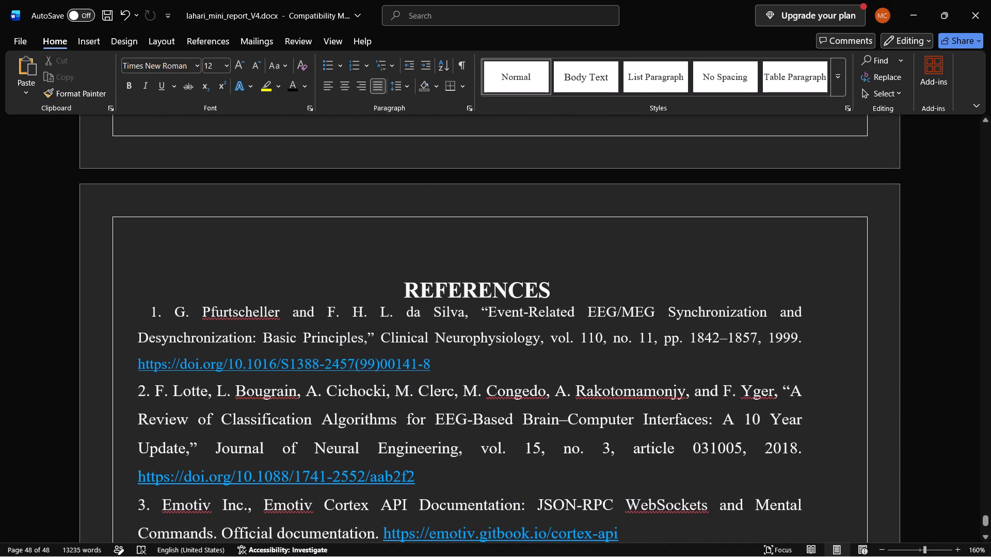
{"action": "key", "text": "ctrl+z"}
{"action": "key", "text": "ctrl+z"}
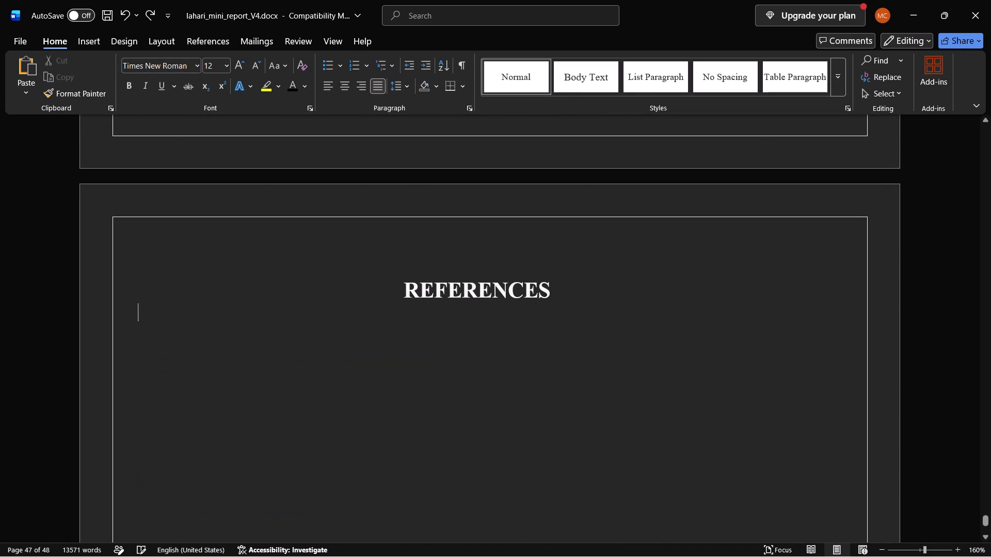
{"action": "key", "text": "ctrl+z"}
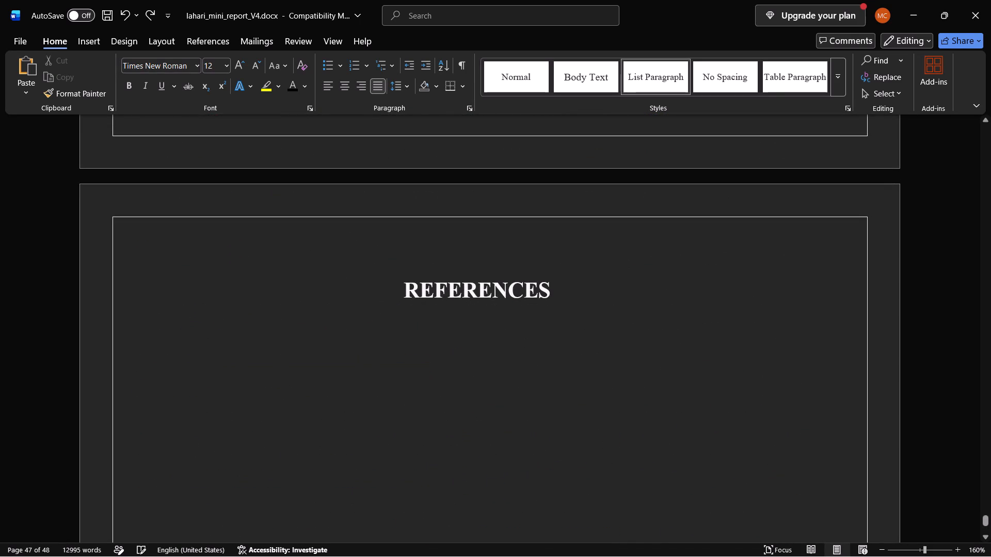
Paste the rewritten nine-entry reference list with links into the indented paragraph under REFERENCES.
{"action": "key", "text": "ctrl+v"}
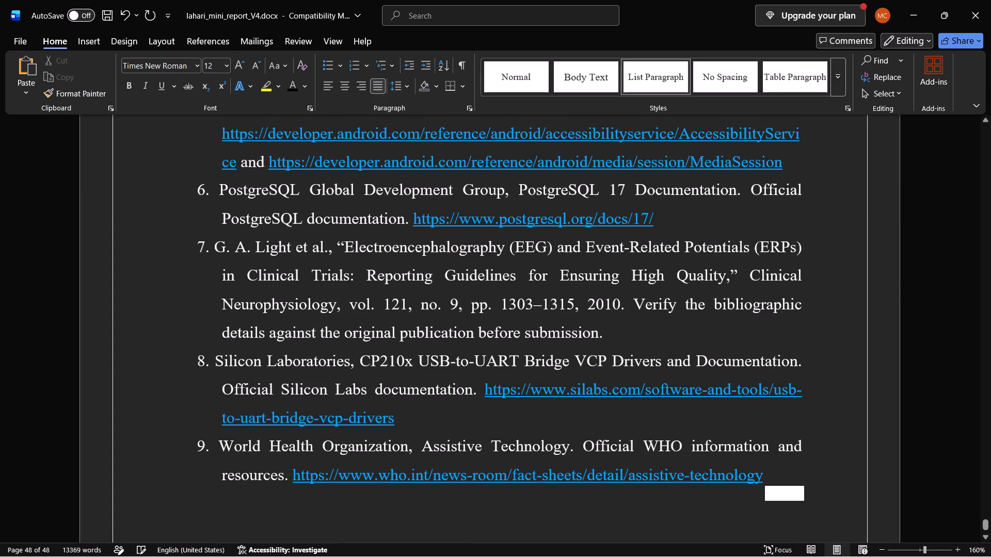
Add a blank line between the REFERENCES heading and the first reference entry.
{"action": "scroll", "coordinate": [488, 494], "scroll_direction": "up", "scroll_amount": 4}
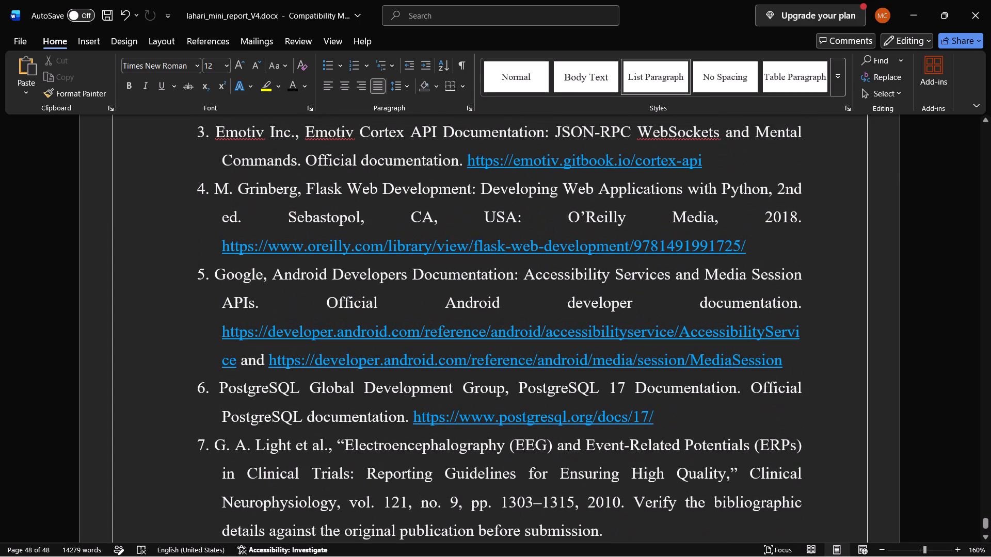
{"action": "scroll", "coordinate": [488, 505], "scroll_direction": "up", "scroll_amount": 9}
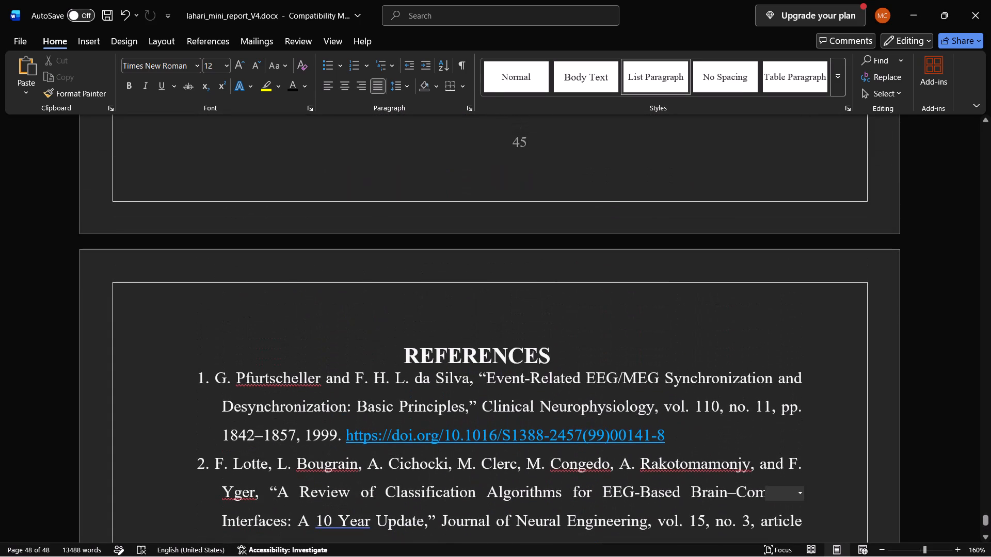
{"action": "scroll", "coordinate": [500, 539], "scroll_direction": "down", "scroll_amount": 2}
{"action": "left_click", "coordinate": [593, 309]}
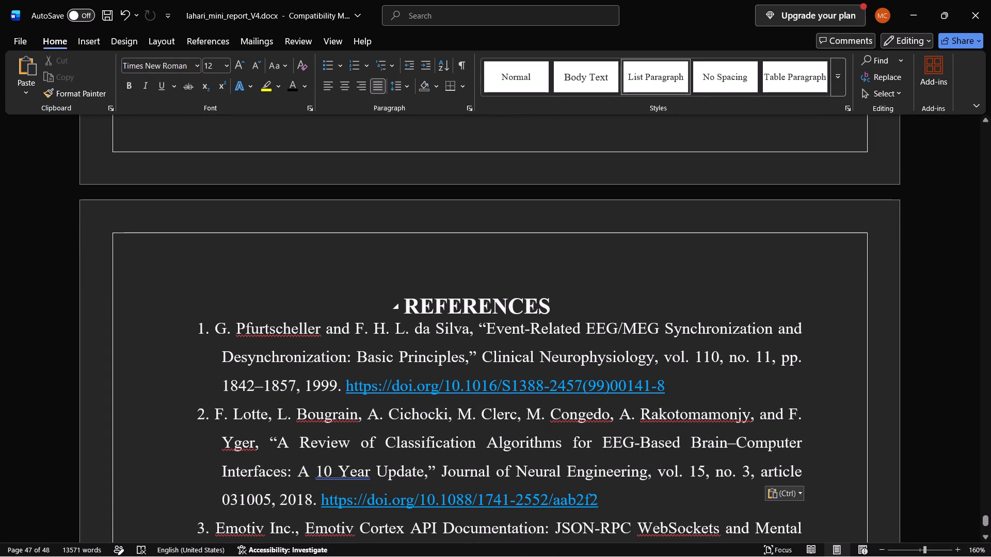
{"action": "key", "text": "Return"}
Review the layout of the REFERENCES page and the CONCLUSION page before it.
{"action": "scroll", "coordinate": [593, 309], "scroll_direction": "down", "scroll_amount": 2}
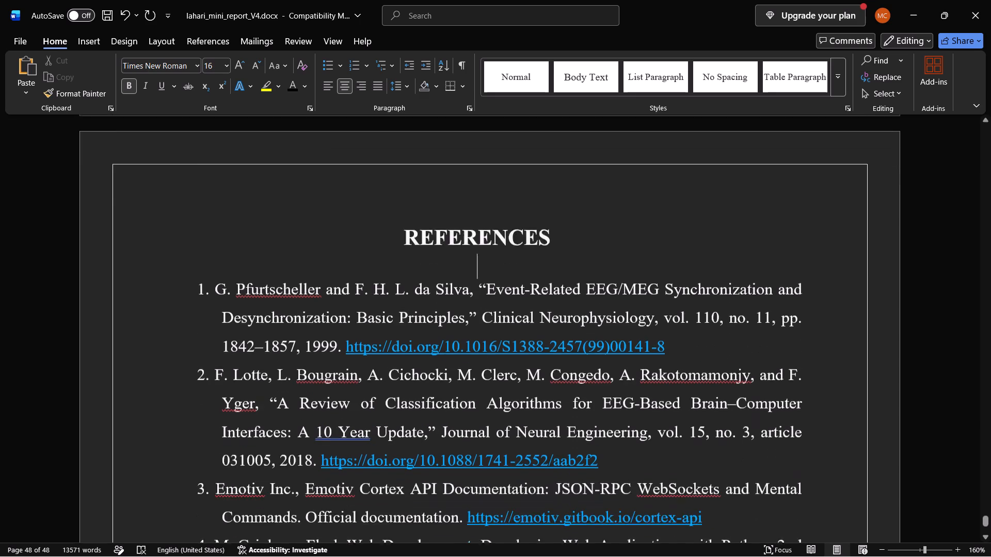
{"action": "scroll", "coordinate": [578, 316], "scroll_direction": "down", "scroll_amount": 15}
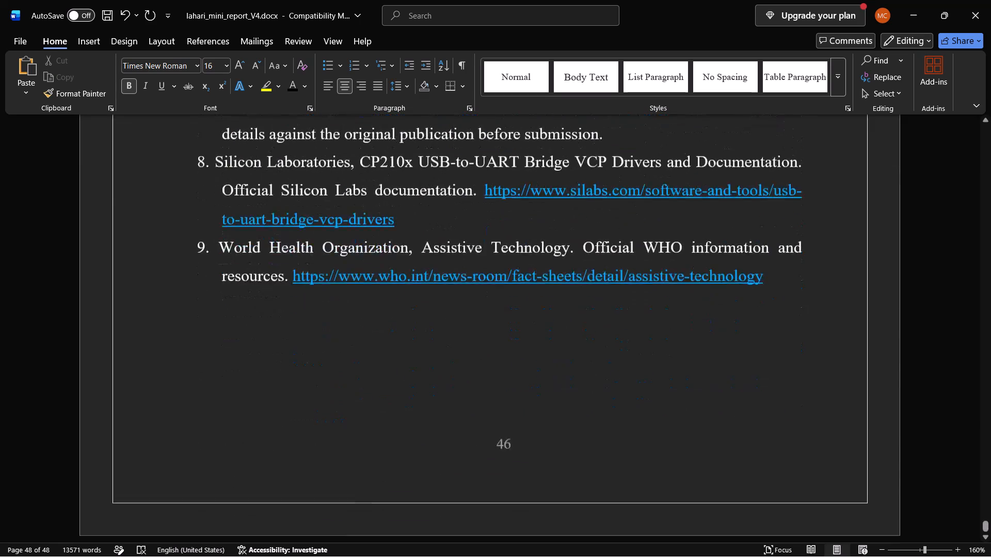
{"action": "scroll", "coordinate": [578, 316], "scroll_direction": "down", "scroll_amount": 6}
{"action": "scroll", "coordinate": [578, 316], "scroll_direction": "up", "scroll_amount": 8}
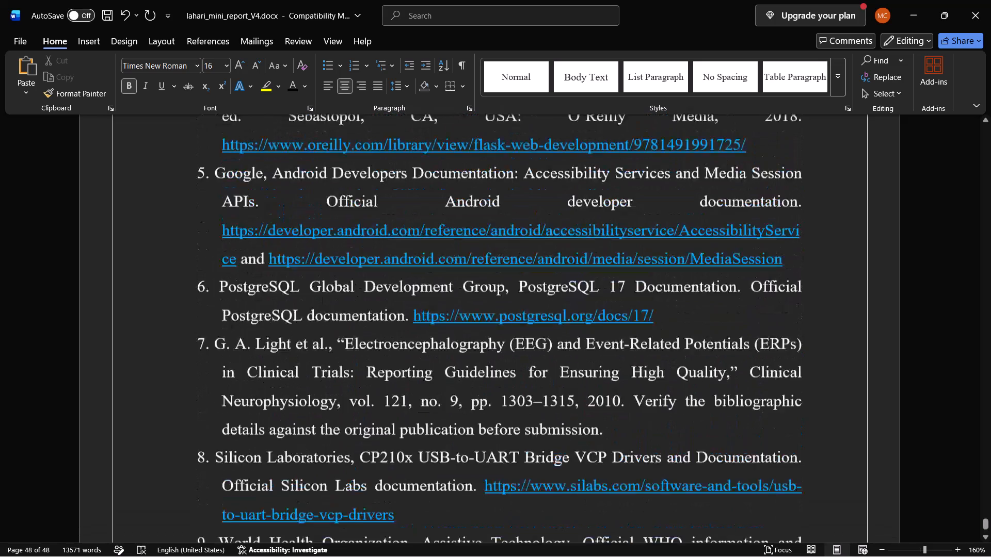
{"action": "scroll", "coordinate": [563, 325], "scroll_direction": "up", "scroll_amount": 2}
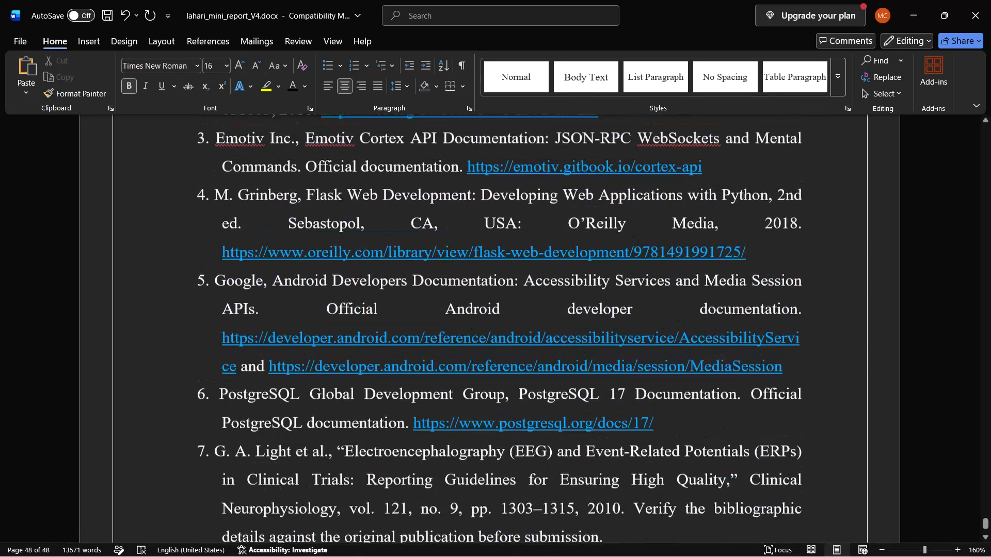
{"action": "scroll", "coordinate": [563, 325], "scroll_direction": "up", "scroll_amount": 6}
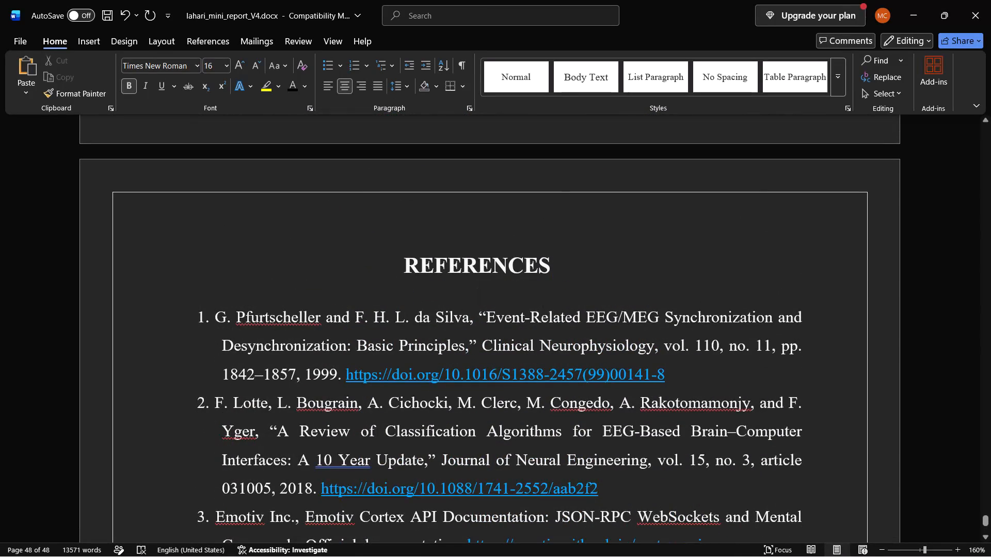
{"action": "scroll", "coordinate": [563, 325], "scroll_direction": "up", "scroll_amount": 4}
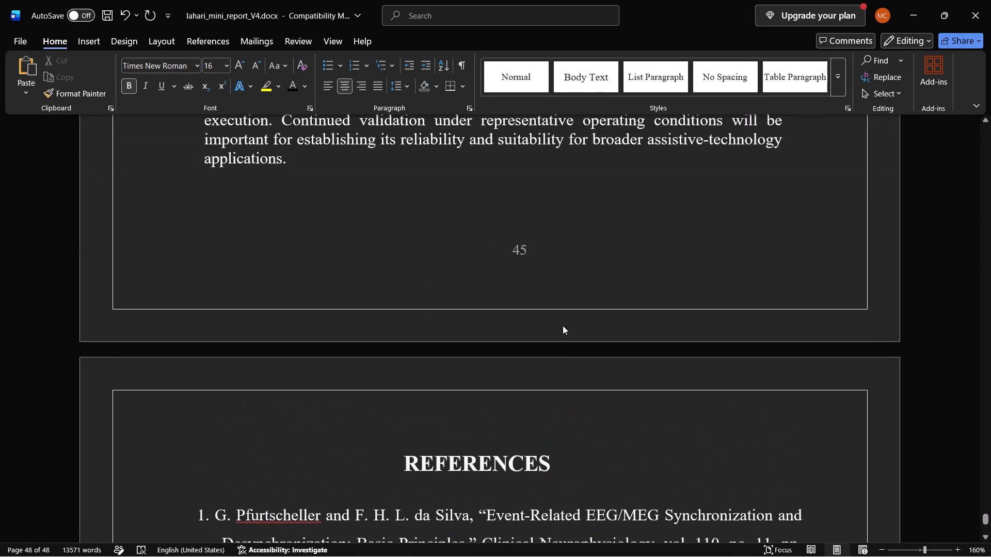
{"action": "scroll", "coordinate": [563, 325], "scroll_direction": "up", "scroll_amount": 20}
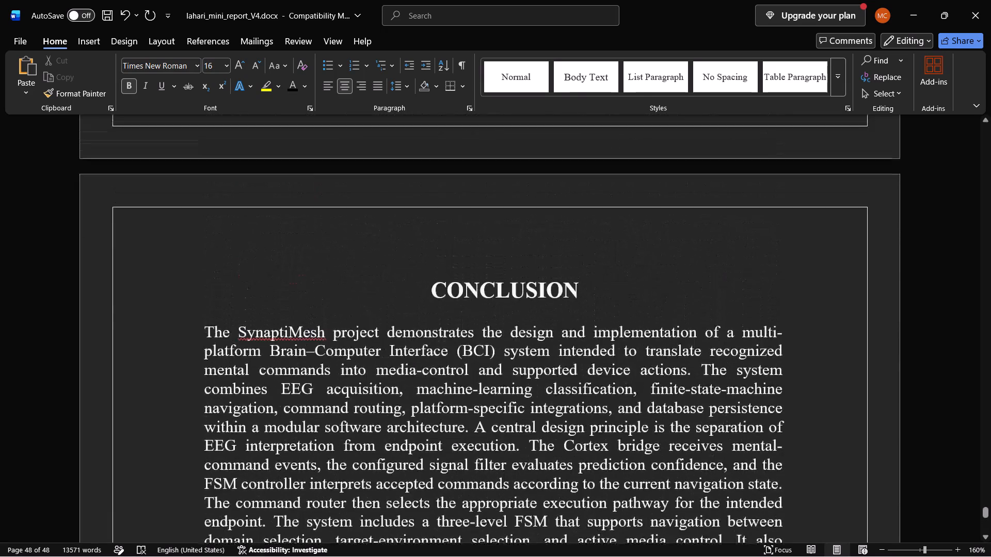
{"action": "scroll", "coordinate": [563, 325], "scroll_direction": "up", "scroll_amount": 4}
{"action": "scroll", "coordinate": [563, 325], "scroll_direction": "up", "scroll_amount": 18}
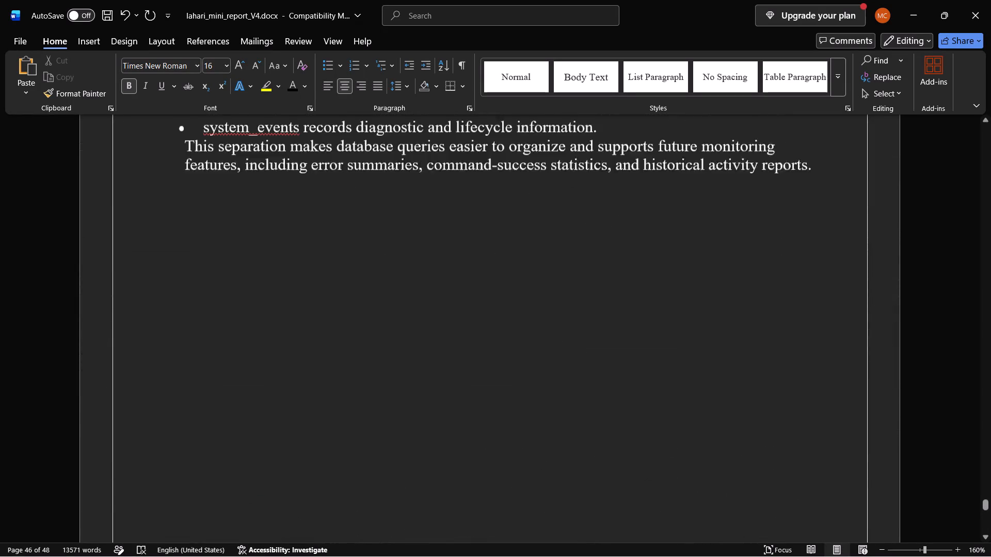
{"action": "scroll", "coordinate": [563, 325], "scroll_direction": "up", "scroll_amount": 4}
{"action": "scroll", "coordinate": [563, 325], "scroll_direction": "down", "scroll_amount": 17}
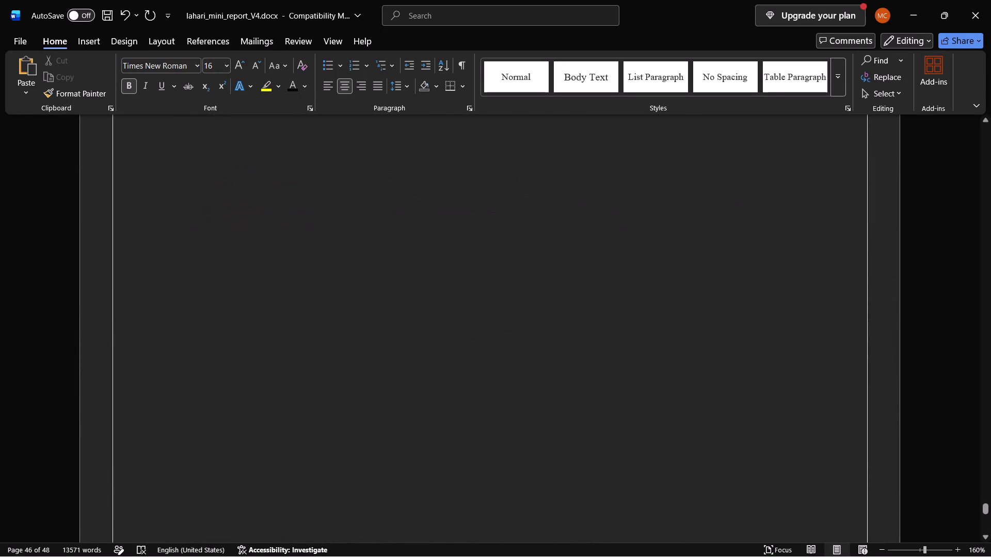
{"action": "scroll", "coordinate": [563, 325], "scroll_direction": "down", "scroll_amount": 18}
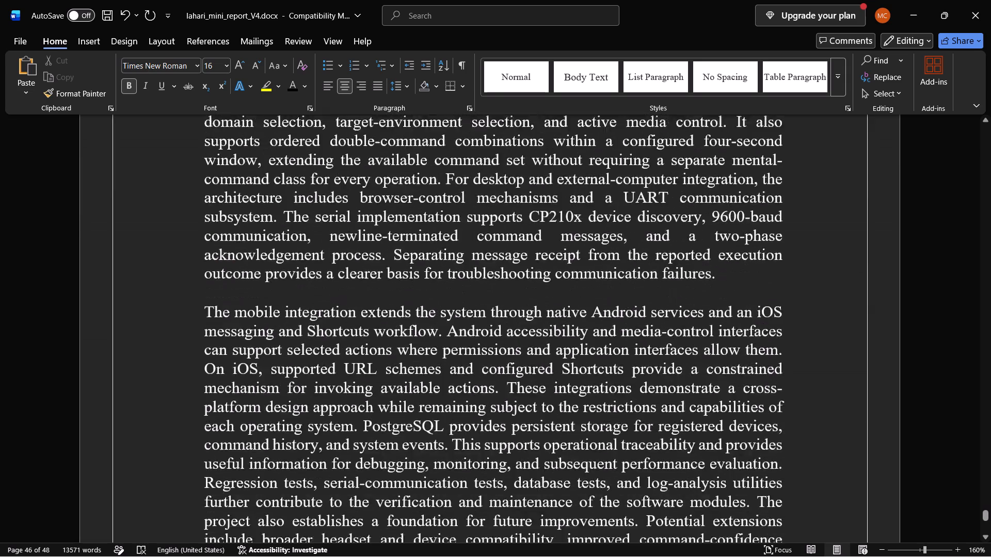
{"action": "scroll", "coordinate": [563, 325], "scroll_direction": "down", "scroll_amount": 11}
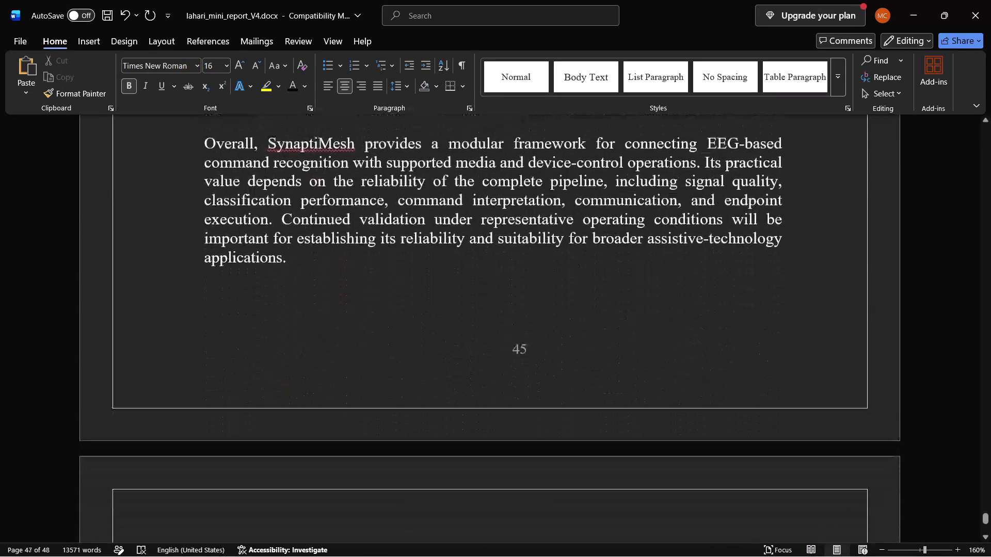
{"action": "scroll", "coordinate": [563, 325], "scroll_direction": "down", "scroll_amount": 9}
{"action": "scroll", "coordinate": [563, 325], "scroll_direction": "down", "scroll_amount": 14}
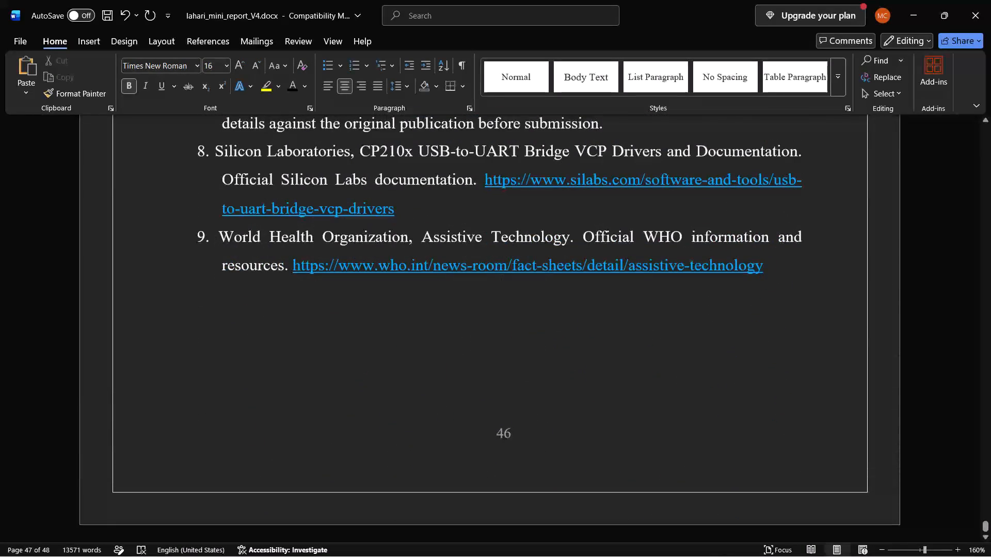
Review the report's page layout backwards from the REFERENCES page through the Backend - Database chapter to section 7.3.
{"action": "scroll", "coordinate": [563, 325], "scroll_direction": "up", "scroll_amount": 20}
{"action": "scroll", "coordinate": [563, 325], "scroll_direction": "up", "scroll_amount": 6}
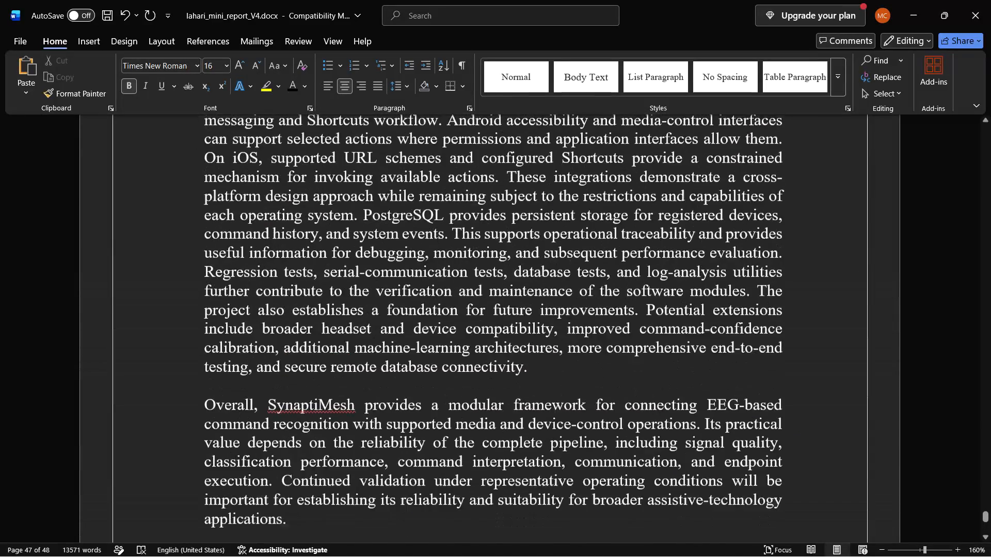
{"action": "scroll", "coordinate": [563, 325], "scroll_direction": "up", "scroll_amount": 20}
{"action": "scroll", "coordinate": [563, 325], "scroll_direction": "up", "scroll_amount": 9}
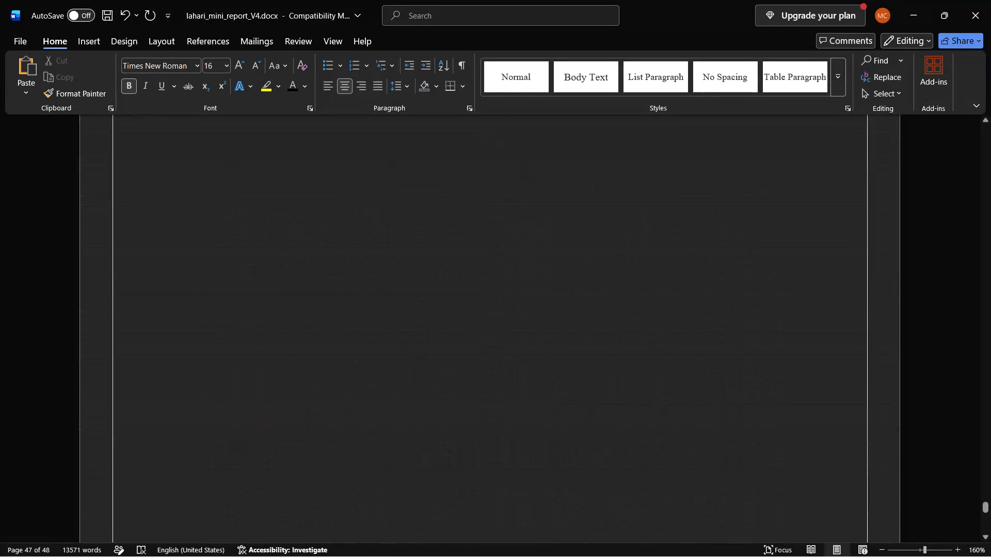
{"action": "scroll", "coordinate": [563, 325], "scroll_direction": "up", "scroll_amount": 20}
{"action": "scroll", "coordinate": [563, 325], "scroll_direction": "up", "scroll_amount": 9}
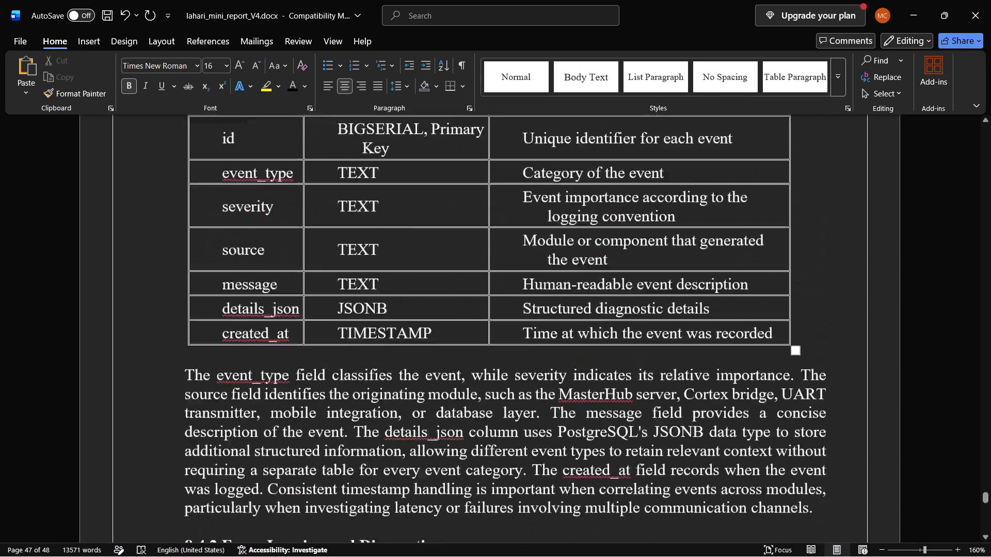
{"action": "scroll", "coordinate": [563, 325], "scroll_direction": "up", "scroll_amount": 20}
{"action": "scroll", "coordinate": [563, 325], "scroll_direction": "up", "scroll_amount": 9}
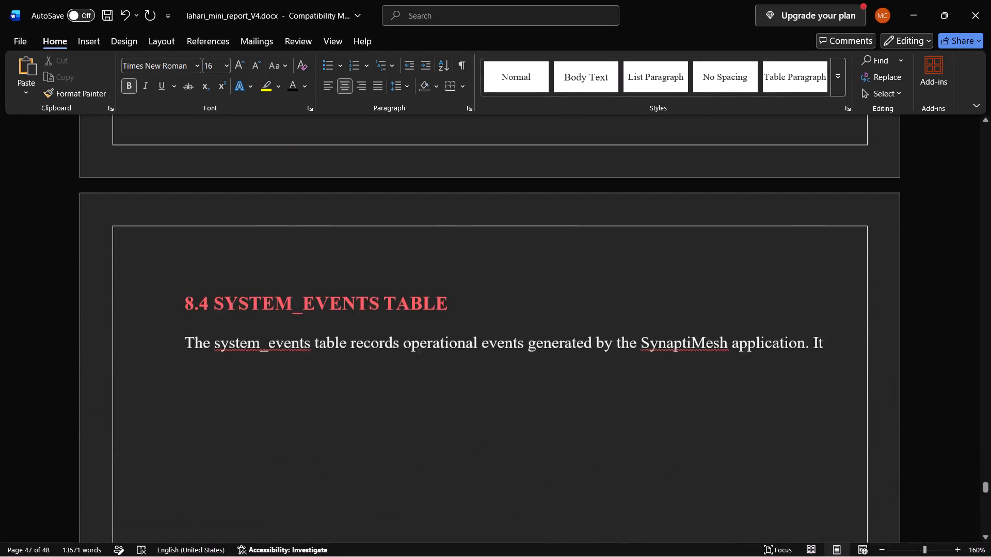
{"action": "scroll", "coordinate": [563, 325], "scroll_direction": "up", "scroll_amount": 19}
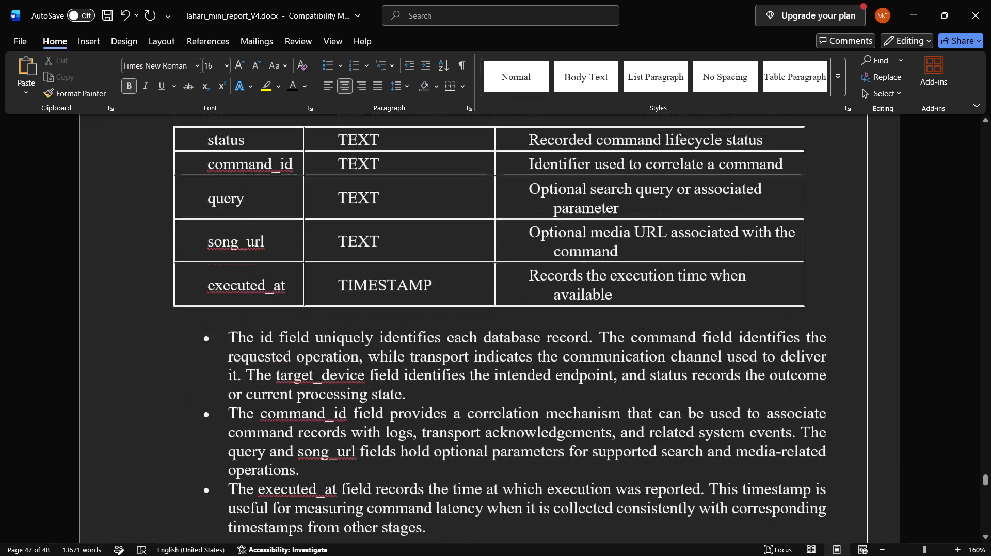
{"action": "scroll", "coordinate": [563, 325], "scroll_direction": "up", "scroll_amount": 20}
{"action": "scroll", "coordinate": [563, 325], "scroll_direction": "up", "scroll_amount": 8}
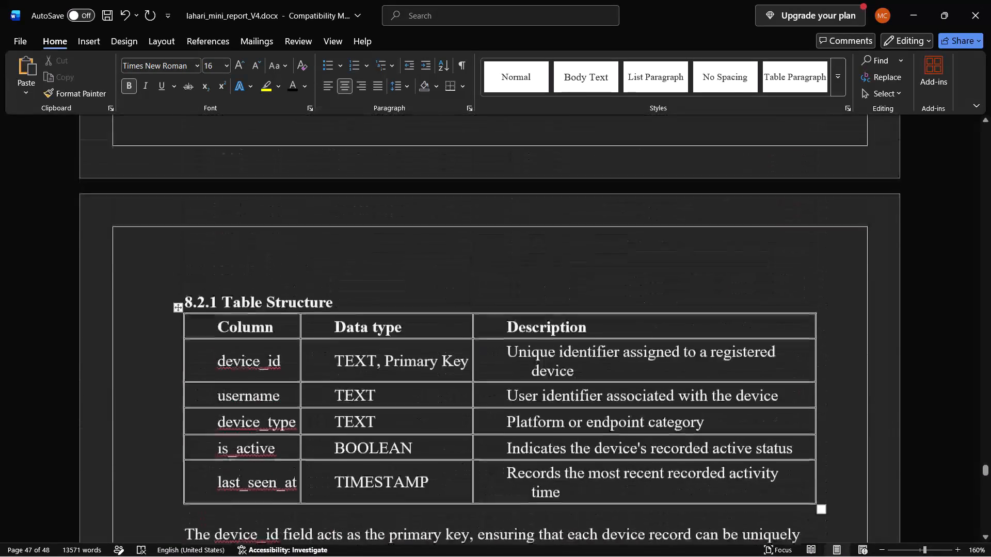
{"action": "scroll", "coordinate": [563, 325], "scroll_direction": "up", "scroll_amount": 13}
{"action": "scroll", "coordinate": [563, 325], "scroll_direction": "up", "scroll_amount": 13}
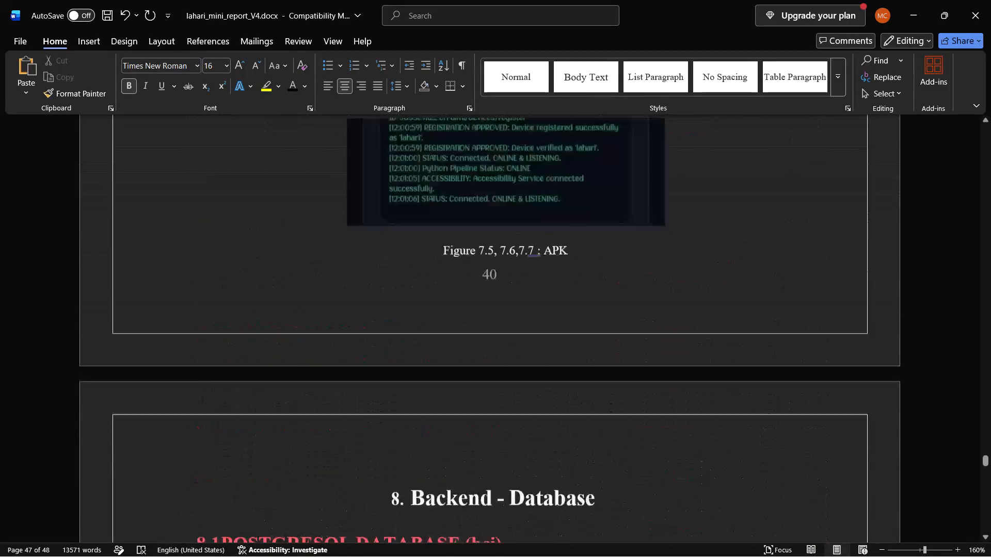
{"action": "scroll", "coordinate": [563, 325], "scroll_direction": "up", "scroll_amount": 20}
{"action": "scroll", "coordinate": [563, 325], "scroll_direction": "up", "scroll_amount": 9}
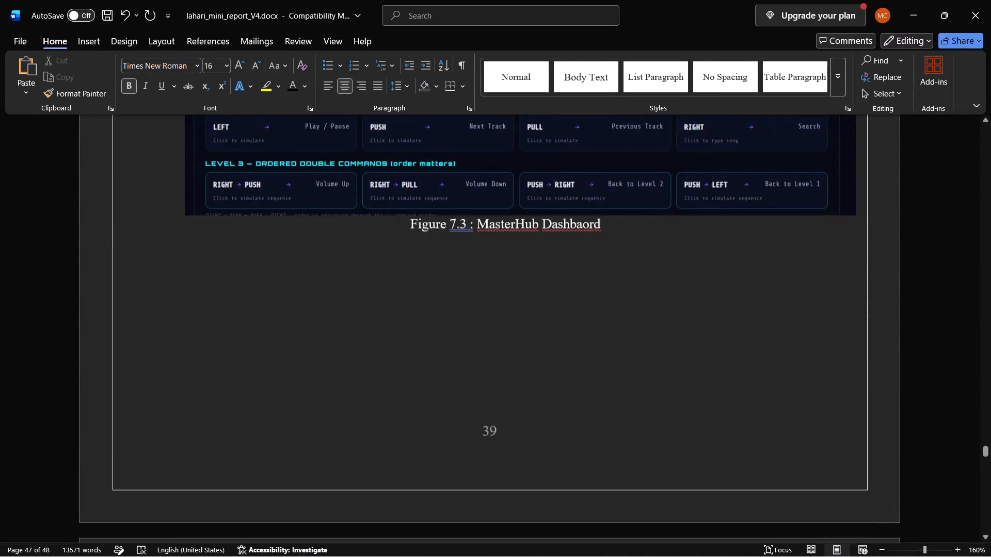
{"action": "scroll", "coordinate": [563, 325], "scroll_direction": "up", "scroll_amount": 10}
{"action": "scroll", "coordinate": [563, 325], "scroll_direction": "up", "scroll_amount": 14}
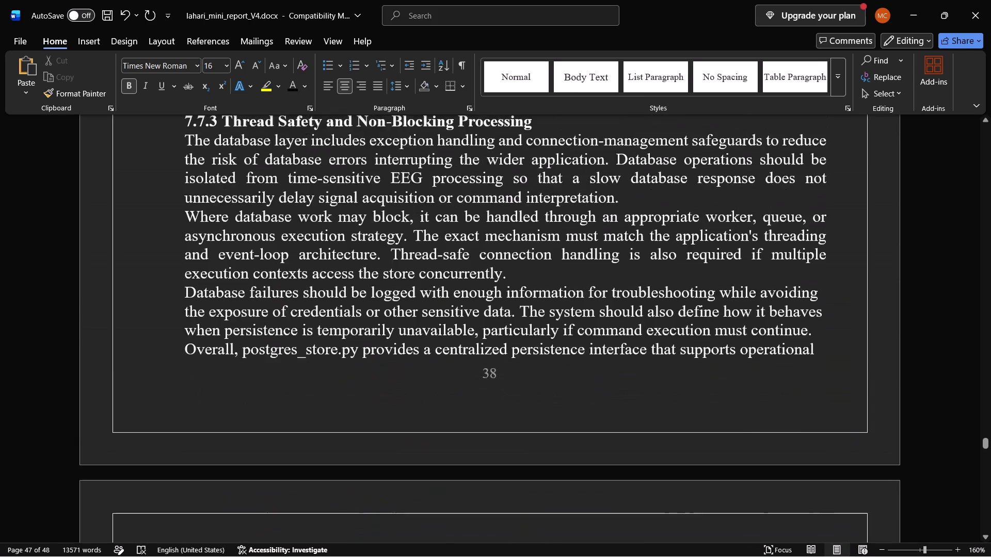
{"action": "scroll", "coordinate": [563, 325], "scroll_direction": "up", "scroll_amount": 20}
{"action": "scroll", "coordinate": [563, 325], "scroll_direction": "up", "scroll_amount": 8}
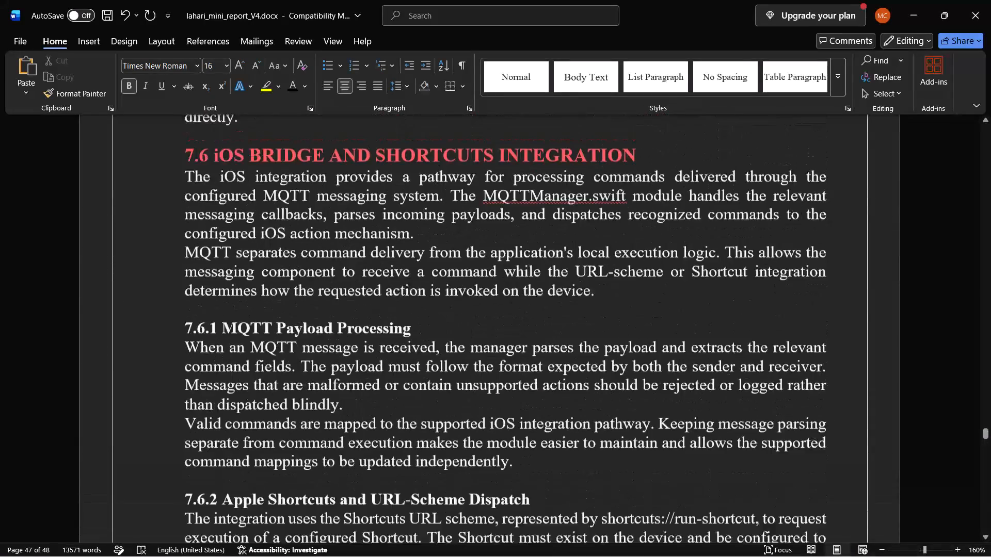
{"action": "scroll", "coordinate": [563, 325], "scroll_direction": "up", "scroll_amount": 13}
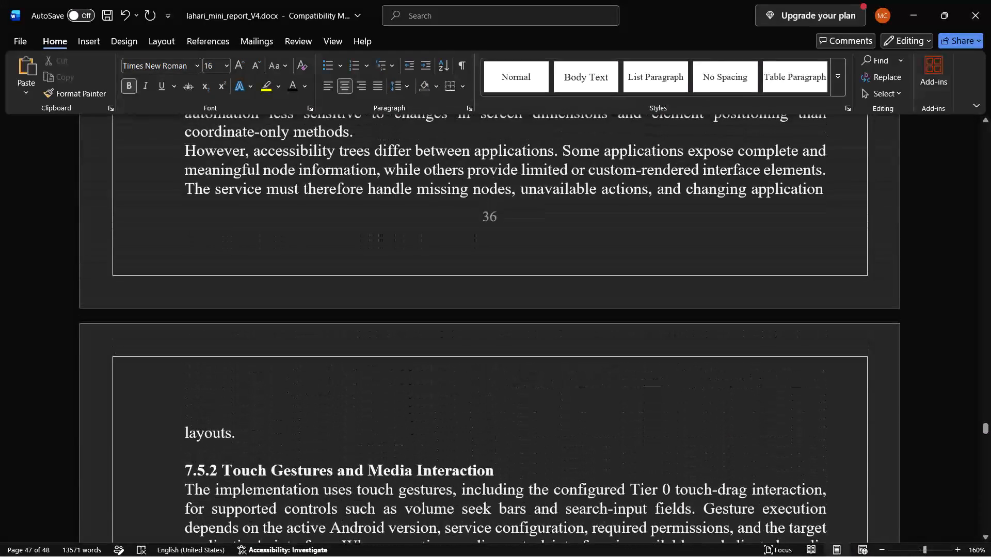
{"action": "scroll", "coordinate": [563, 325], "scroll_direction": "up", "scroll_amount": 16}
{"action": "scroll", "coordinate": [563, 325], "scroll_direction": "up", "scroll_amount": 8}
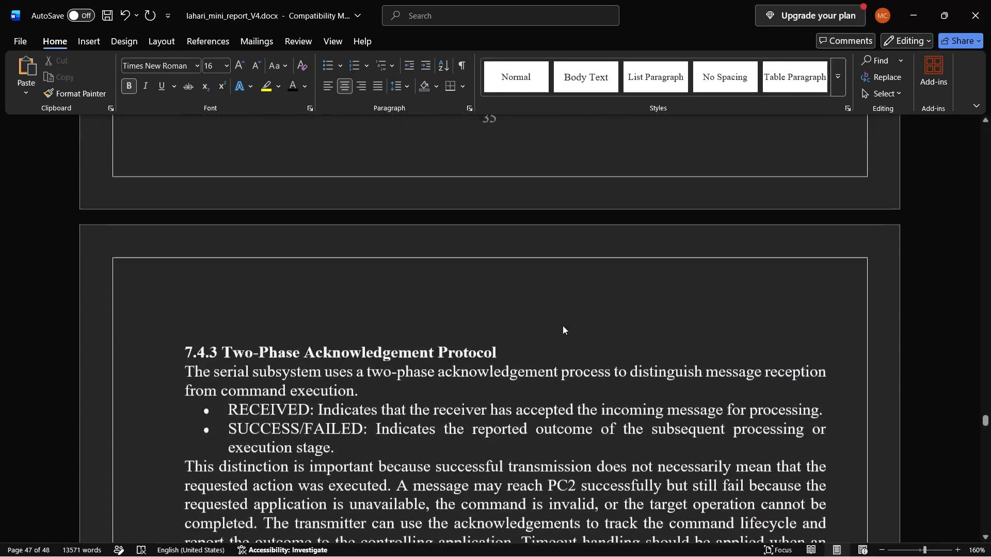
{"action": "scroll", "coordinate": [563, 325], "scroll_direction": "up", "scroll_amount": 10}
{"action": "scroll", "coordinate": [563, 325], "scroll_direction": "up", "scroll_amount": 13}
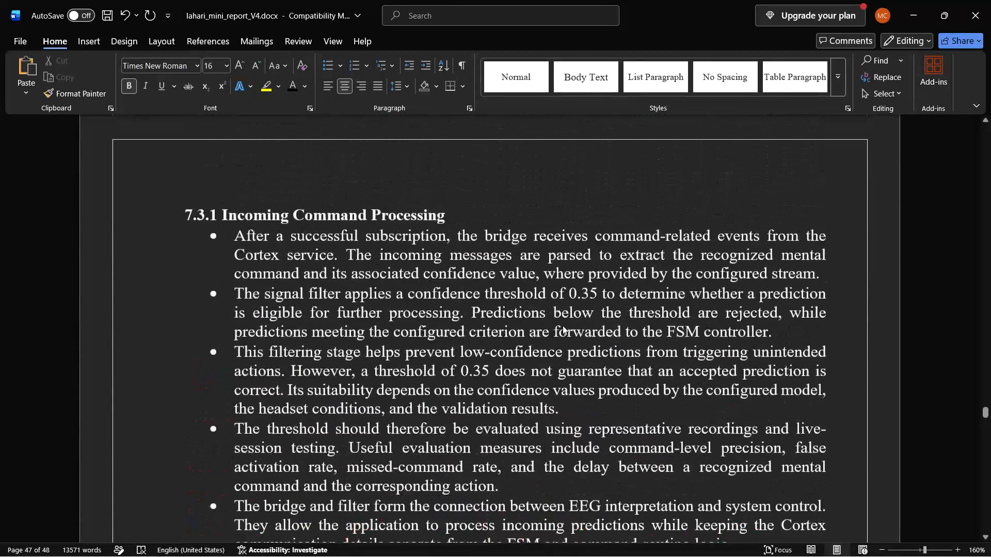
{"action": "scroll", "coordinate": [563, 325], "scroll_direction": "up", "scroll_amount": 11}
{"action": "scroll", "coordinate": [563, 325], "scroll_direction": "up", "scroll_amount": 15}
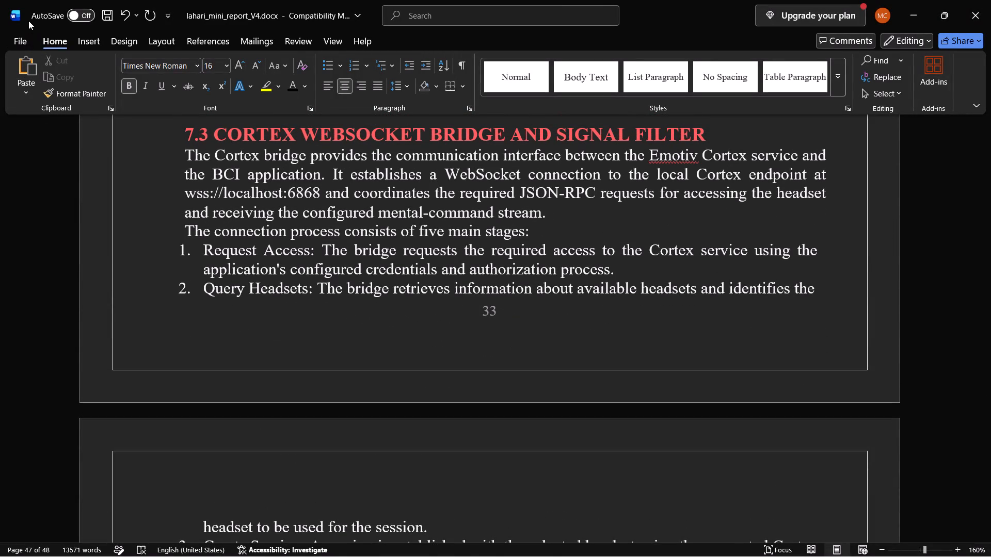
Save a copy of the report in the Desktop folder as a Word document named "Mahiteja_Mini _Report".
{"action": "left_click", "coordinate": [21, 47]}
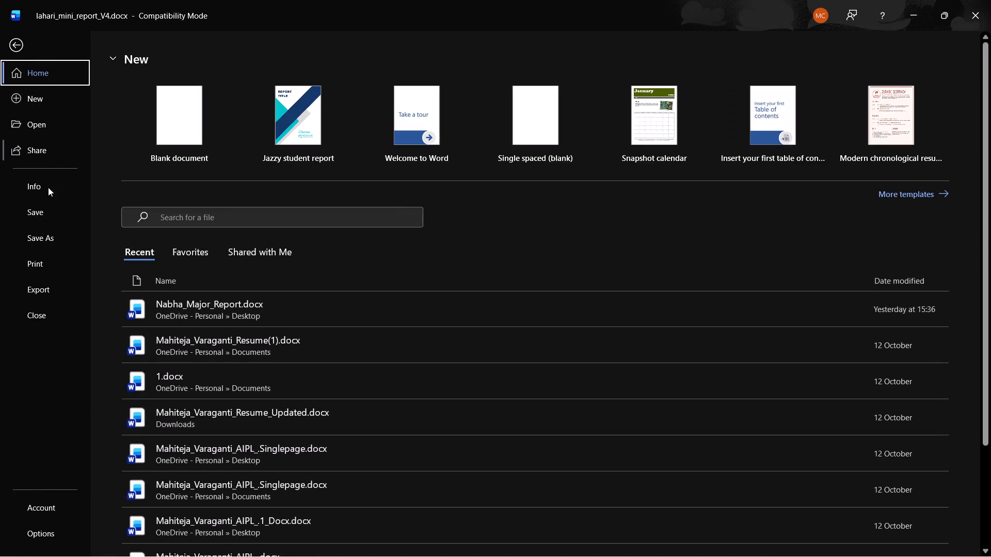
{"action": "left_click", "coordinate": [40, 240]}
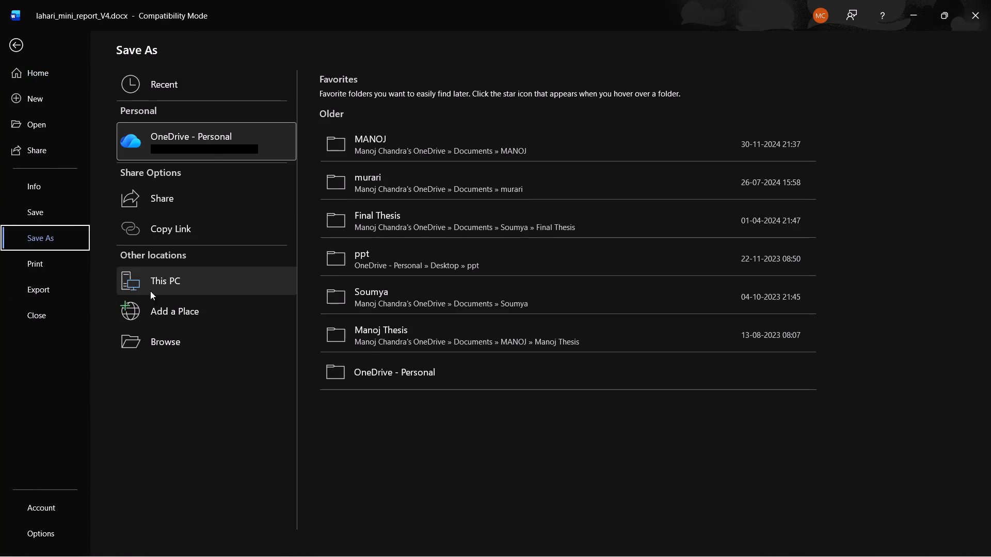
{"action": "left_click", "coordinate": [171, 287]}
{"action": "double_click", "coordinate": [171, 287]}
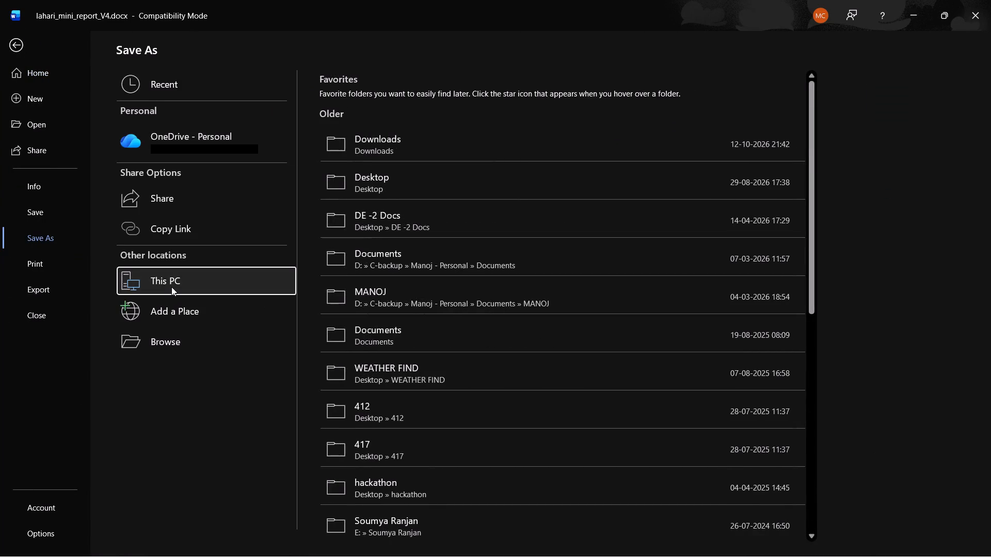
{"action": "double_click", "coordinate": [171, 287]}
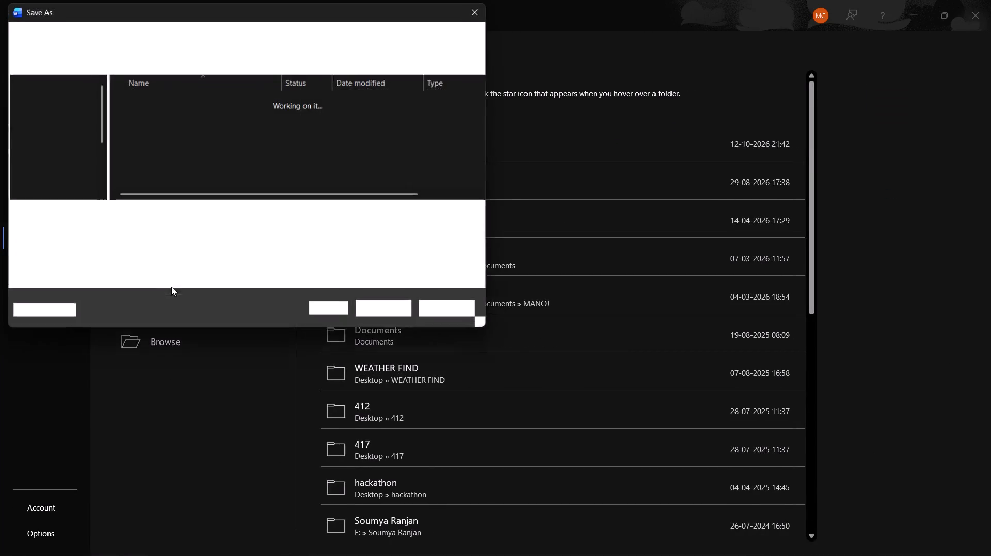
{"action": "left_click", "coordinate": [55, 169]}
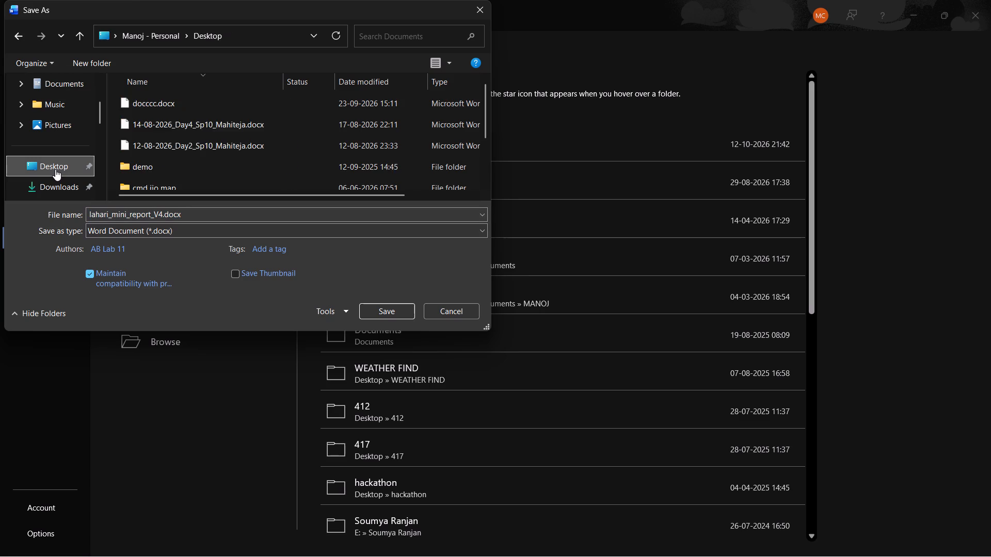
{"action": "double_click", "coordinate": [55, 169]}
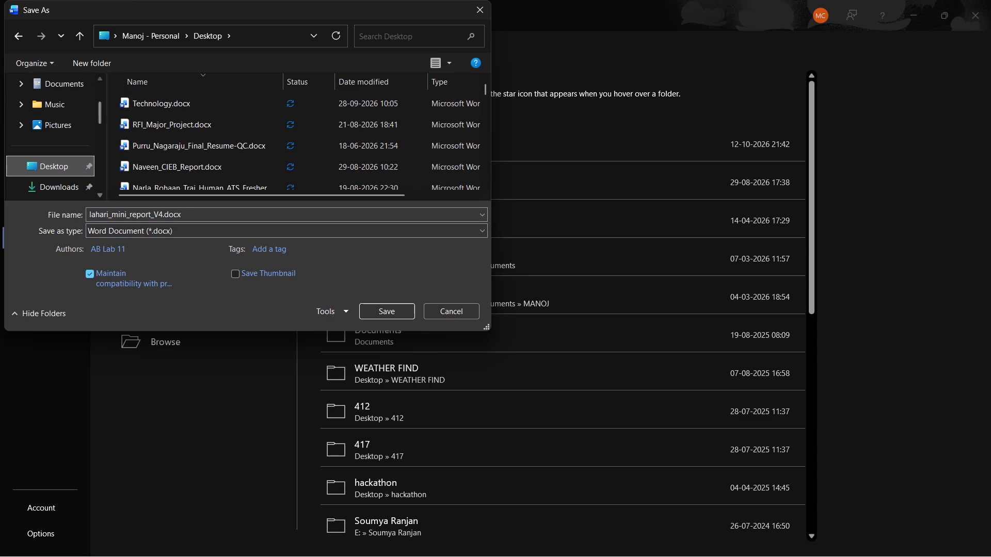
{"action": "left_click", "coordinate": [171, 214]}
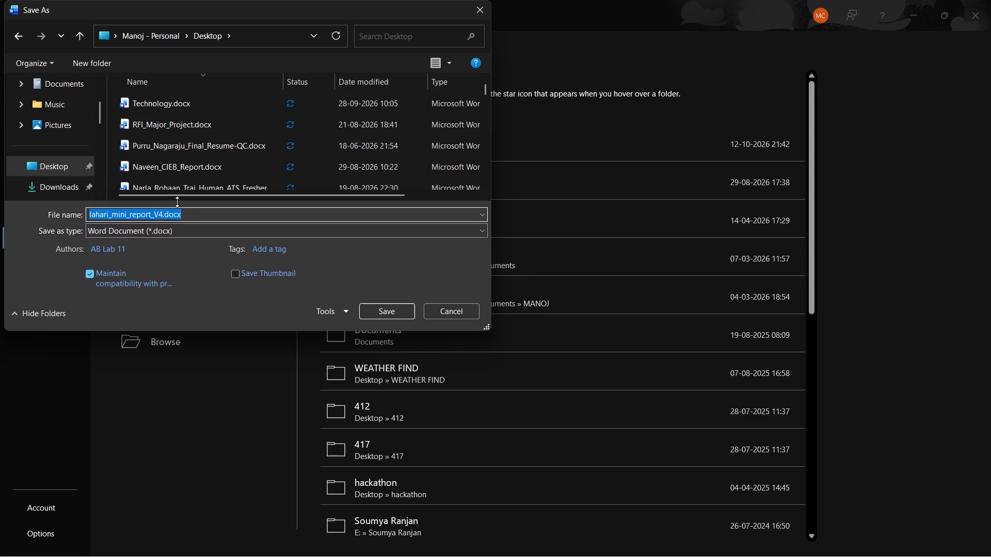
{"action": "key", "text": "BackSpace"}
{"action": "type", "text": "Mahiteja"}
{"action": "type", "text": "_Mini"}
{"action": "key", "text": "space"}
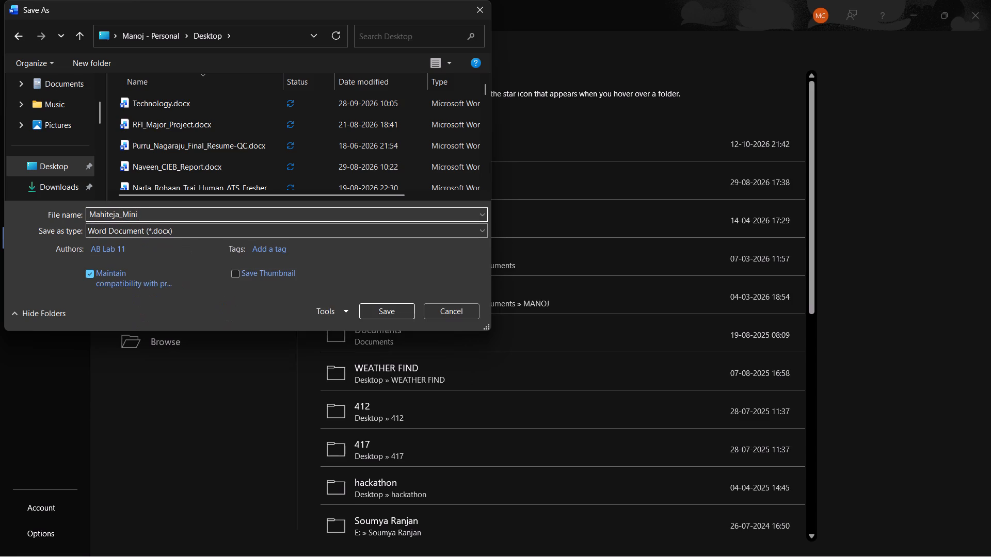
{"action": "key", "text": "minus"}
{"action": "key", "text": "BackSpace"}
{"action": "key", "text": "shift+underscore"}
{"action": "type", "text": "Report"}
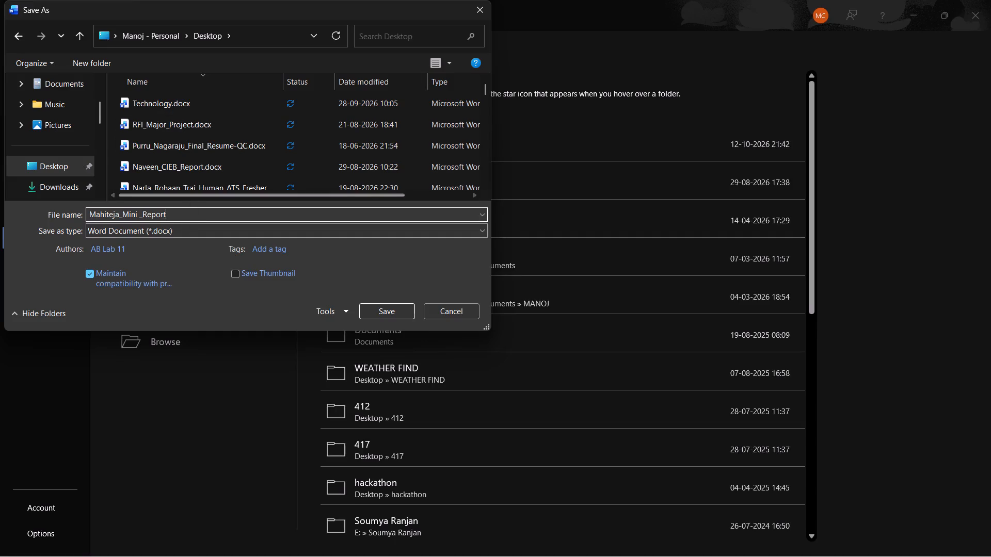
{"action": "left_click", "coordinate": [386, 307]}
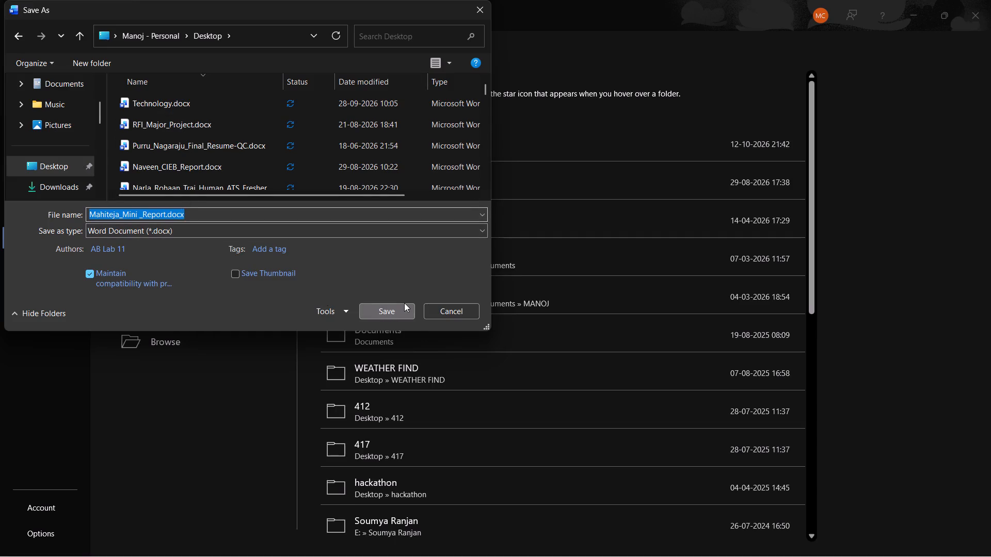
{"action": "left_click", "coordinate": [393, 304]}
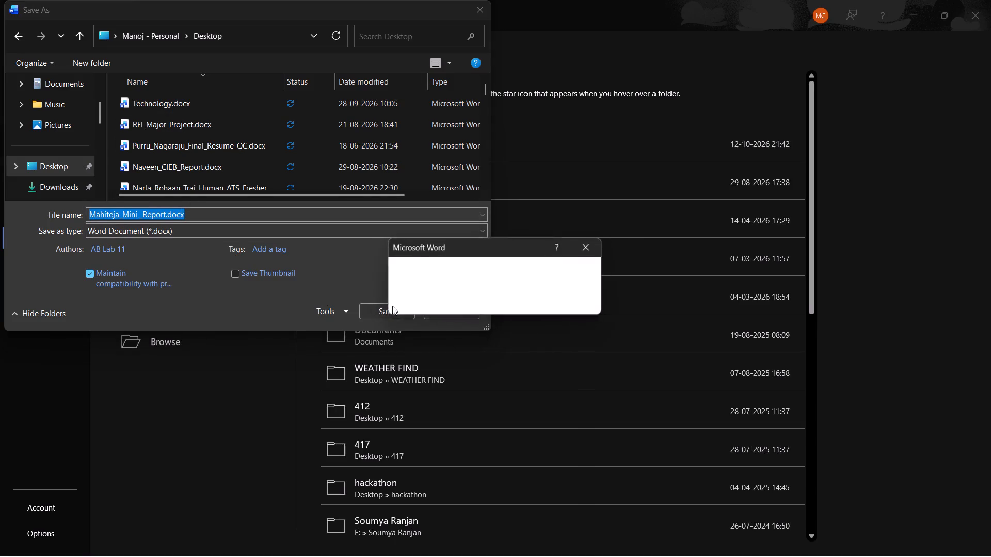